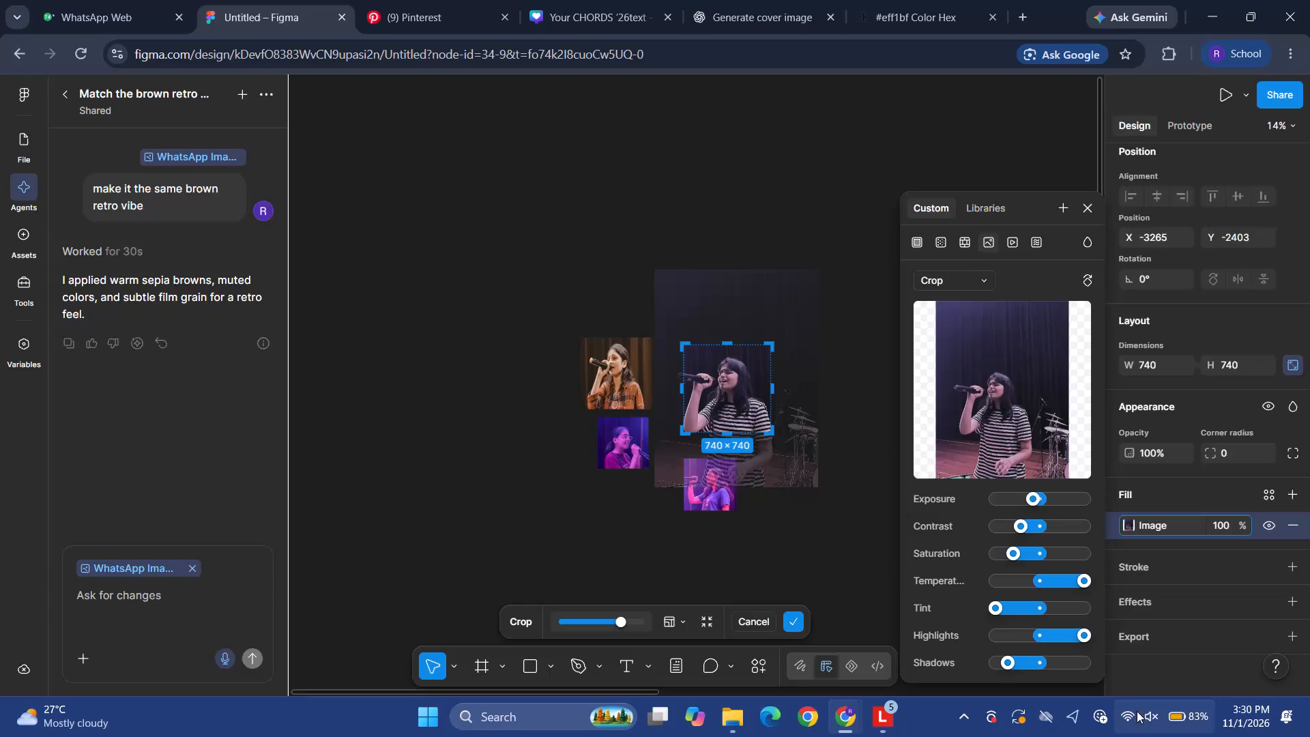
# Check the Wi-Fi connection in the system's quick settings.
pyautogui.click(1133, 713)
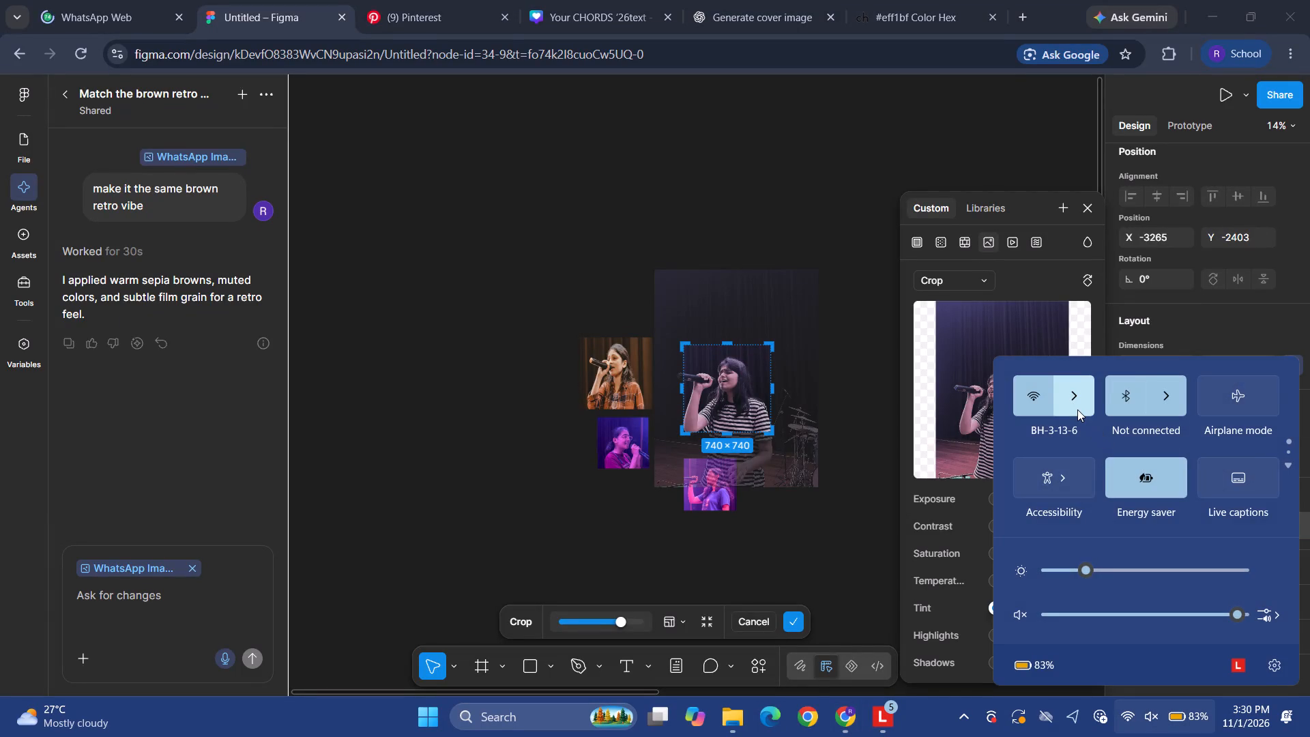
pyautogui.click(460, 261)
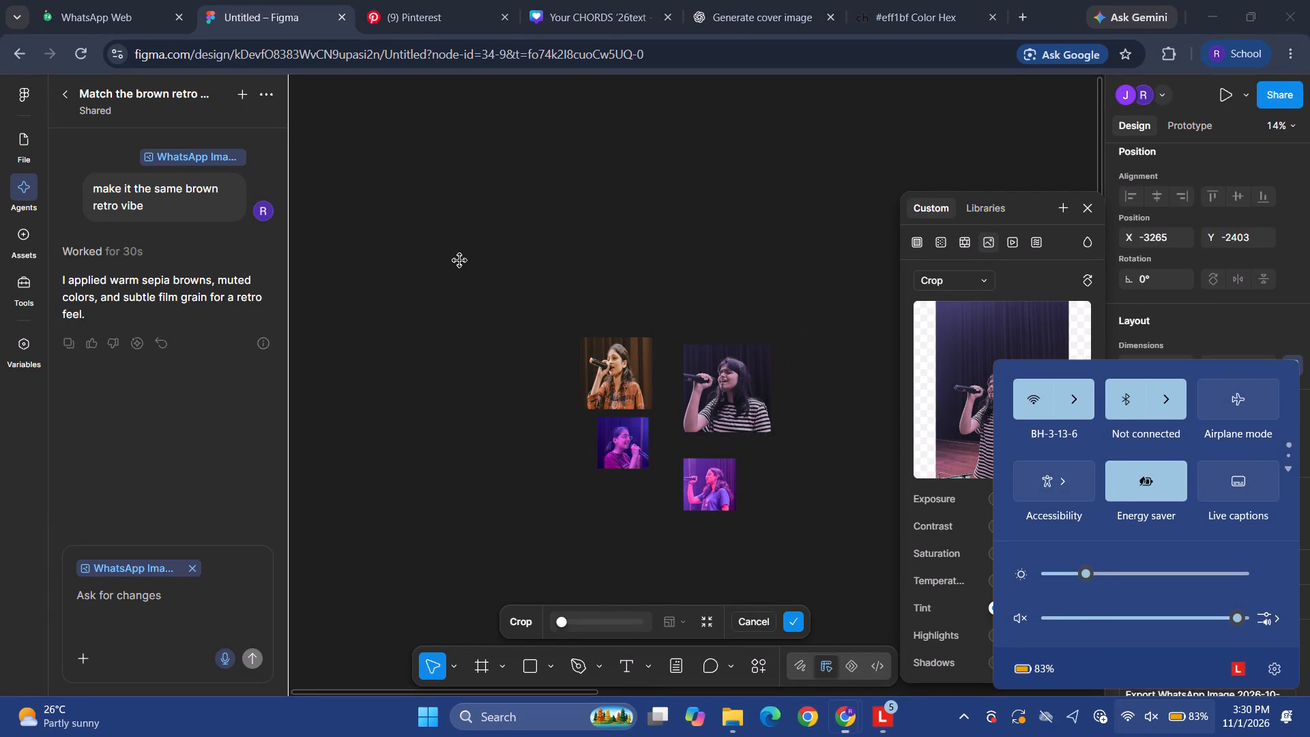
# Leave the crop mode on the striped-shirt singer's photo and reload the design file page.
pyautogui.click(819, 185)
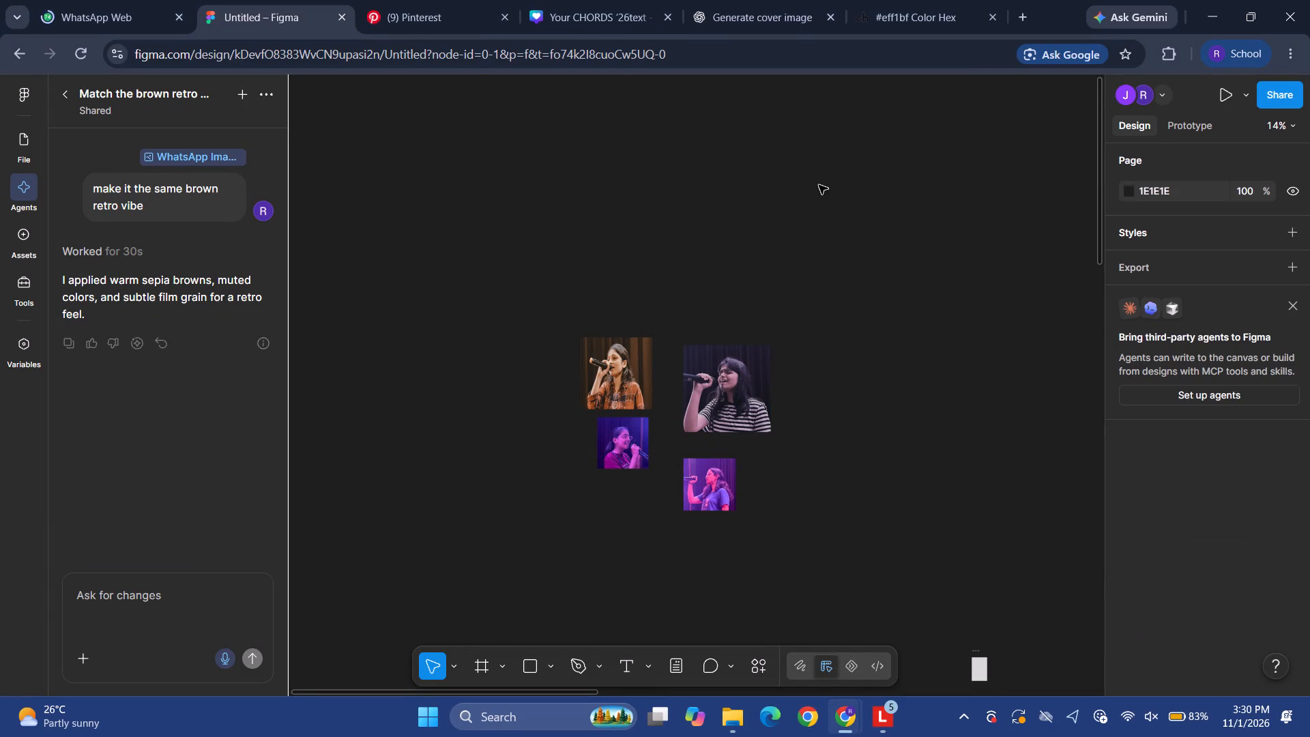
pyautogui.hscroll(-6, 819, 185)
pyautogui.hscroll(2, 819, 185)
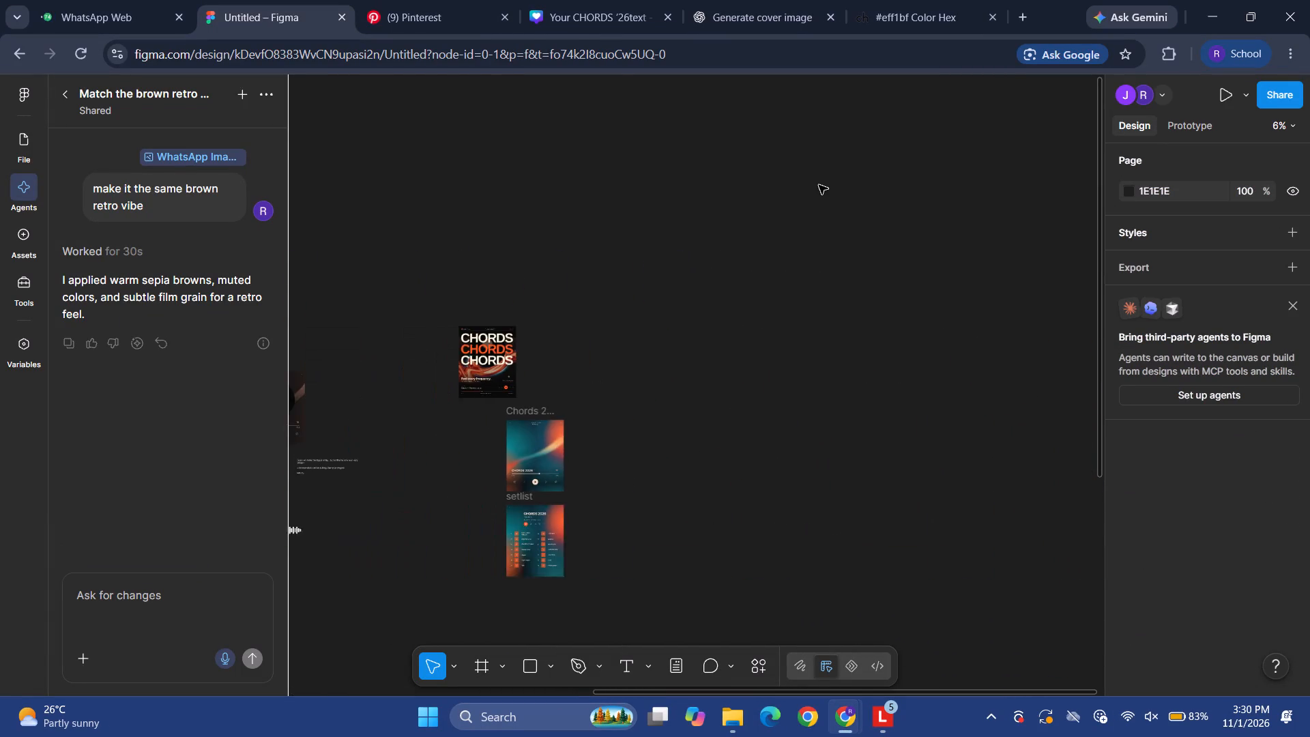
pyautogui.hscroll(1, 819, 185)
pyautogui.click(85, 55)
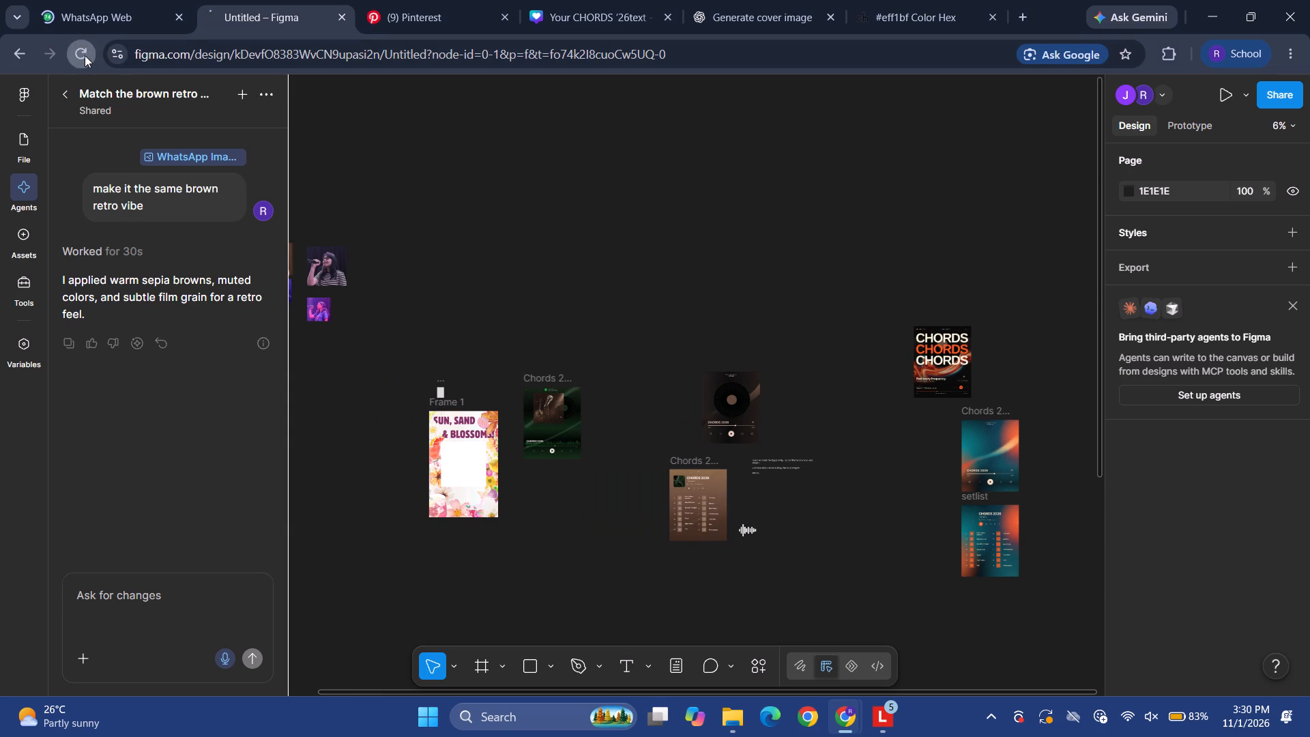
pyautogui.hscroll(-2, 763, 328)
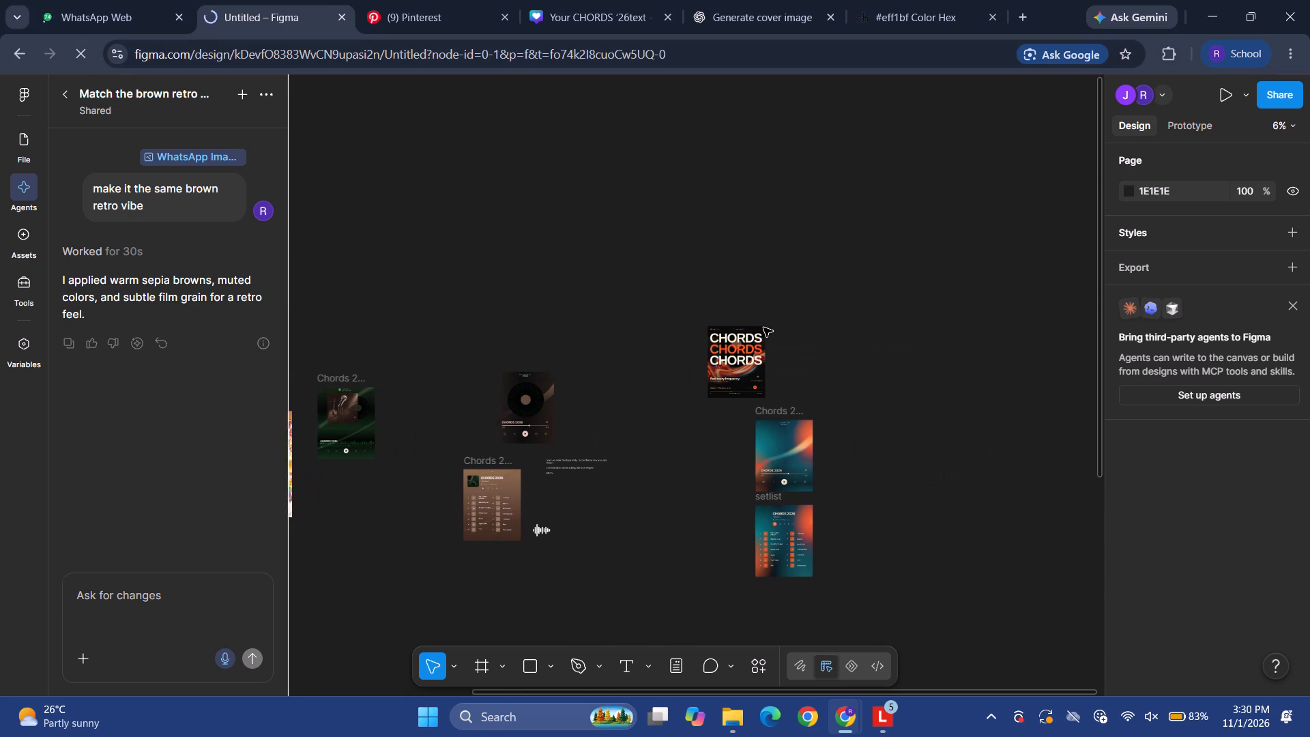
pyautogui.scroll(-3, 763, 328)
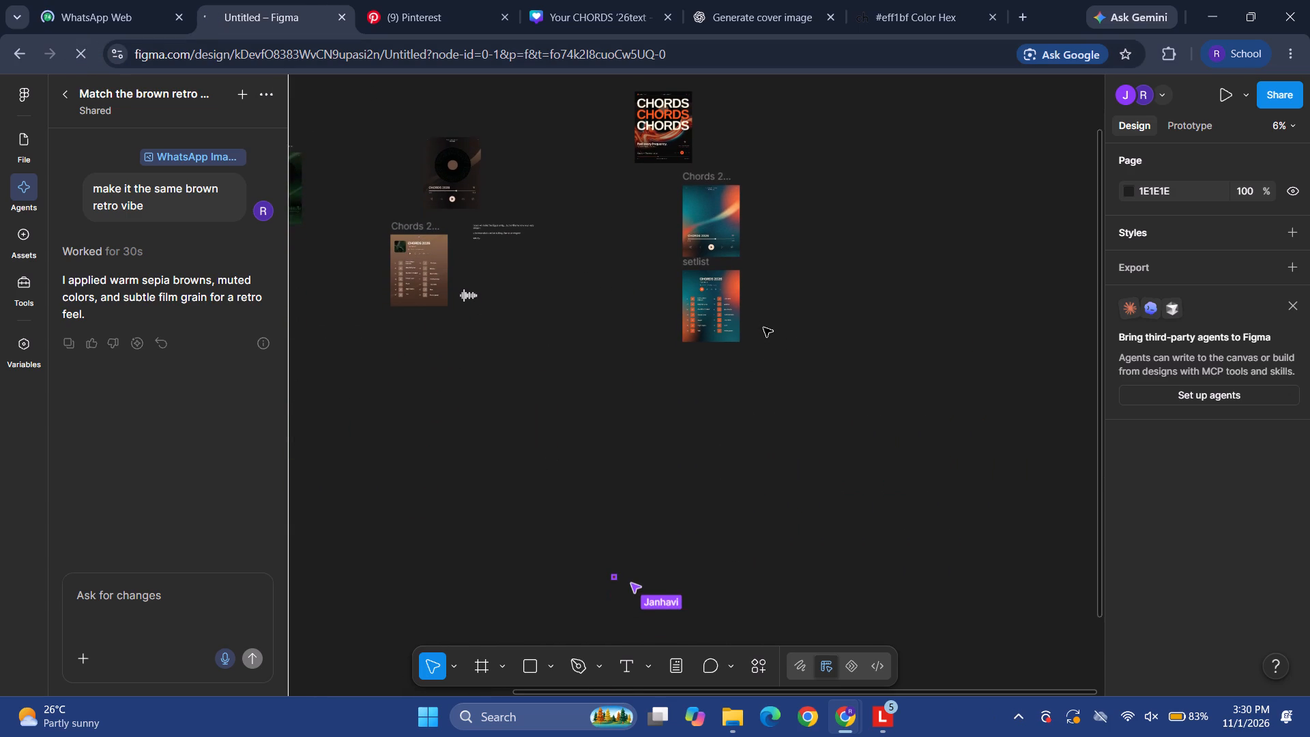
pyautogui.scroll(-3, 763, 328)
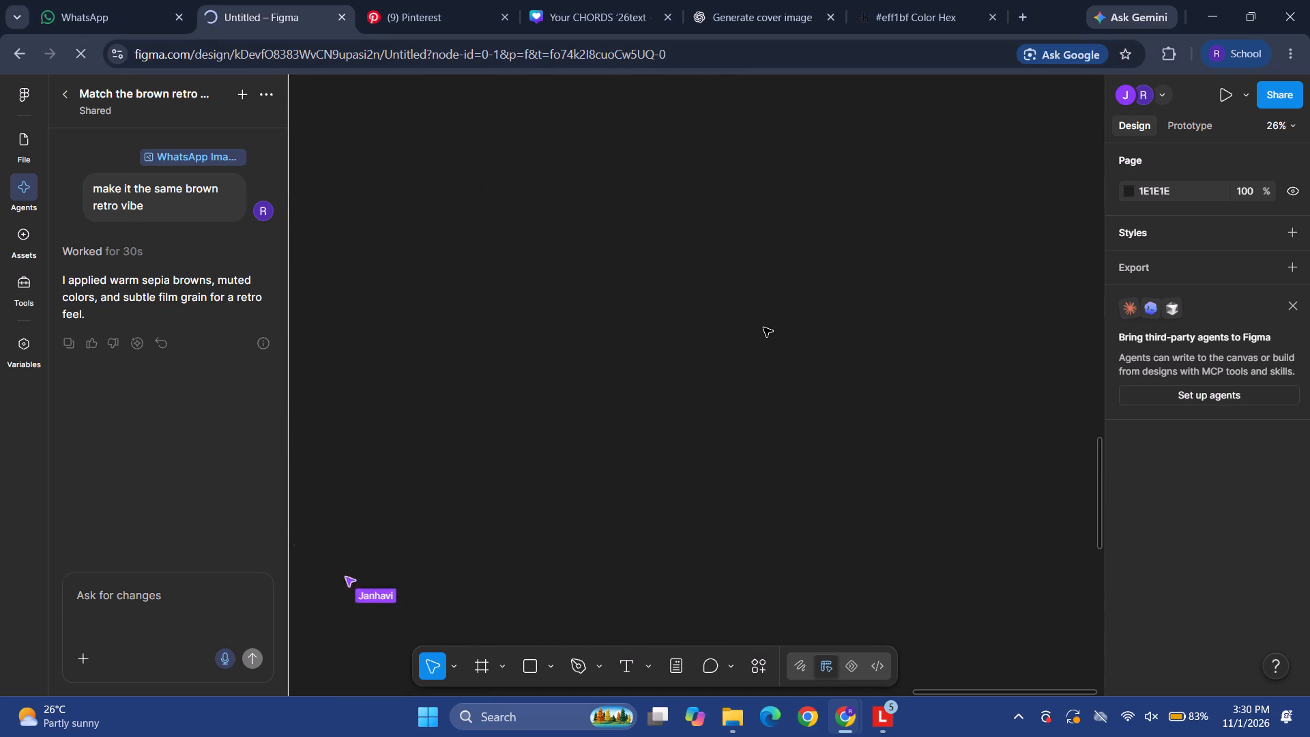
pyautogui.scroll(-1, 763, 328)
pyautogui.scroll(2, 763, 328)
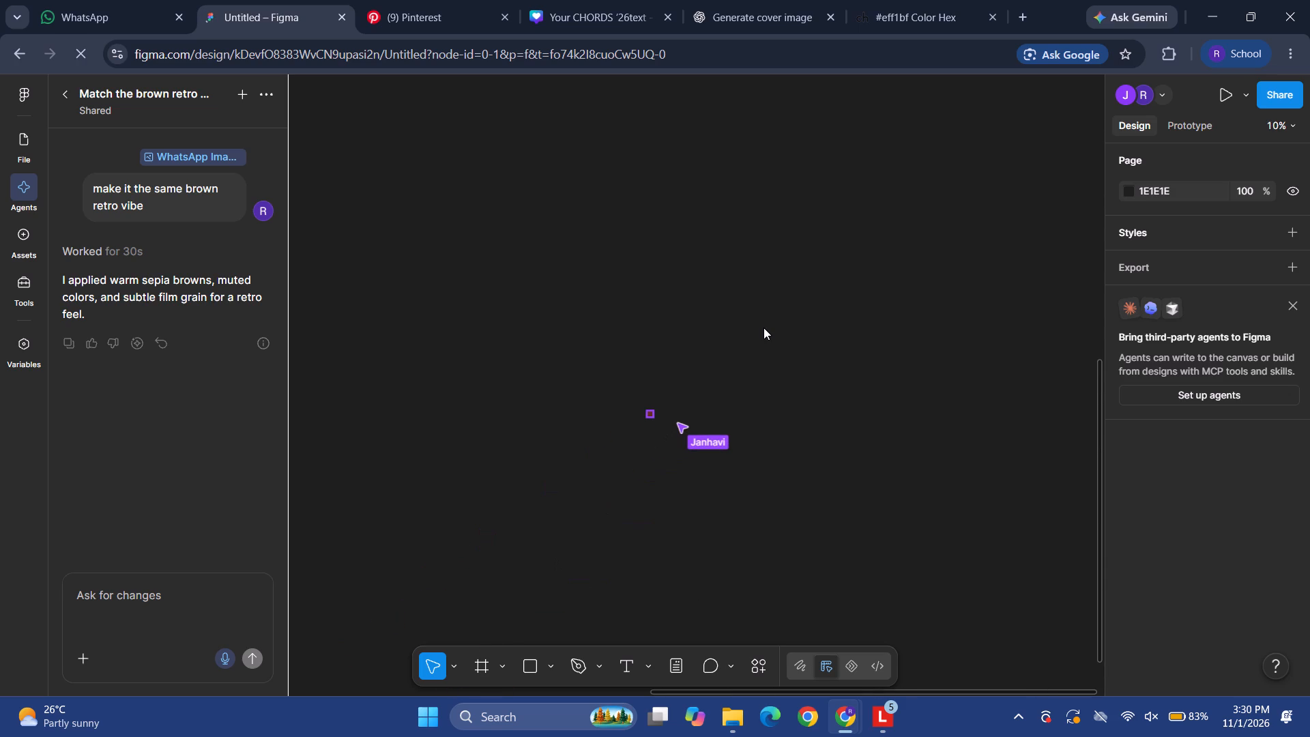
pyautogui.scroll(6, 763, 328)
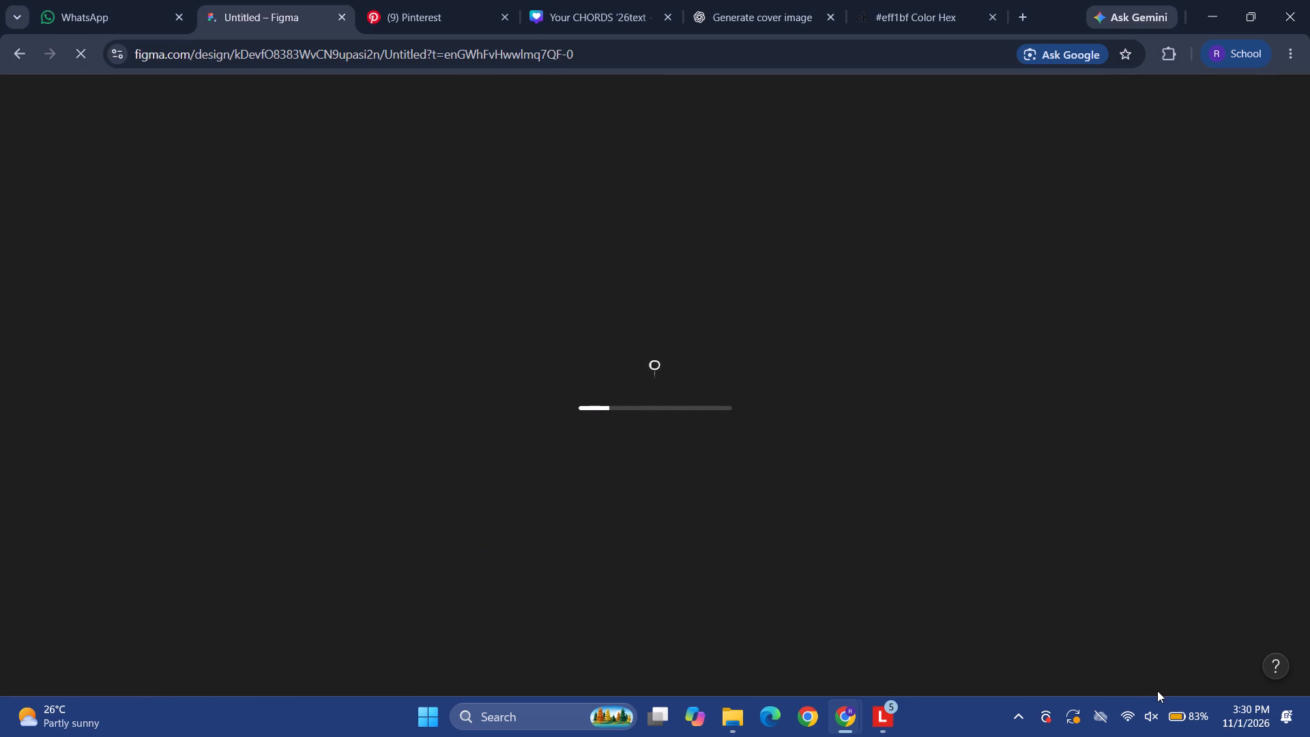
# Dismiss the specs tip and examine the setlist frame's song thumbnails and the black-and-white performer photos.
pyautogui.hscroll(-2, 885, 366)
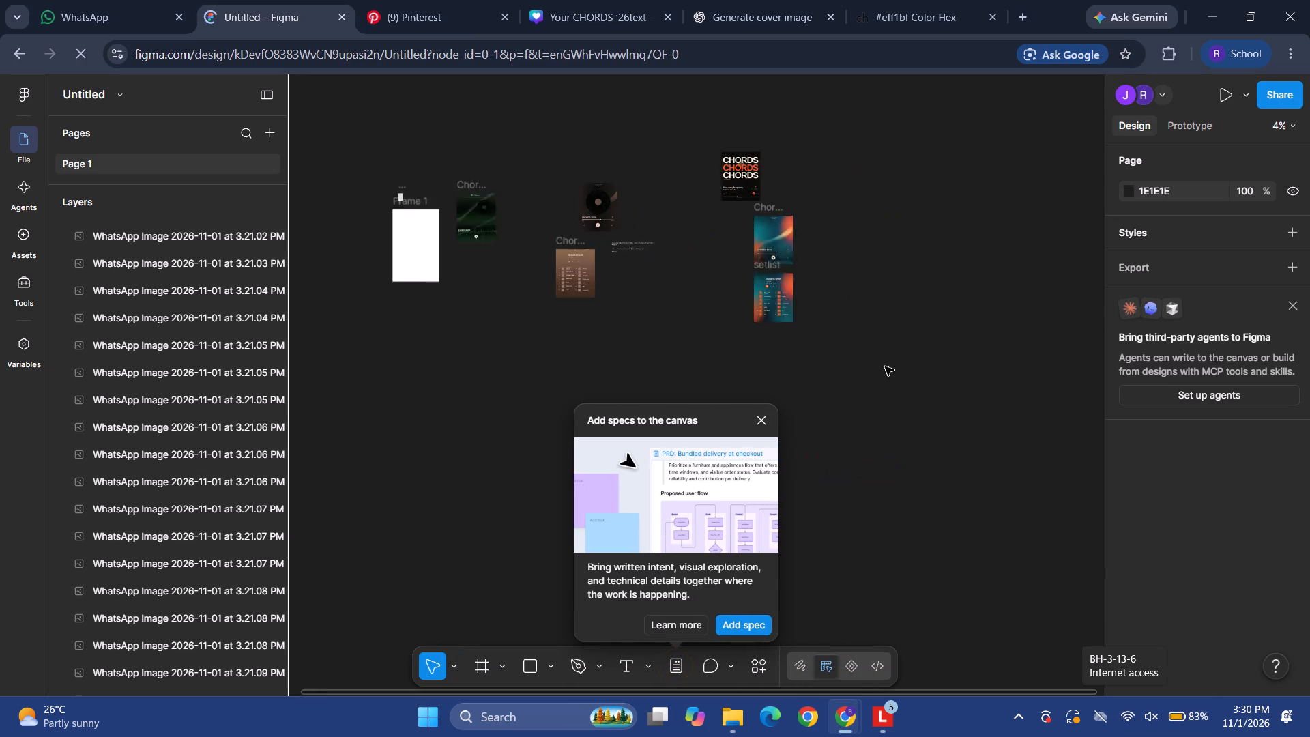
pyautogui.hscroll(-1, 885, 366)
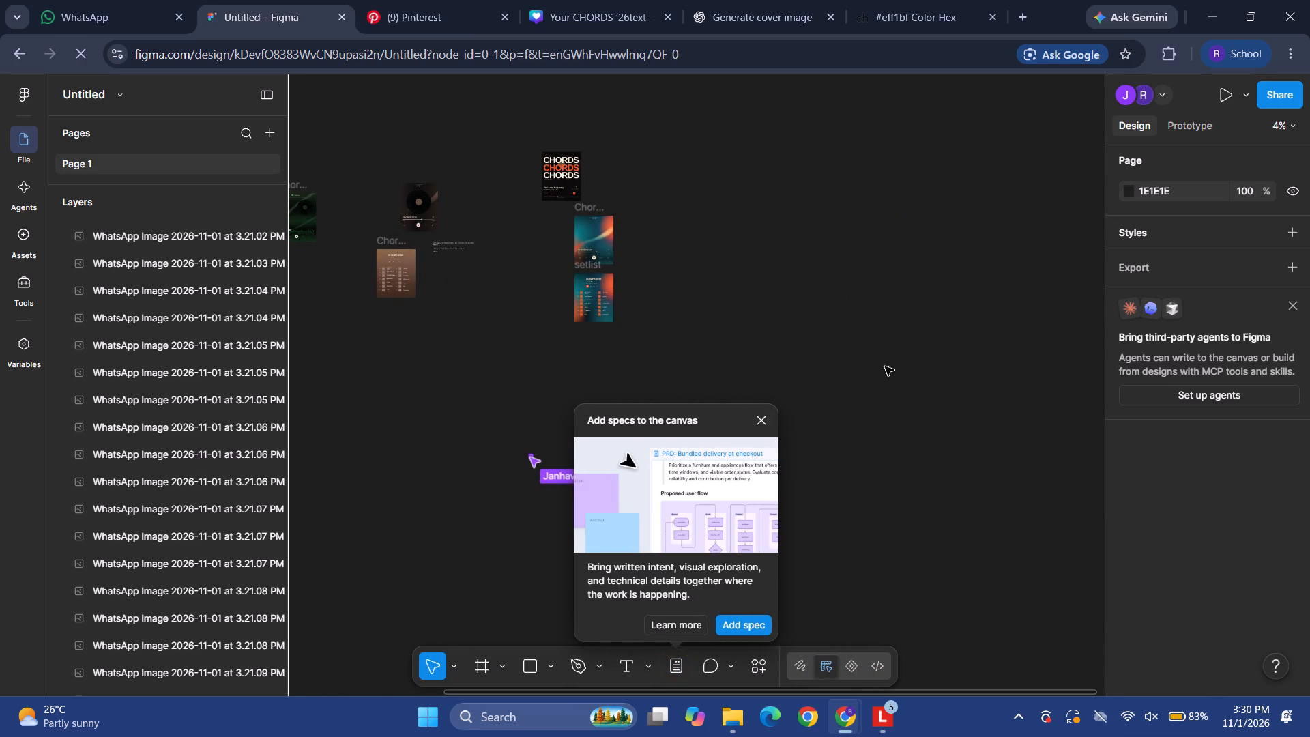
pyautogui.click(885, 366)
pyautogui.hscroll(1, 885, 366)
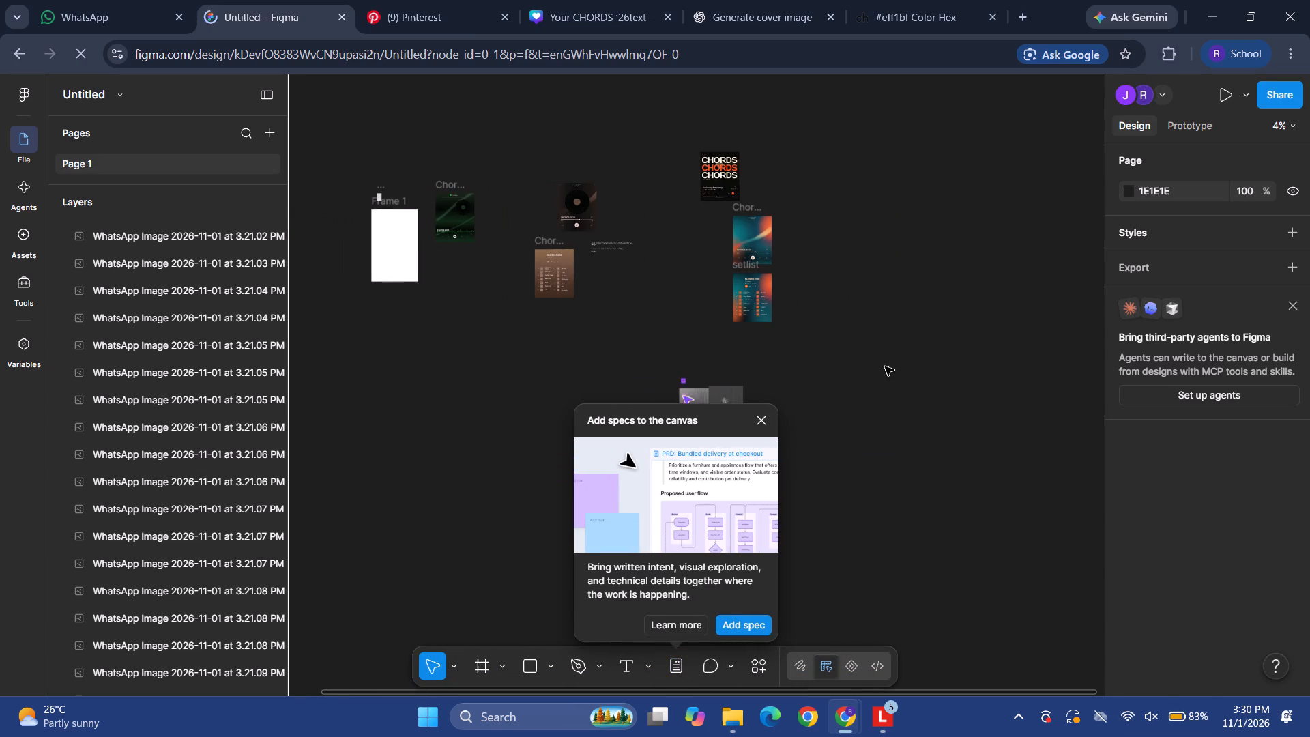
pyautogui.hscroll(1, 885, 366)
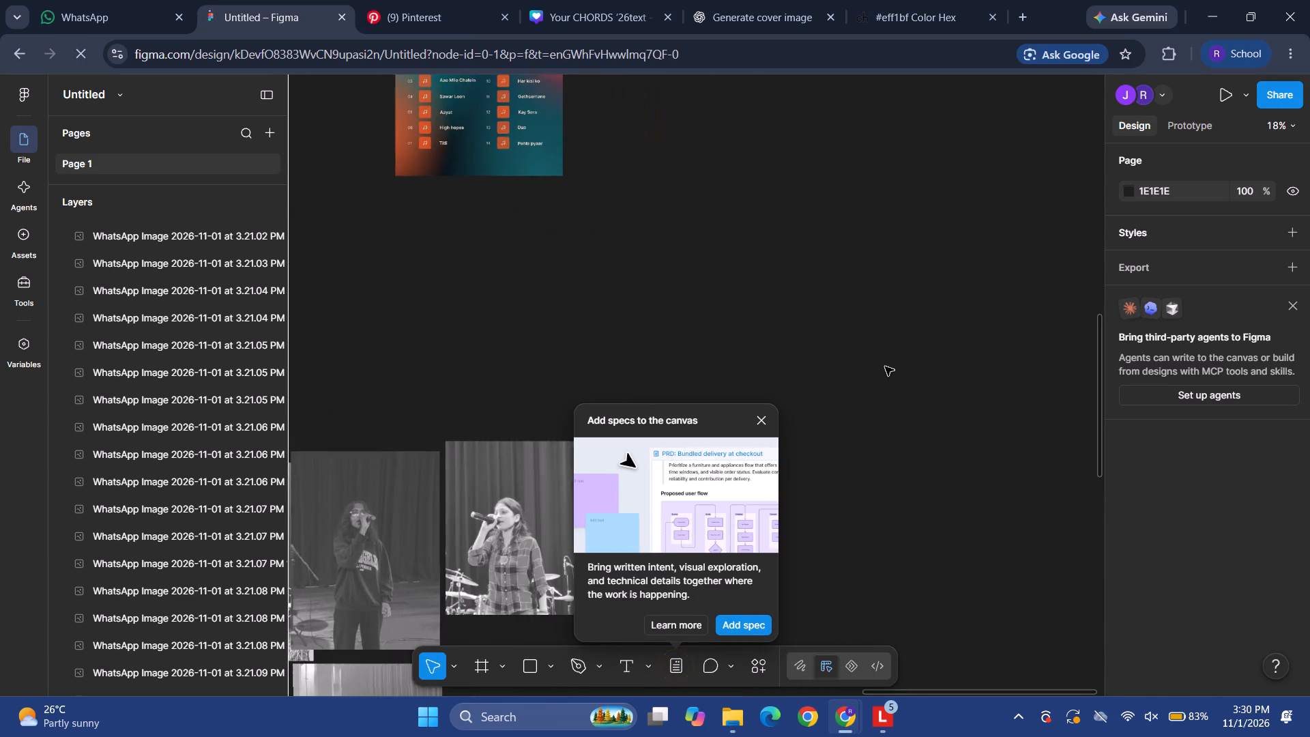
pyautogui.click(758, 427)
pyautogui.hscroll(1, 758, 427)
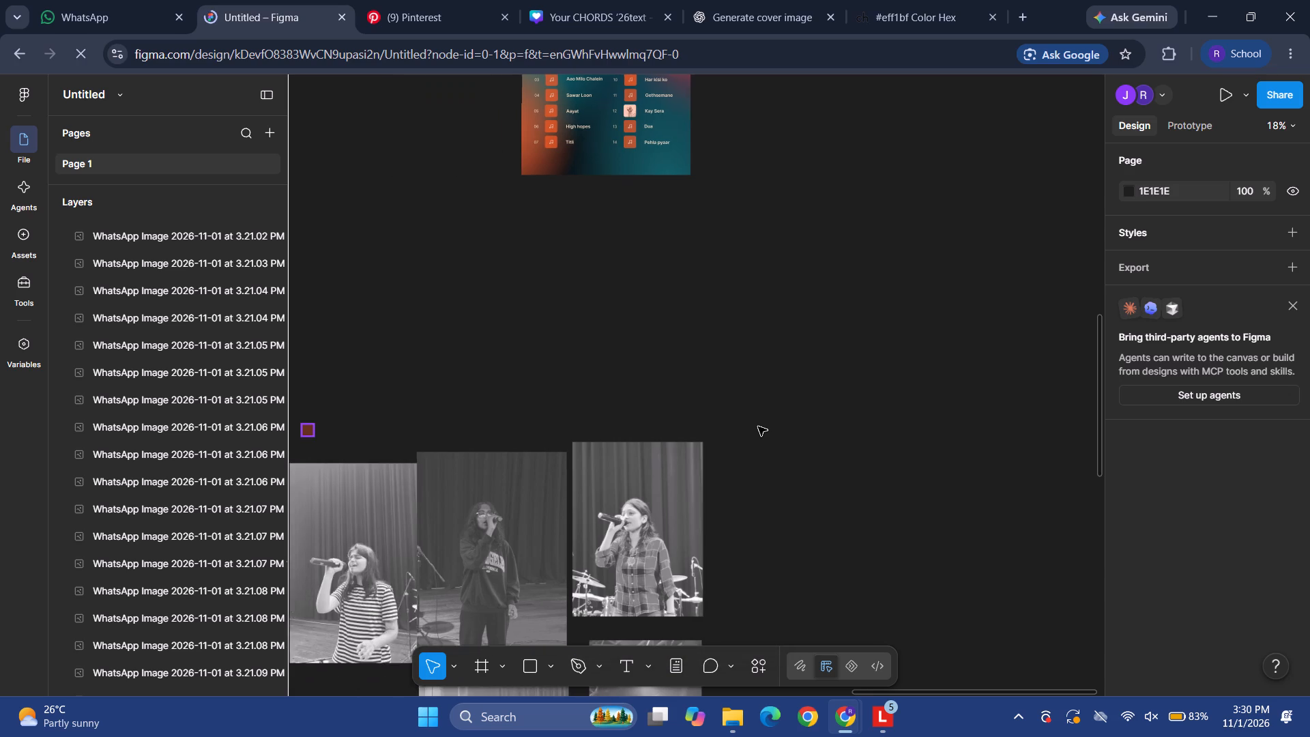
pyautogui.scroll(4, 758, 427)
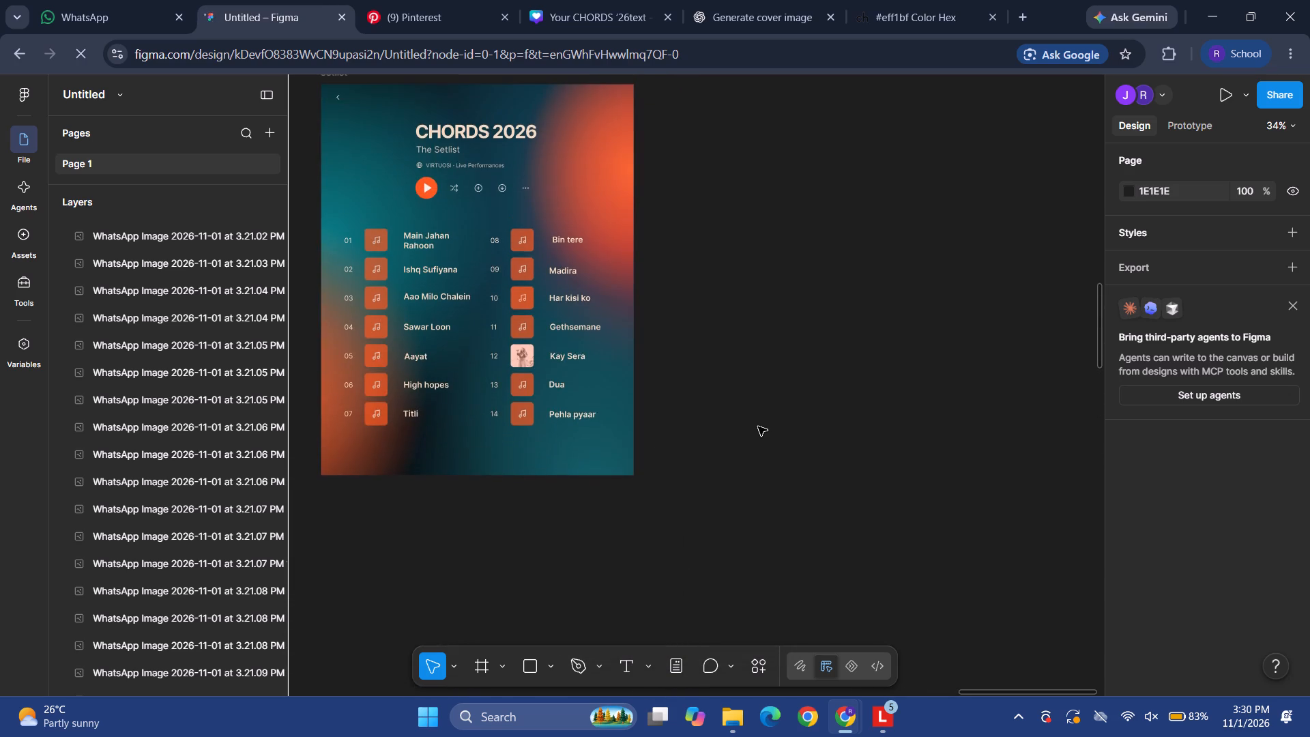
pyautogui.hscroll(1, 758, 427)
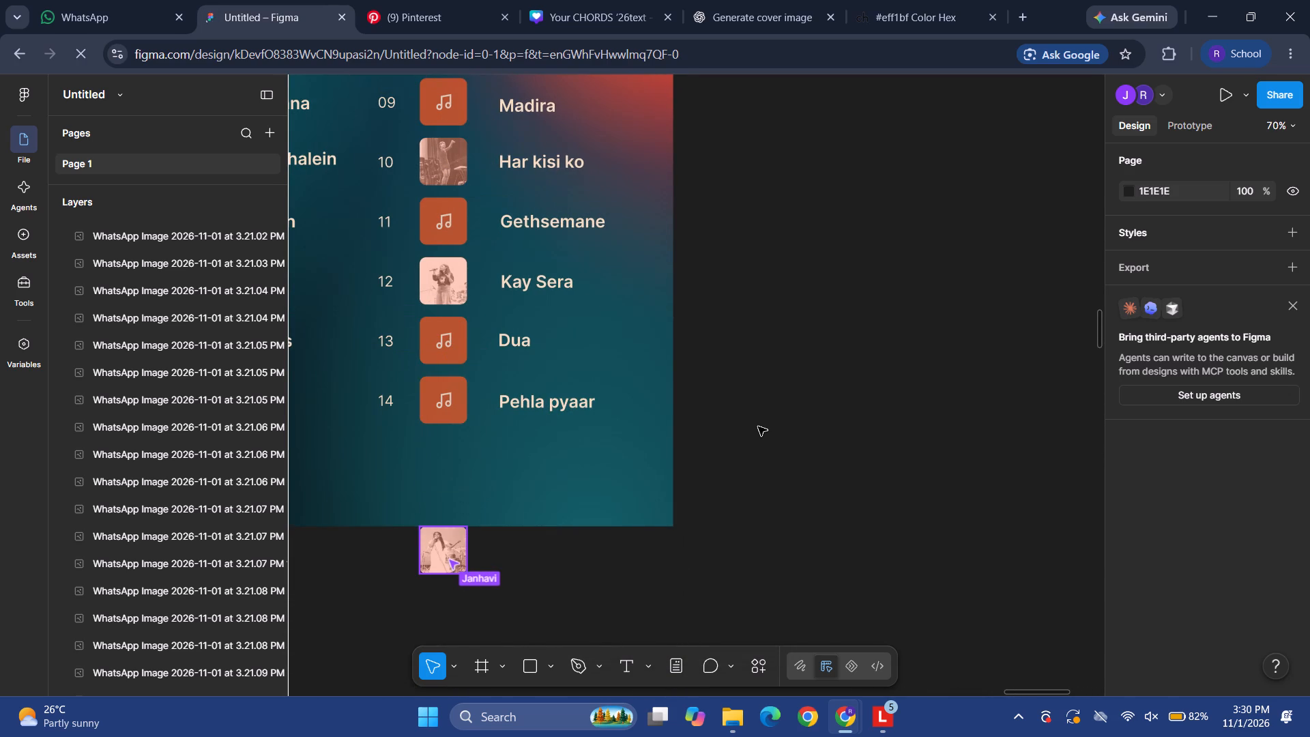
pyautogui.hscroll(2, 758, 427)
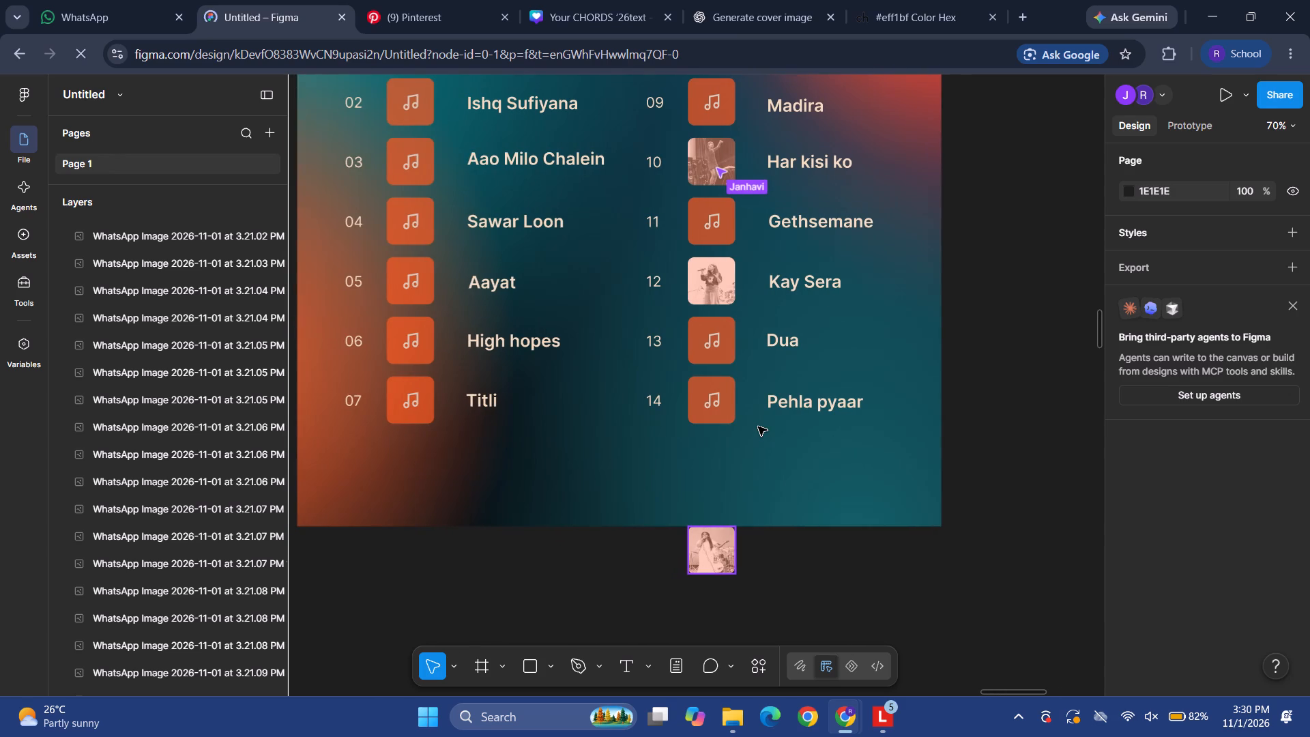
pyautogui.scroll(1, 758, 427)
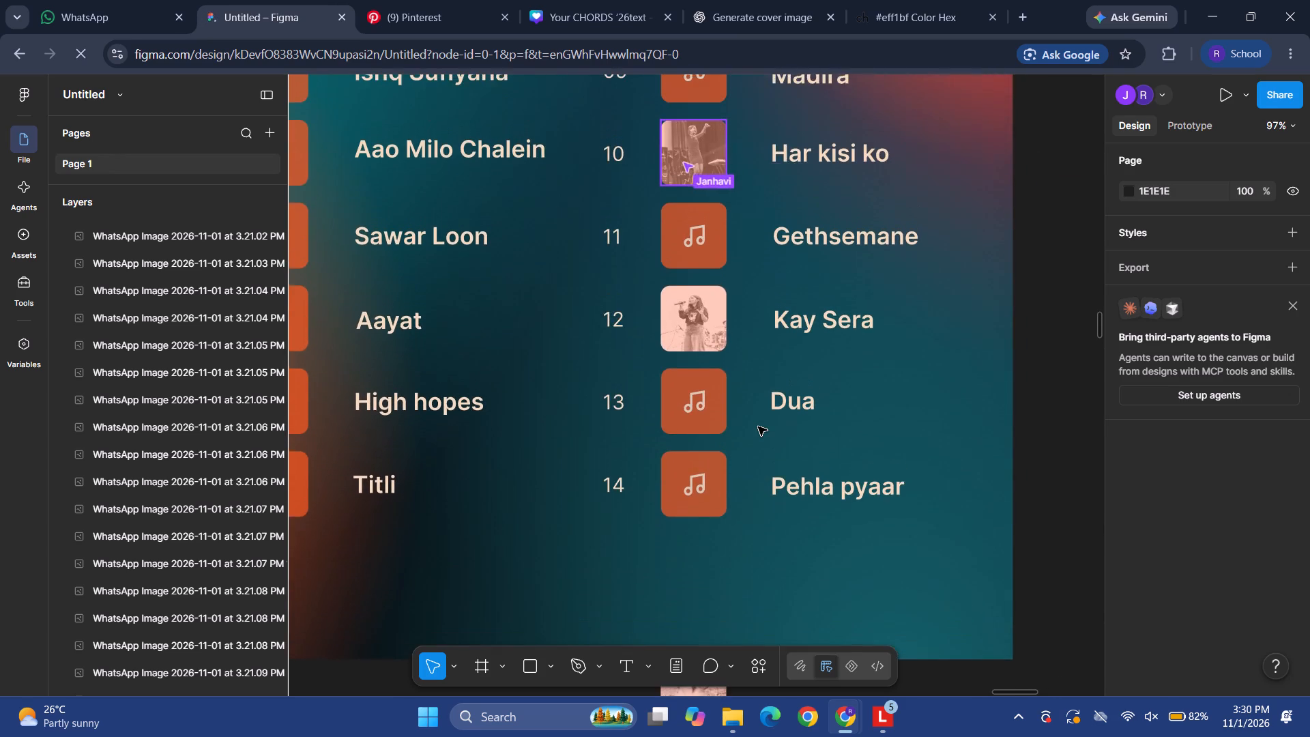
pyautogui.scroll(-5, 758, 427)
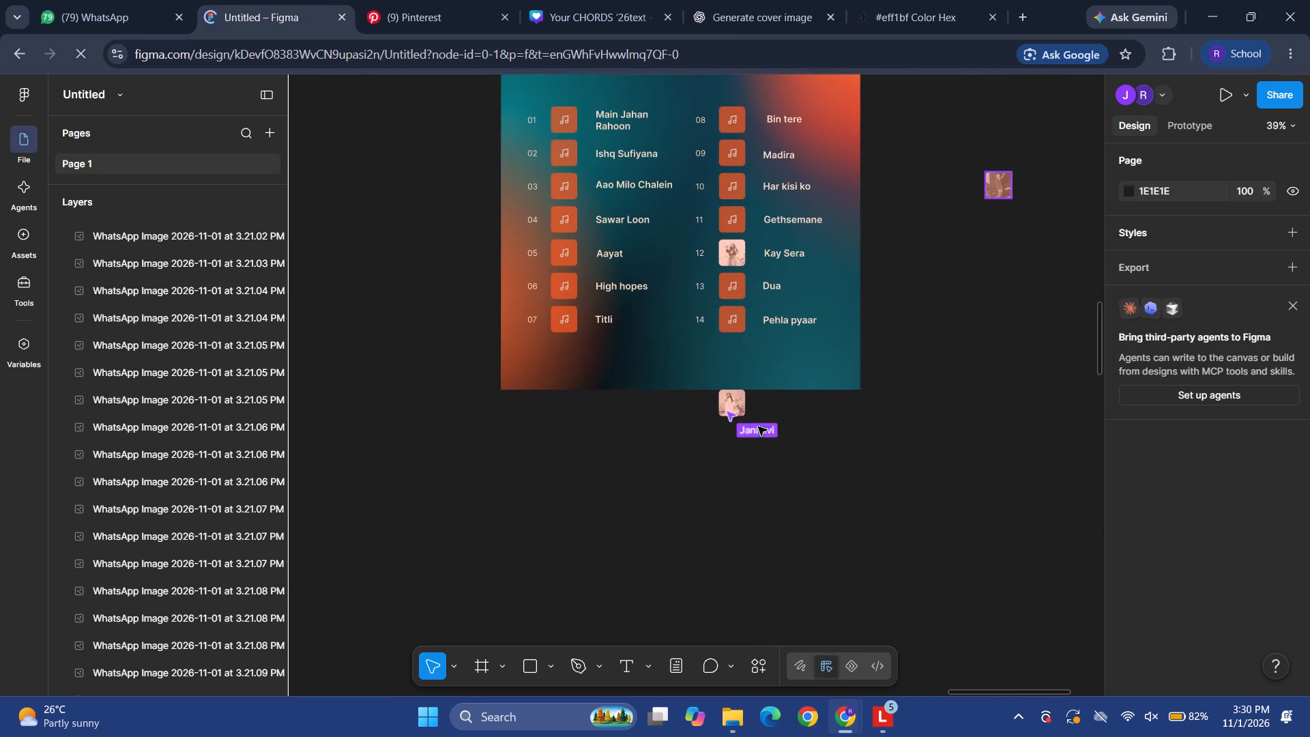
pyautogui.scroll(-3, 758, 427)
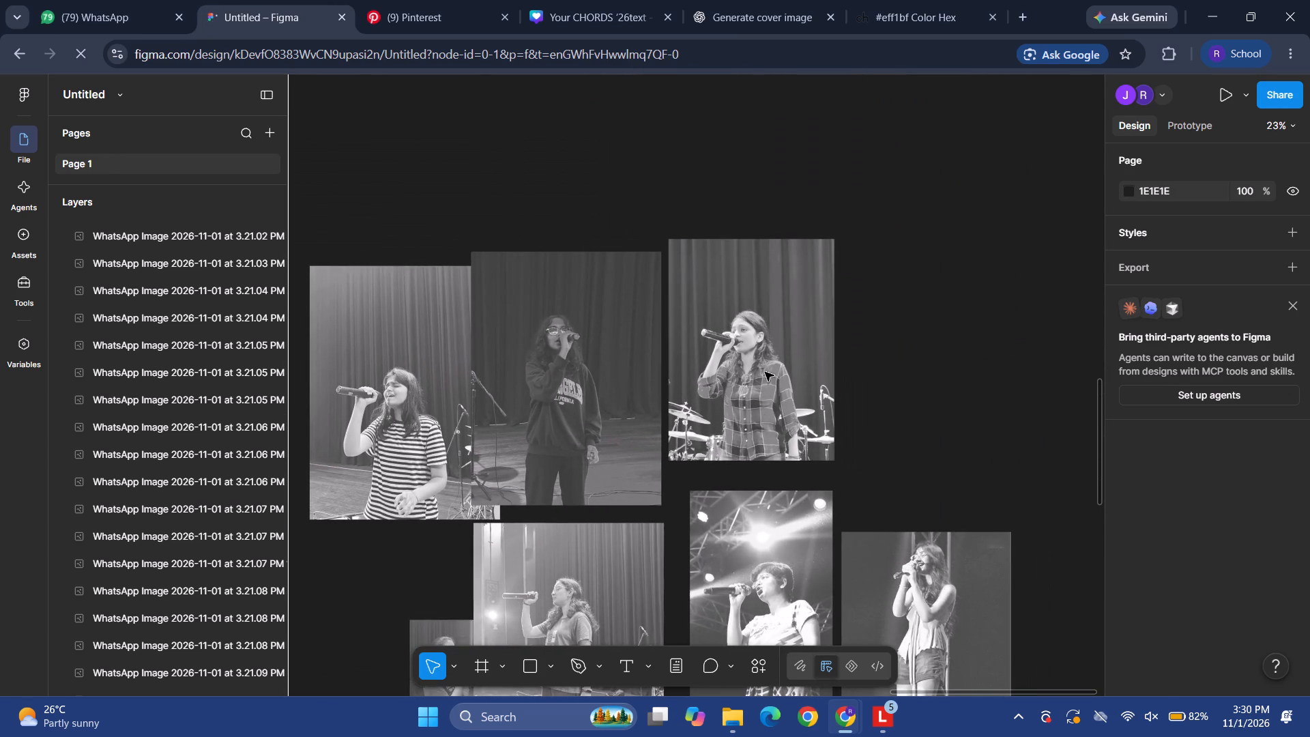
# Inspect the dimensions, corner radius and fills of the small orange-tinted thumbnail beside the setlist frame.
pyautogui.click(781, 336)
pyautogui.scroll(5, 781, 336)
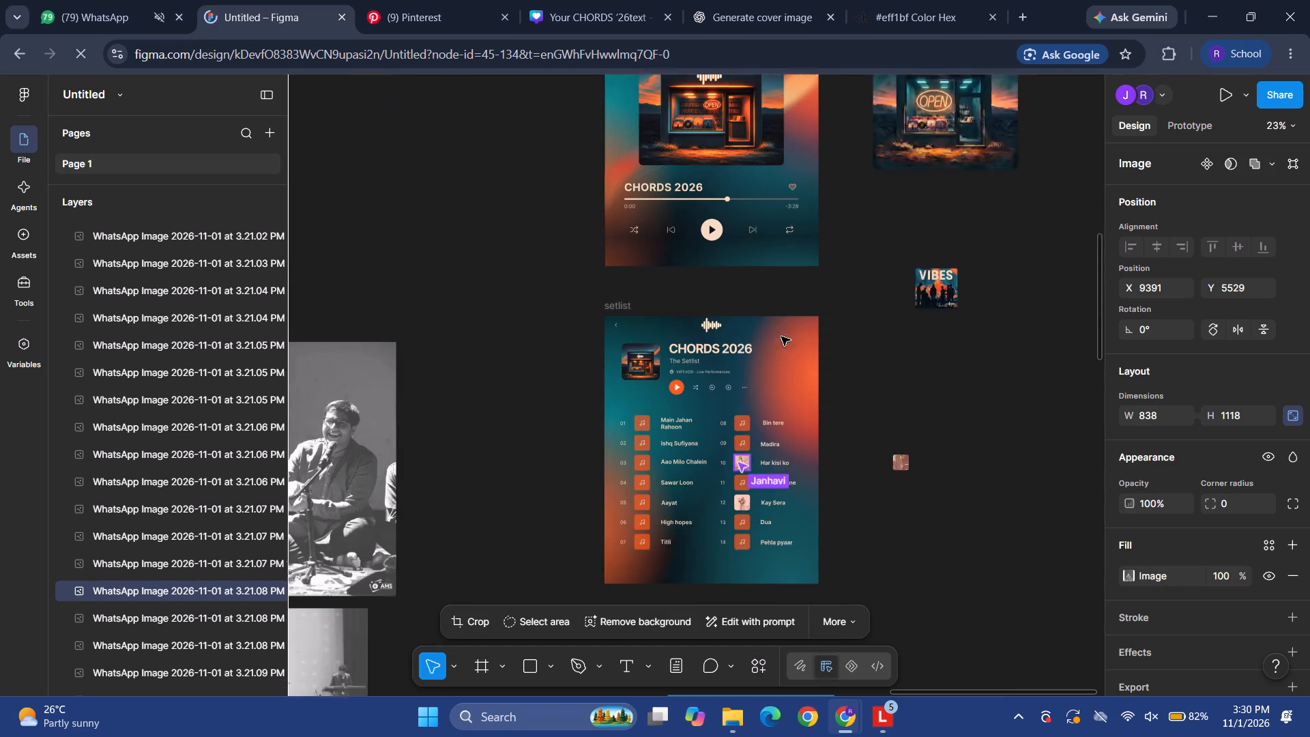
pyautogui.scroll(-1, 781, 336)
pyautogui.click(897, 434)
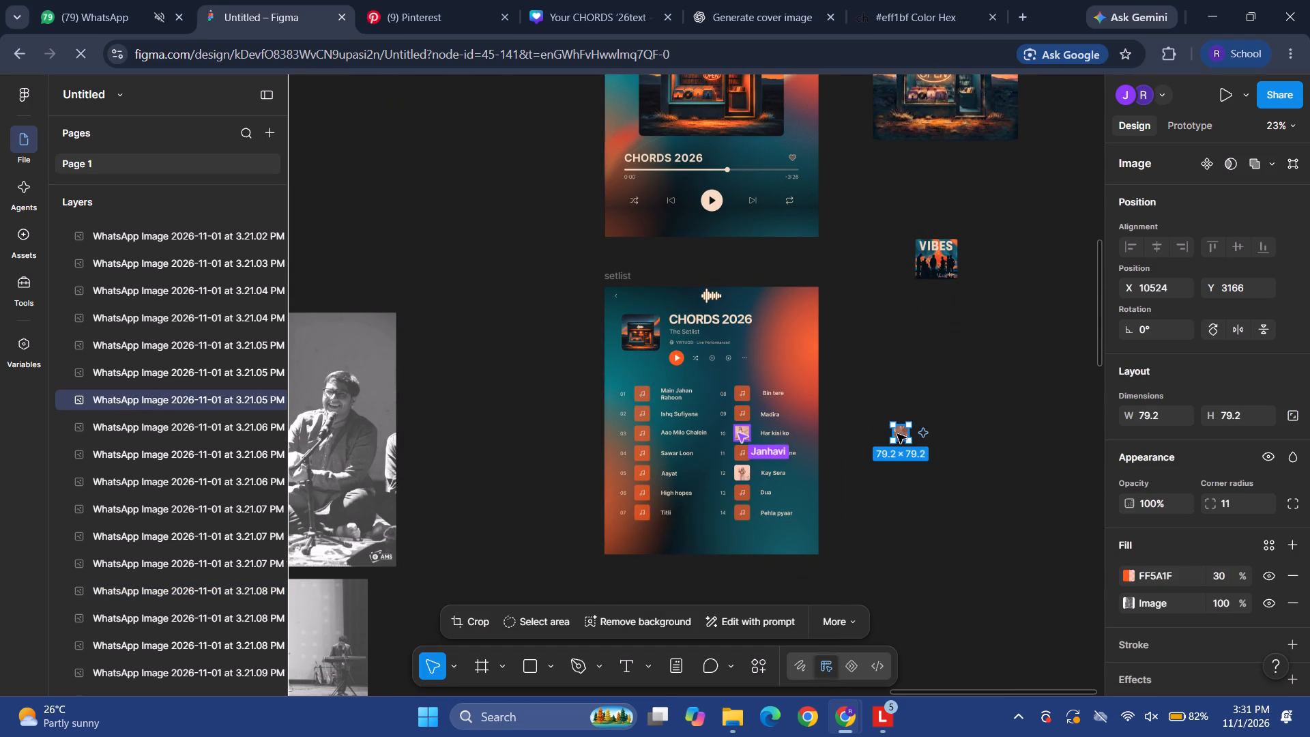
pyautogui.click(886, 521)
pyautogui.scroll(-3, 886, 521)
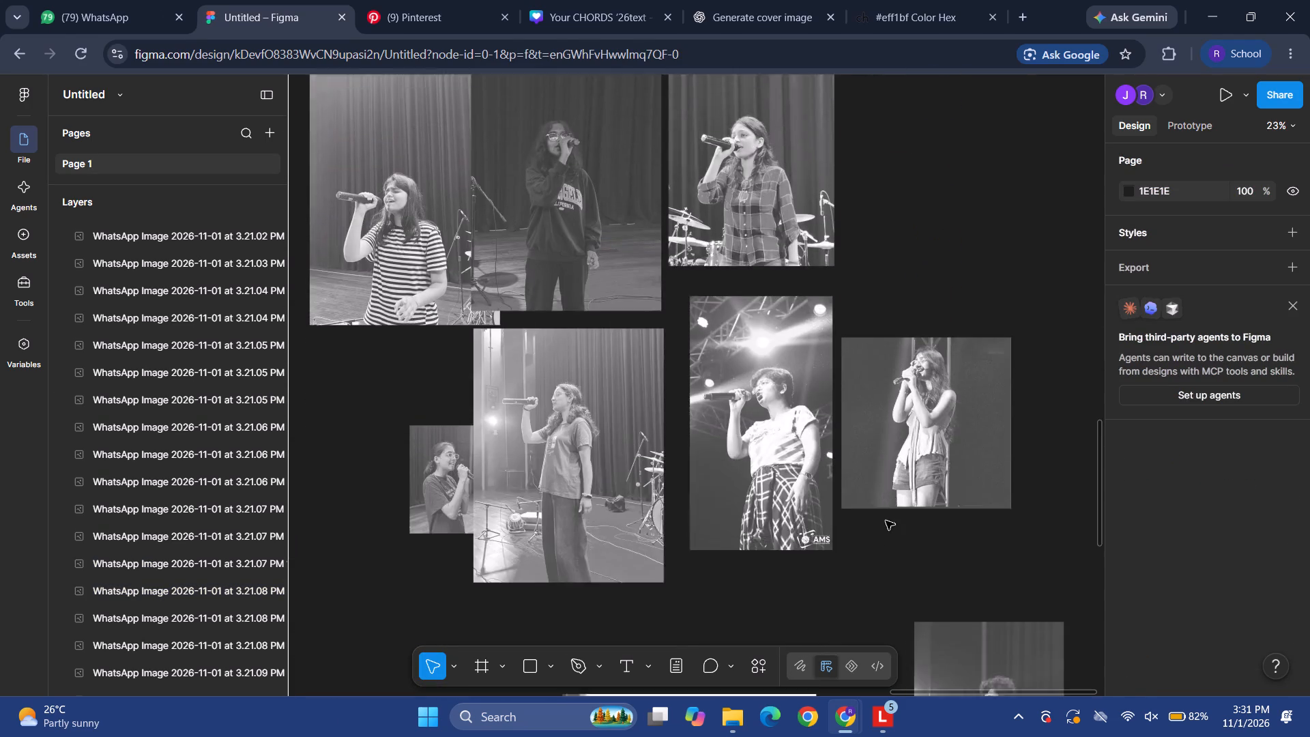
pyautogui.scroll(-1, 886, 521)
pyautogui.scroll(4, 862, 317)
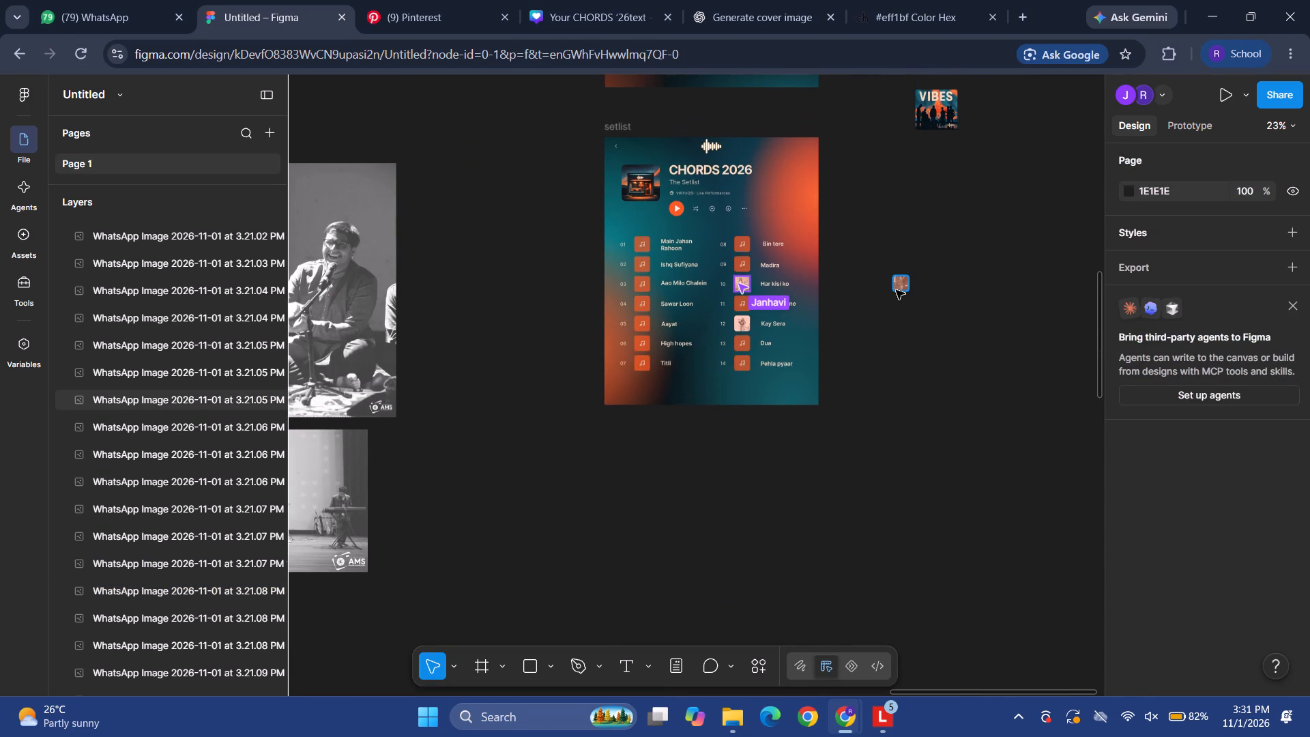
pyautogui.click(897, 290)
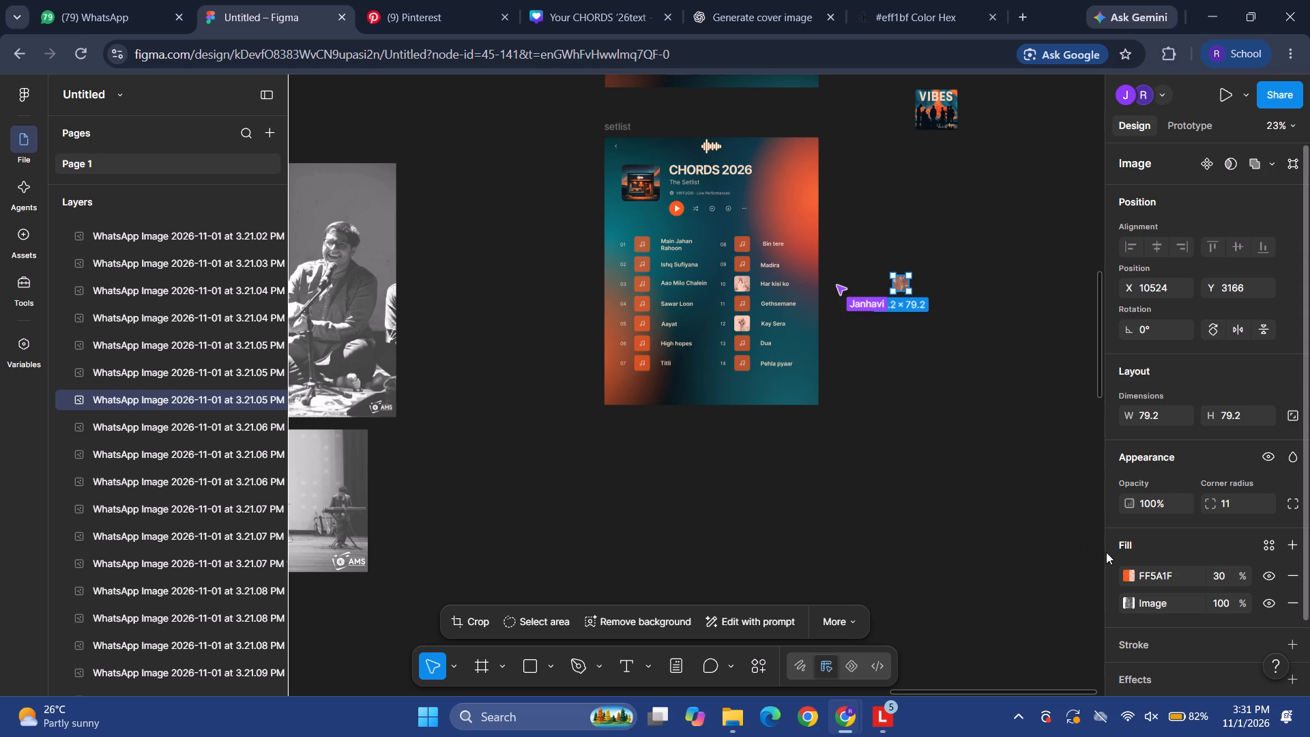
pyautogui.click(970, 525)
pyautogui.scroll(-3, 970, 525)
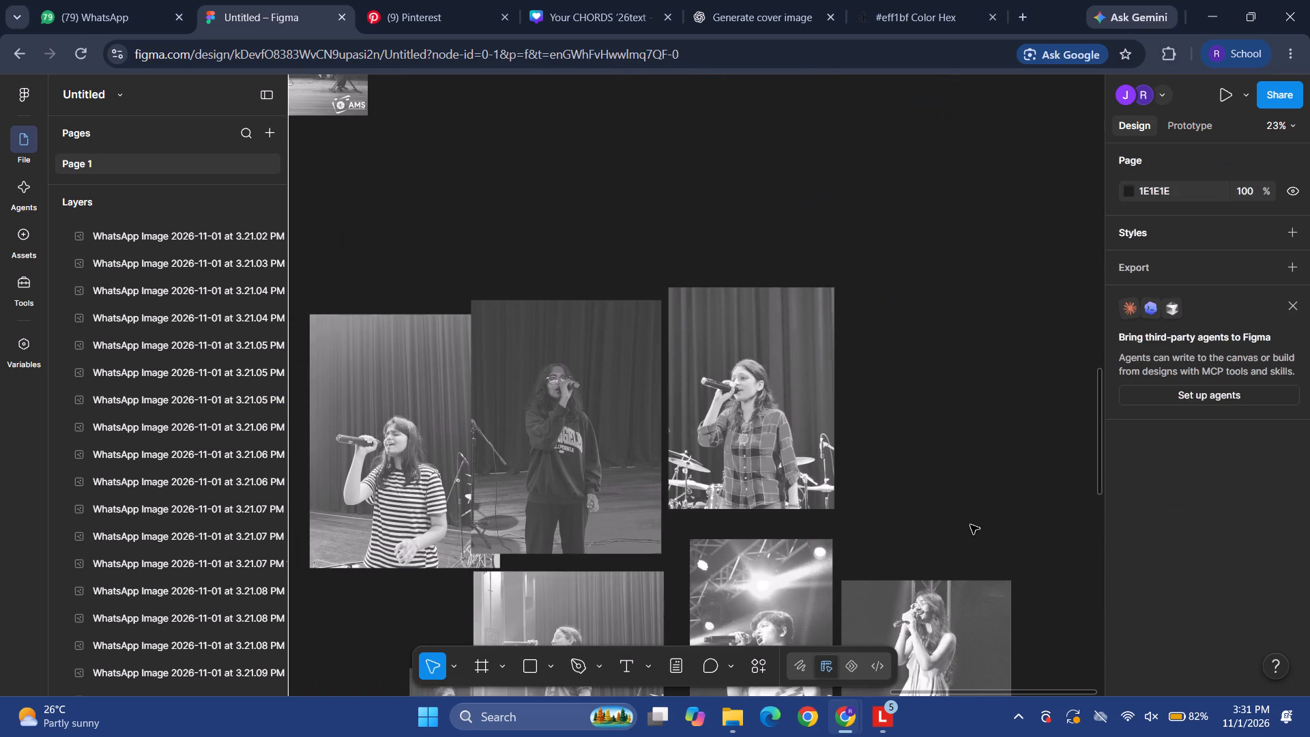
# Crop the black-and-white photo of the plaid-shirt singer to an 838 × 838 square.
pyautogui.click(755, 428)
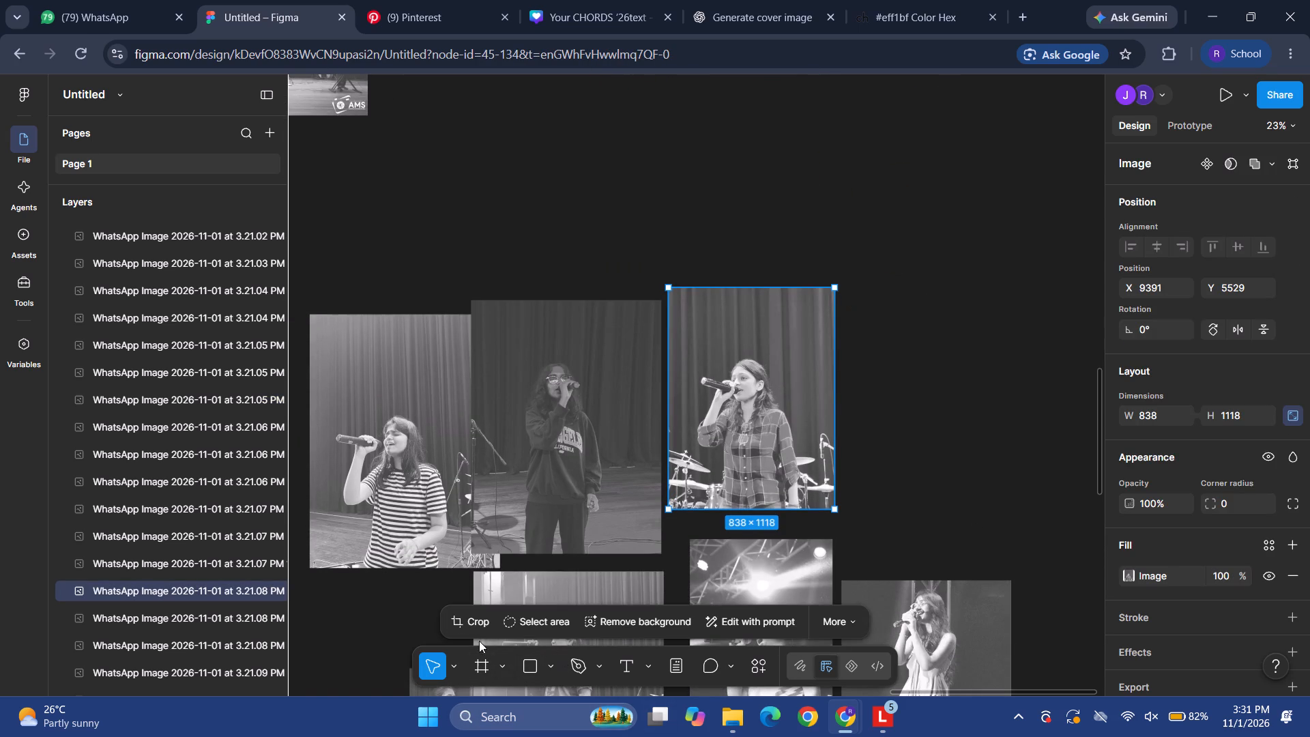
pyautogui.click(477, 630)
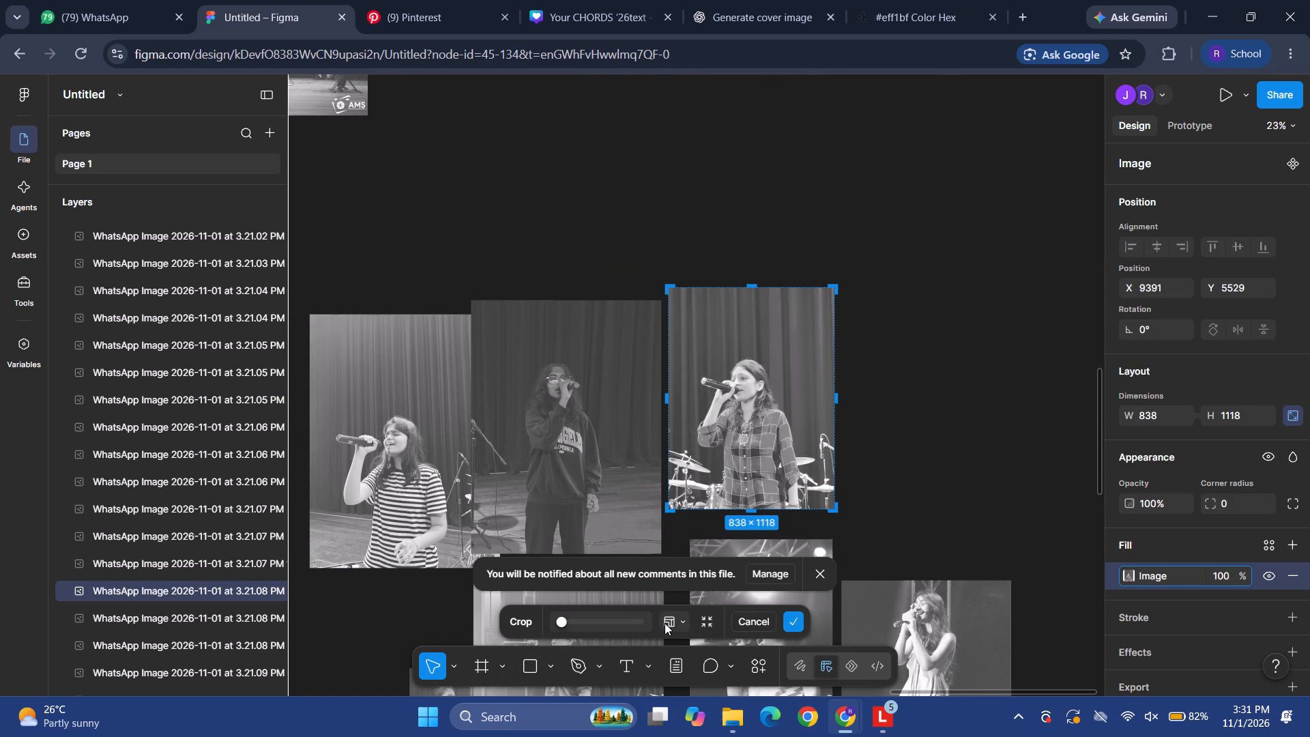
pyautogui.click(671, 624)
pyautogui.click(708, 525)
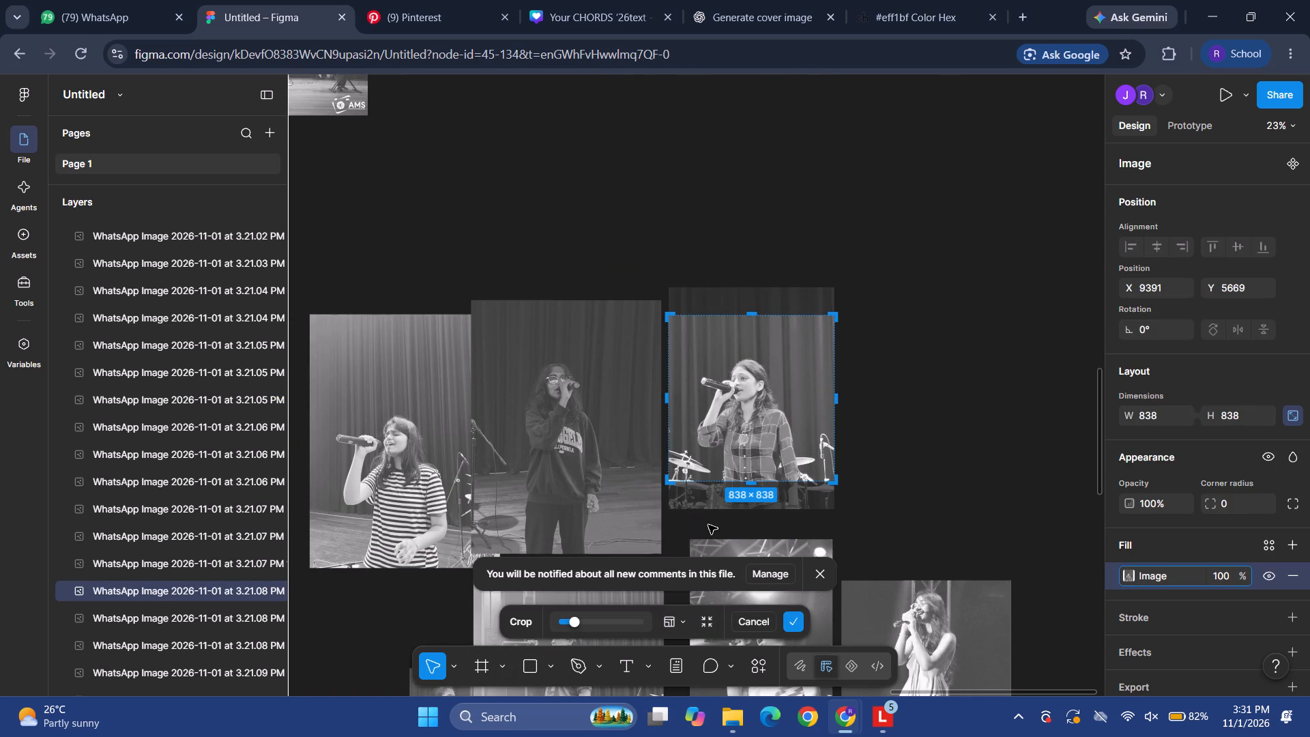
# Set the cropped plaid-shirt singer photo's size to 79.2 × 79.2.
pyautogui.click(1162, 415)
pyautogui.write('79.3')
pyautogui.press('BackSpace')
pyautogui.press('2')
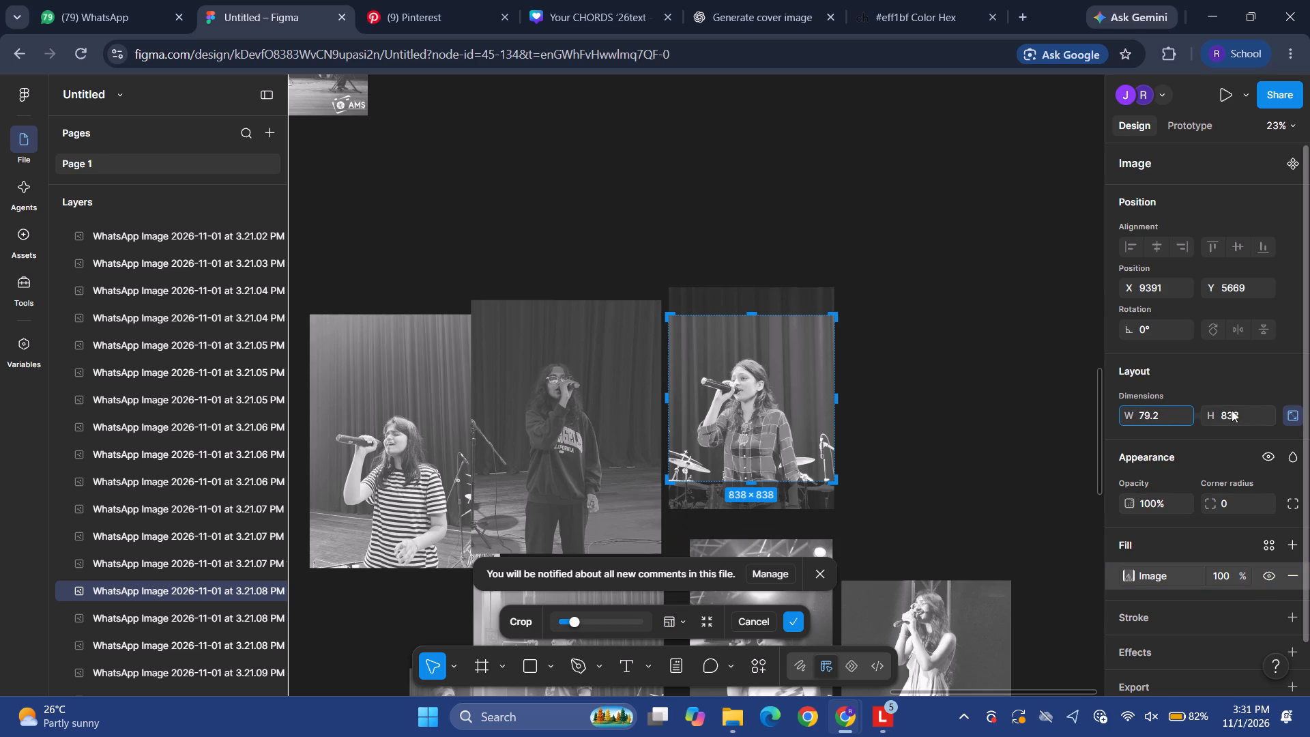
pyautogui.doubleClick(1249, 412)
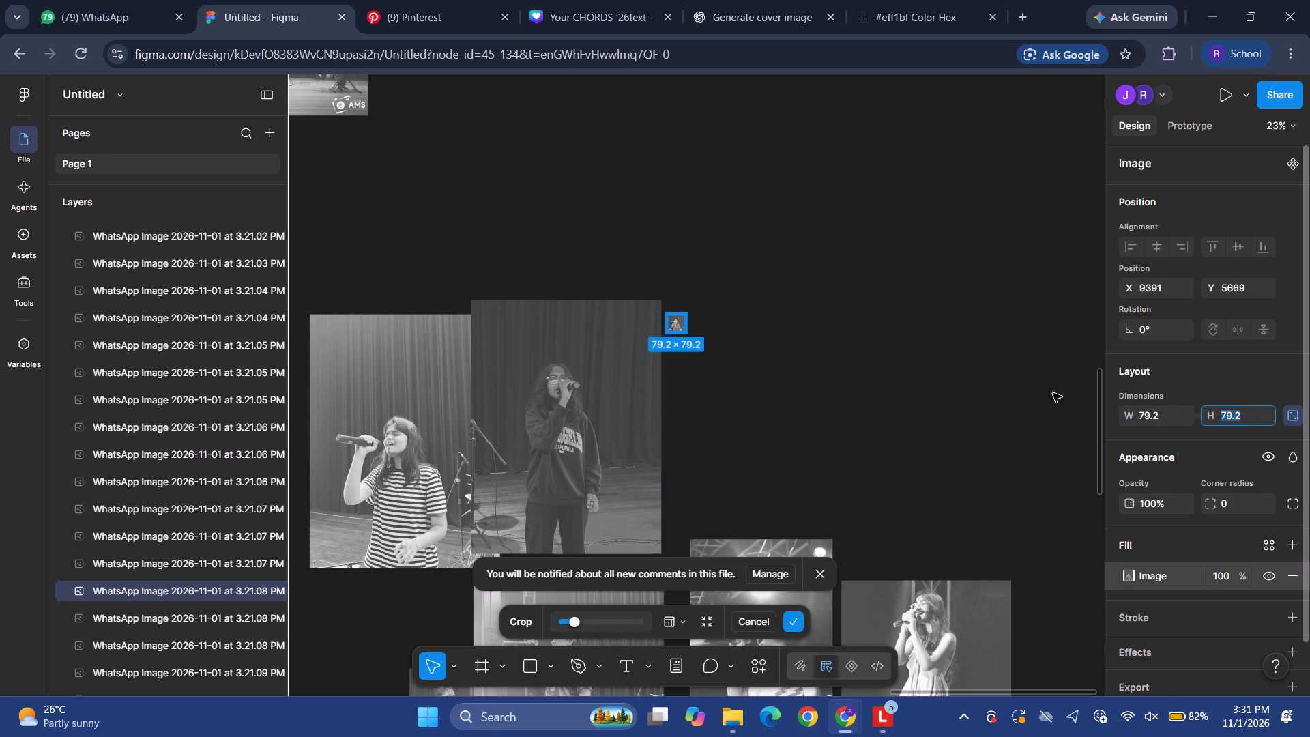
# Set the small square photo's corner radius to 11 and finish the crop.
pyautogui.click(1239, 506)
pyautogui.press('BackSpace')
pyautogui.write('11')
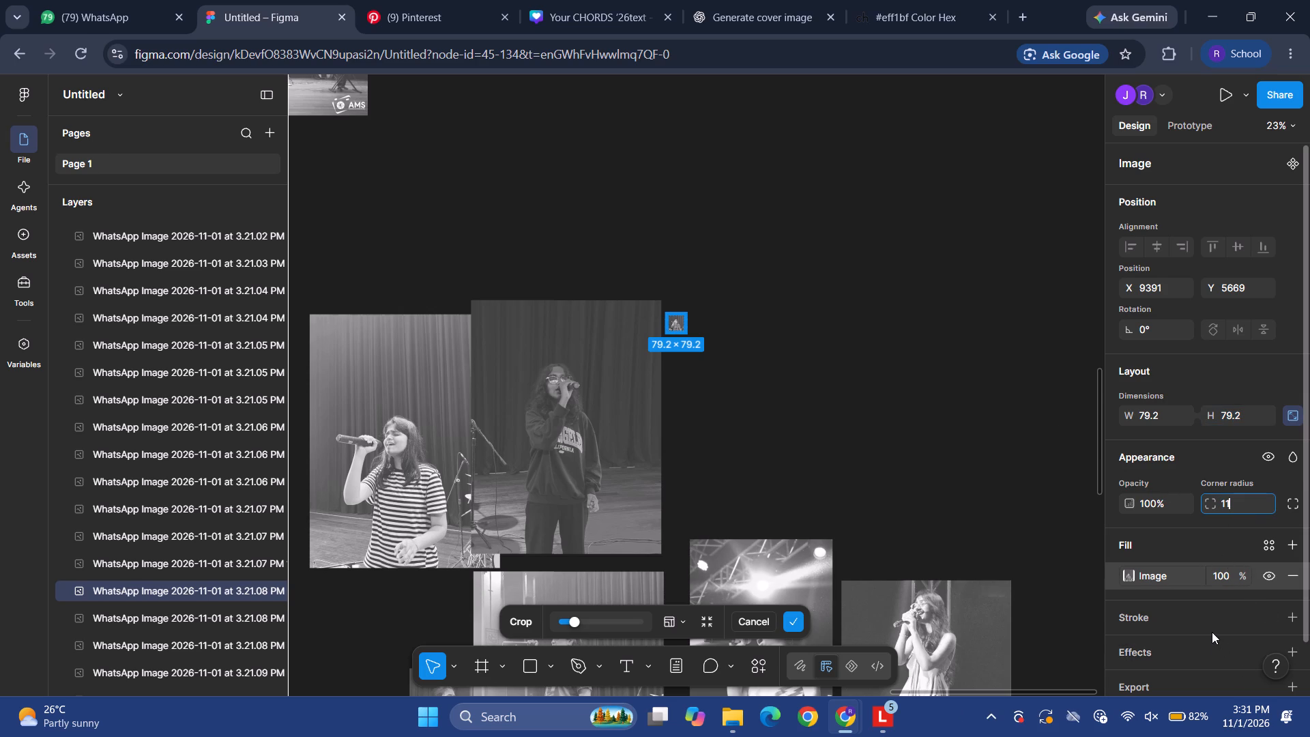
pyautogui.scroll(-1, 1212, 632)
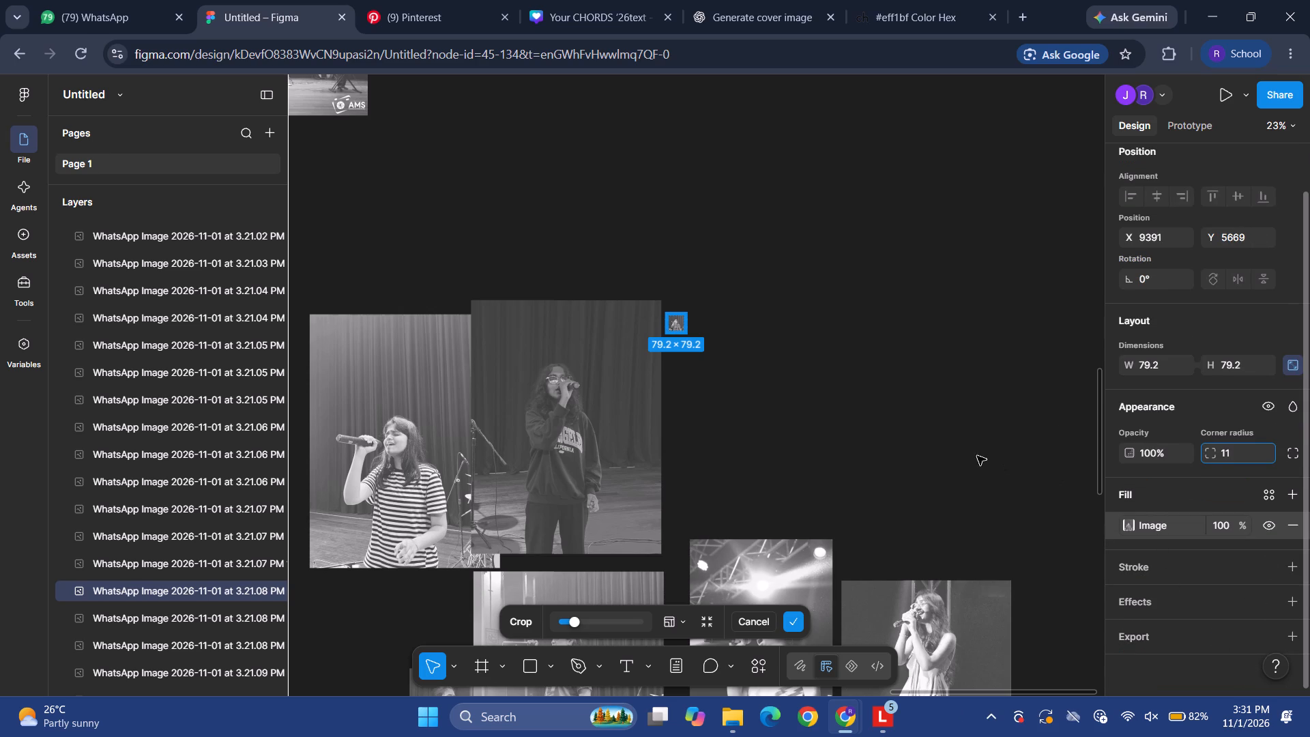
pyautogui.click(967, 453)
# Copy the orange fill colour FF5A1F from the sample thumbnail and add it as a fill over the plaid-shirt singer thumbnail.
pyautogui.scroll(5, 967, 453)
pyautogui.scroll(-1, 967, 453)
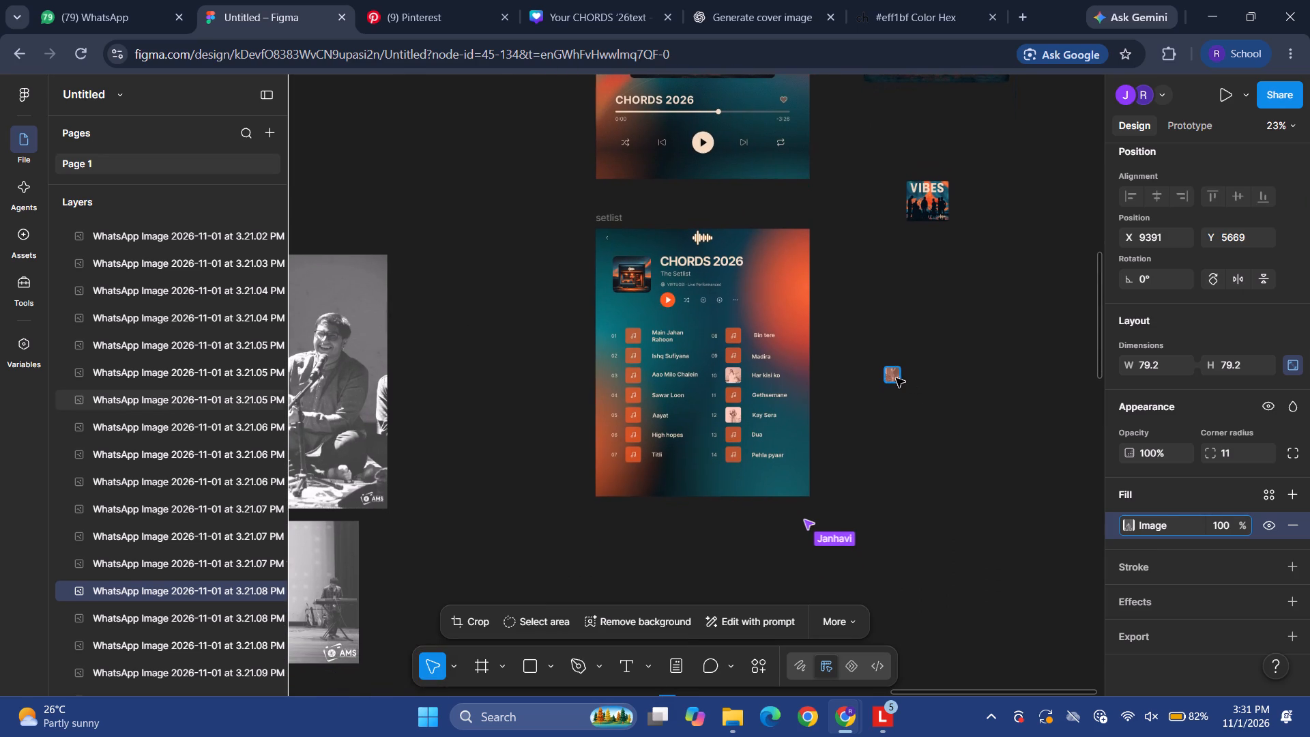
pyautogui.click(895, 378)
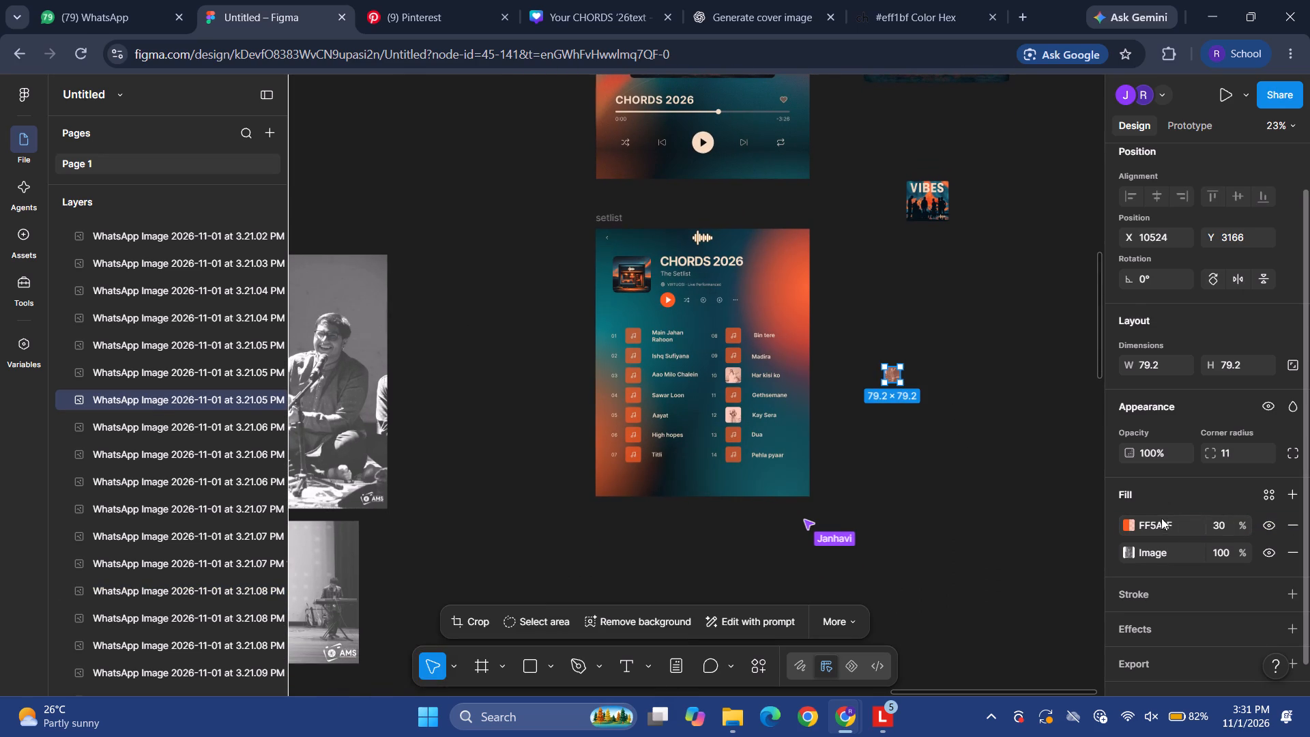
pyautogui.click(1176, 523)
pyautogui.hotkey('ctrl', 'c')
pyautogui.click(1044, 568)
pyautogui.scroll(-3, 1044, 568)
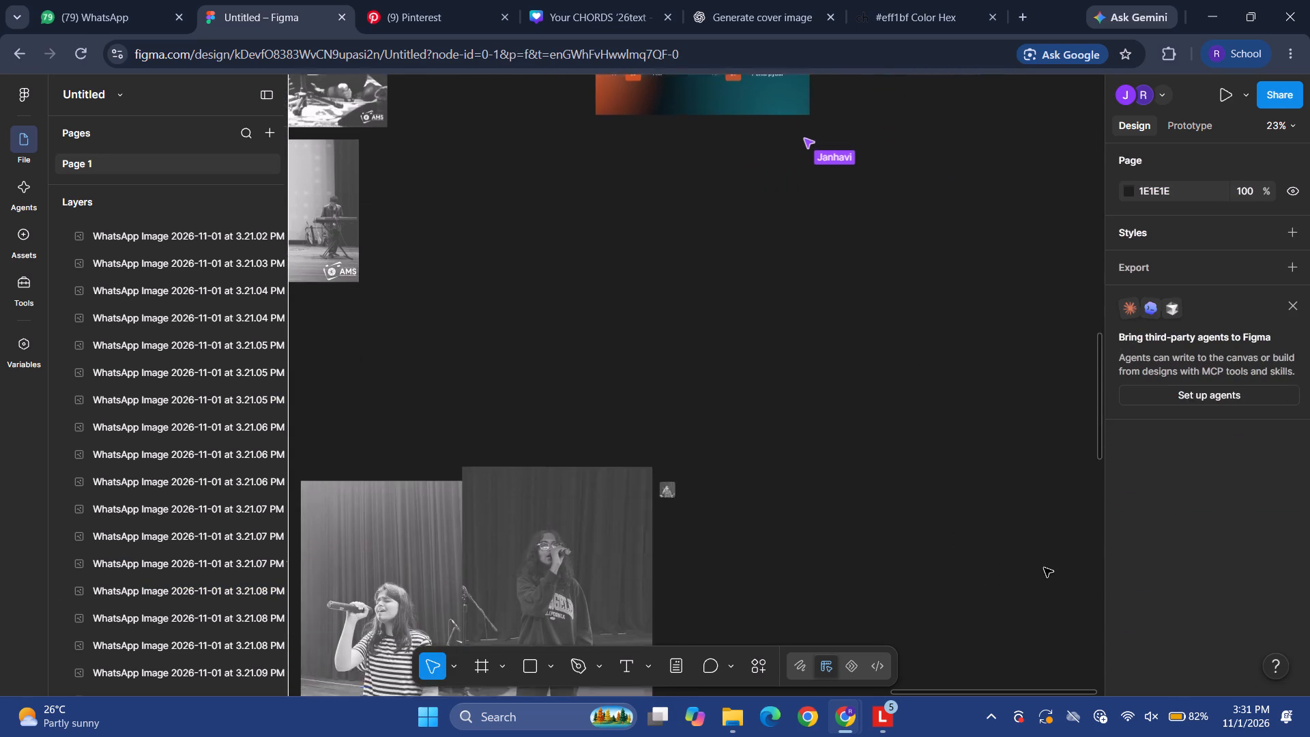
pyautogui.scroll(-4, 1044, 568)
pyautogui.scroll(2, 841, 364)
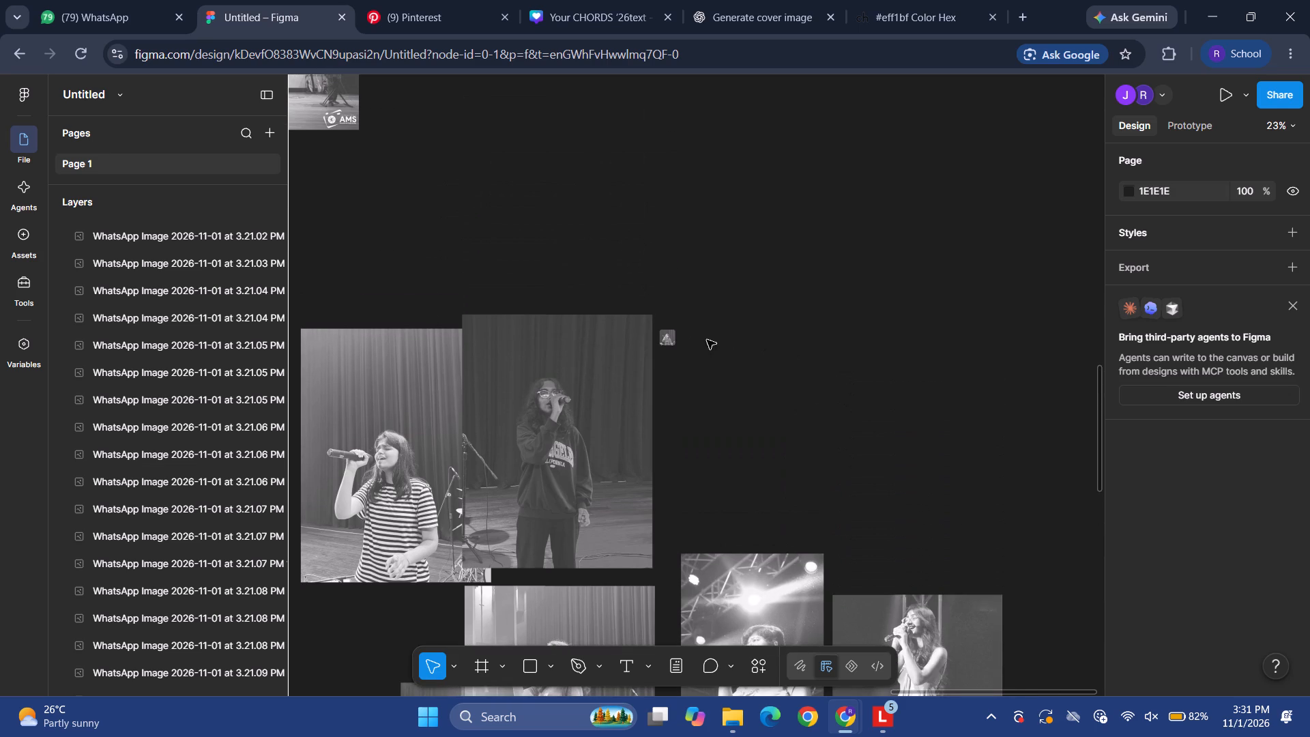
pyautogui.click(672, 341)
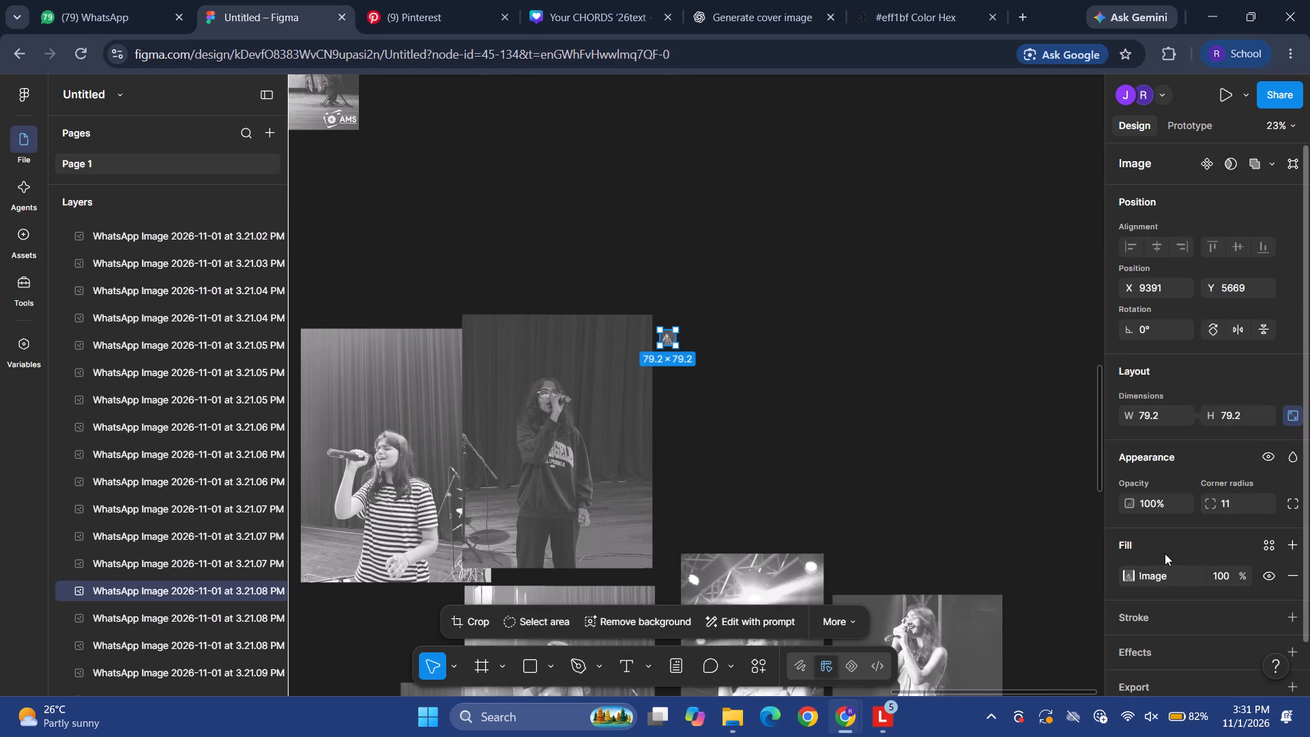
pyautogui.click(1291, 540)
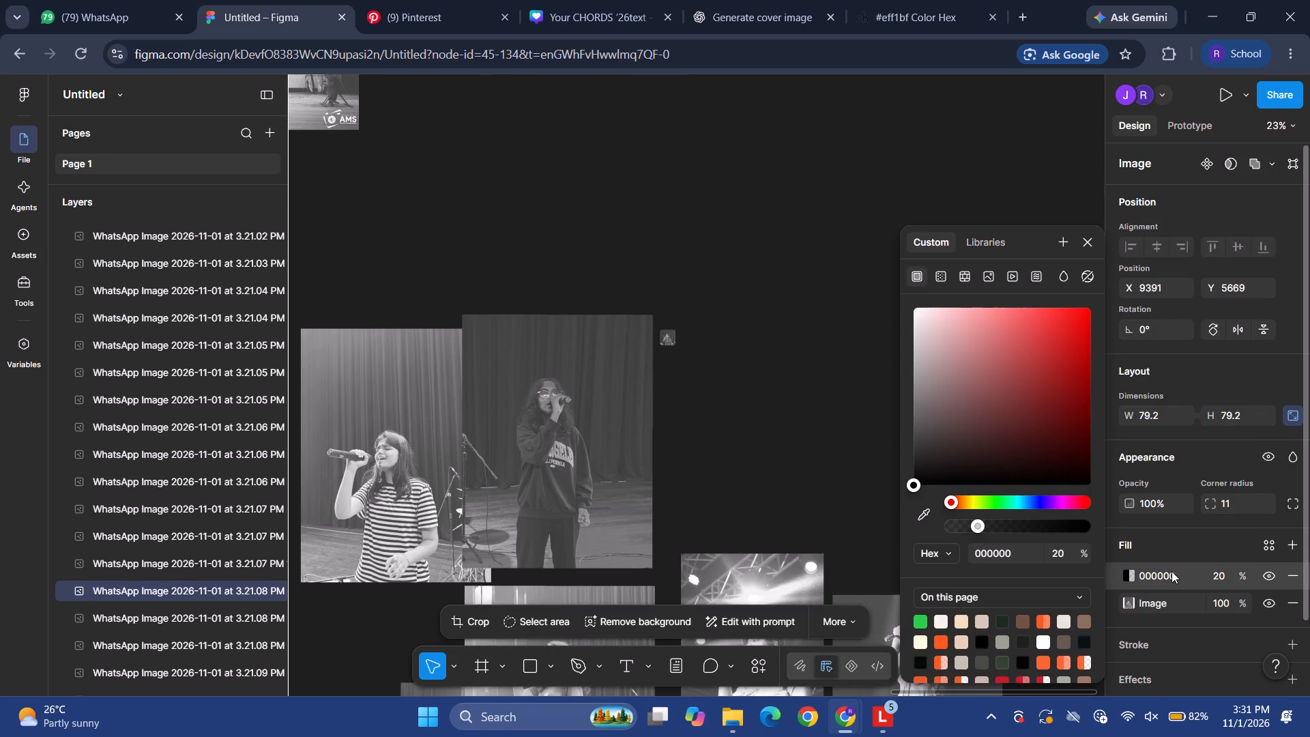
pyautogui.click(1171, 571)
pyautogui.hotkey('ctrl', 'v')
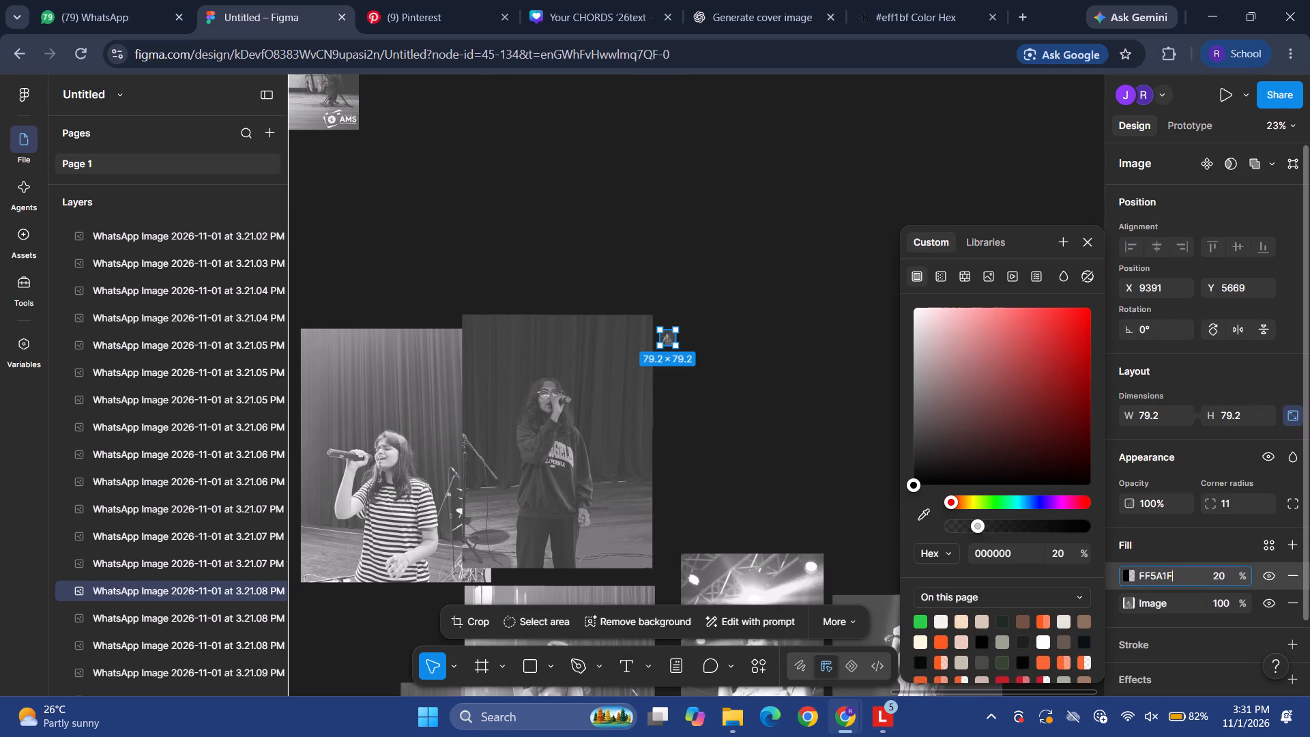
# Check the sample thumbnail's tint opacity and set the plaid-shirt singer thumbnail's FF5A1F fill to 30%.
pyautogui.click(1221, 575)
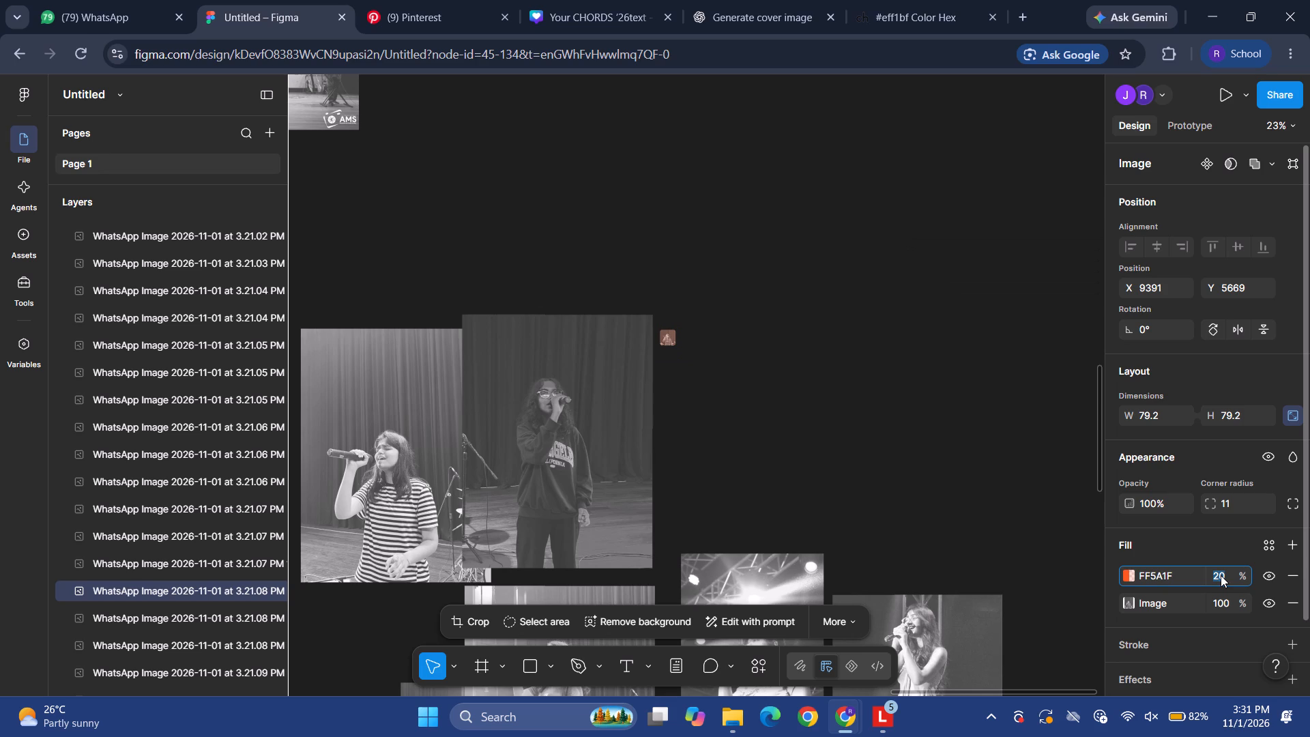
pyautogui.scroll(3, 1010, 423)
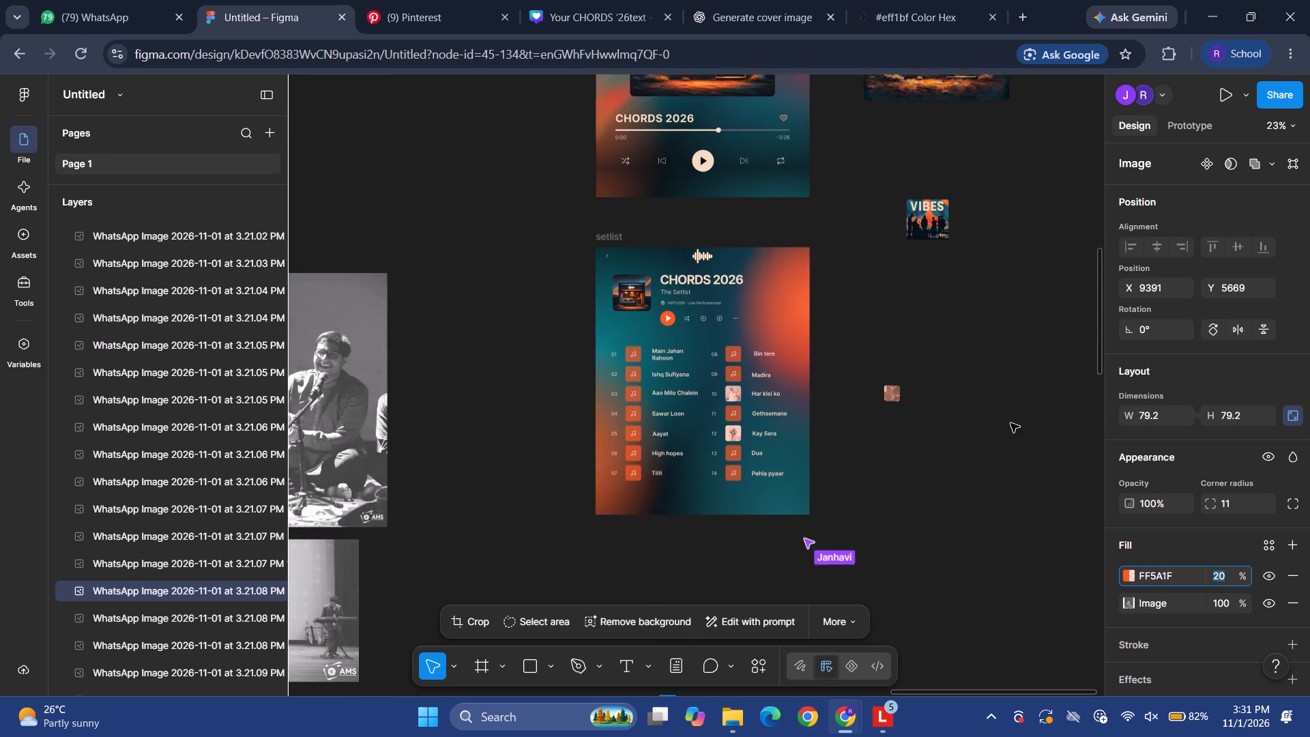
pyautogui.scroll(2, 1010, 423)
pyautogui.click(899, 435)
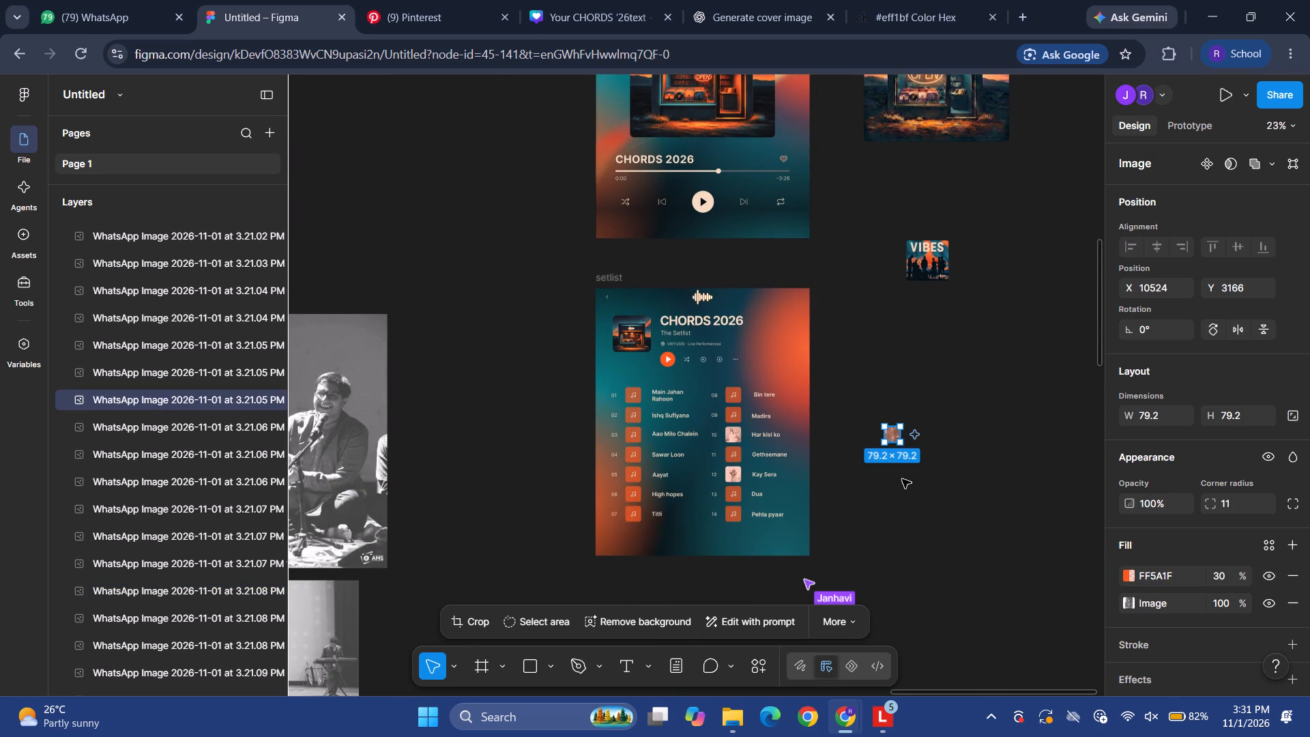
pyautogui.scroll(-4, 902, 479)
pyautogui.click(675, 530)
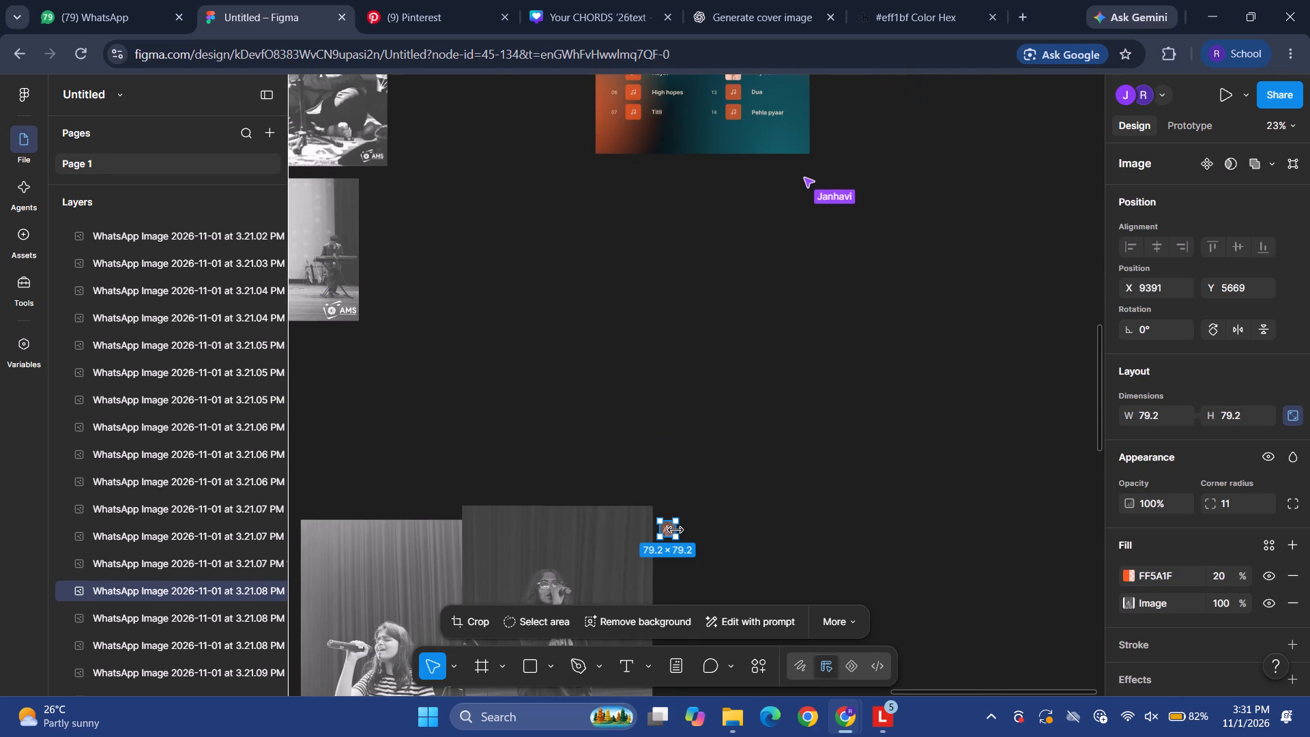
pyautogui.click(1223, 575)
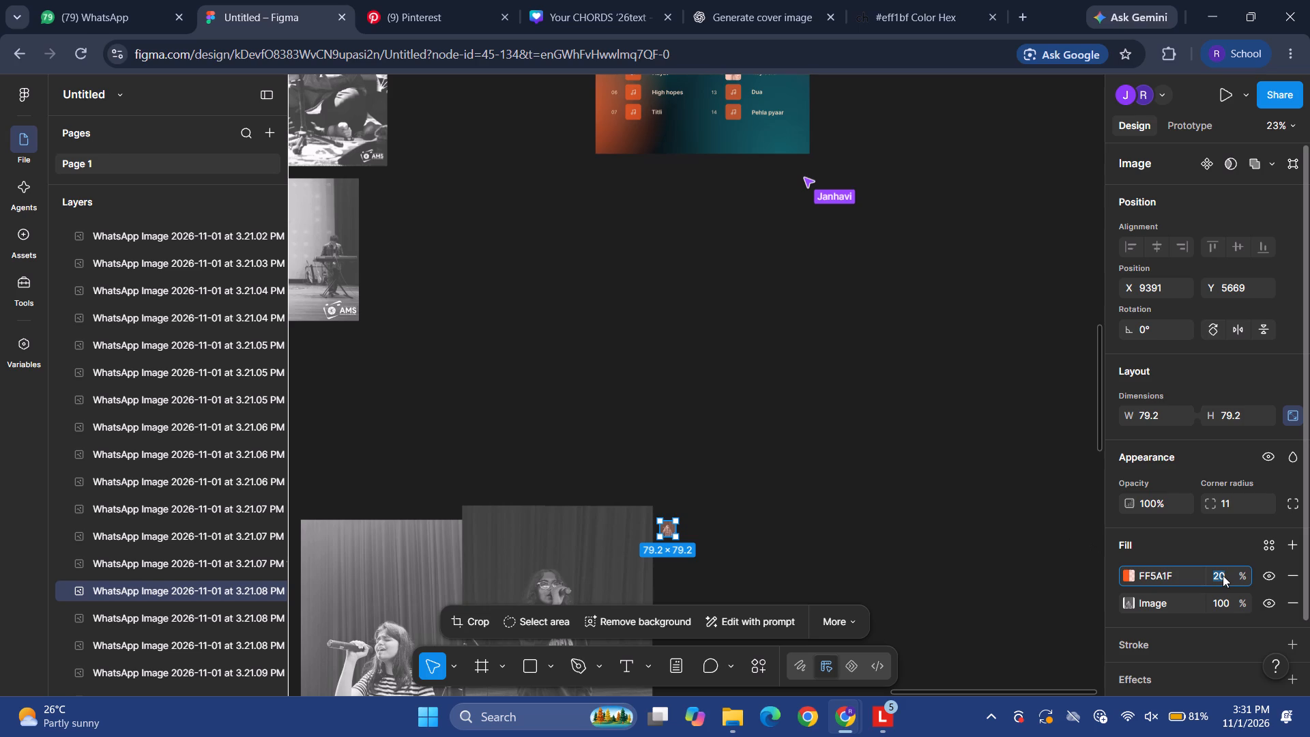
pyautogui.write('30')
pyautogui.press('Return')
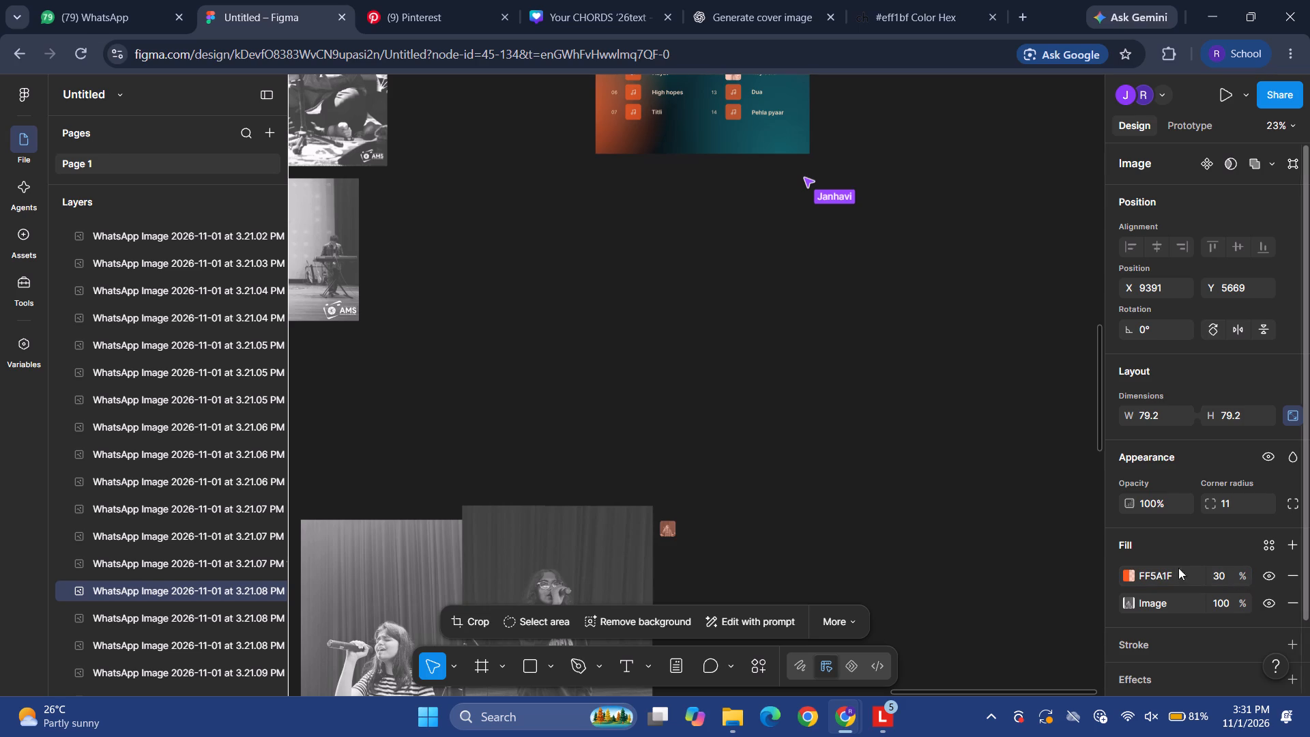
# Move the tinted singer thumbnail over the music icon of song 02, Ishq Sufiyana, at about X 9218, Y 3068.
pyautogui.moveTo(669, 532); pyautogui.dragTo(697, 268)
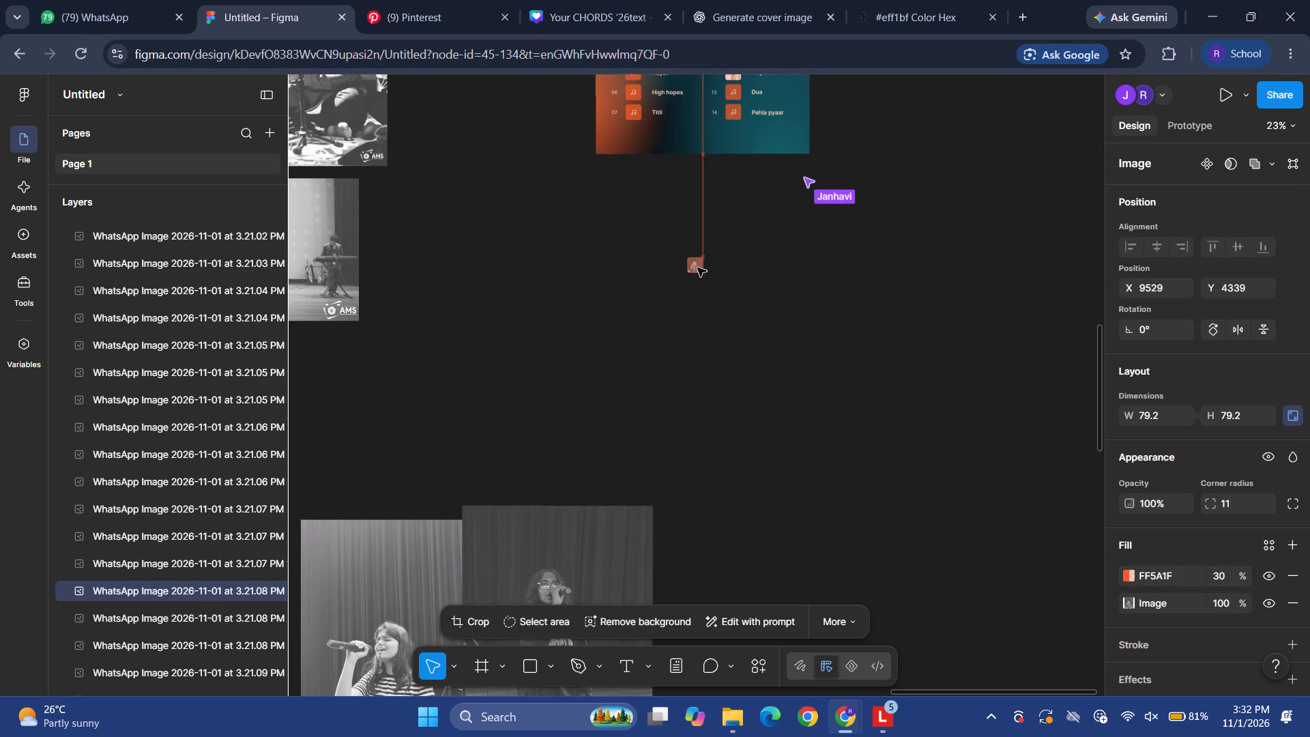
pyautogui.moveTo(697, 268); pyautogui.dragTo(687, 132)
pyautogui.scroll(3, 687, 132)
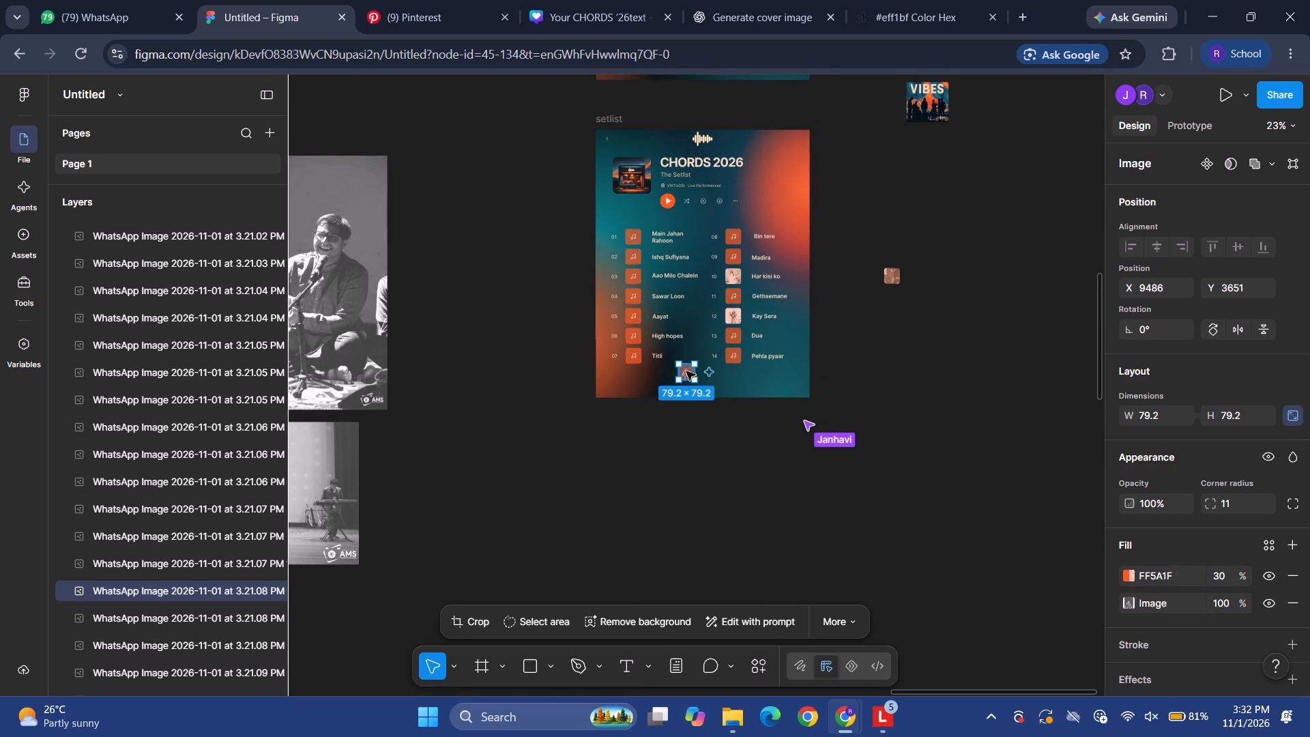
pyautogui.moveTo(686, 371); pyautogui.dragTo(630, 255)
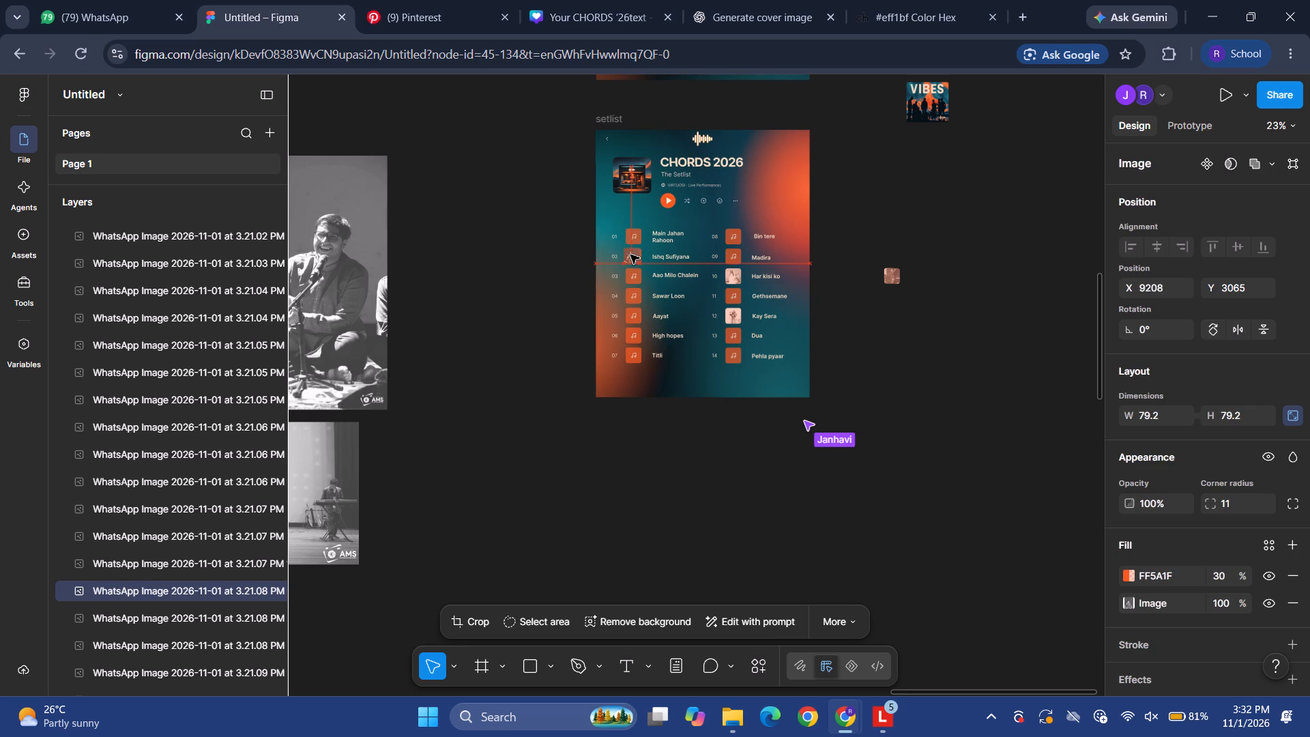
pyautogui.moveTo(630, 255); pyautogui.dragTo(634, 255)
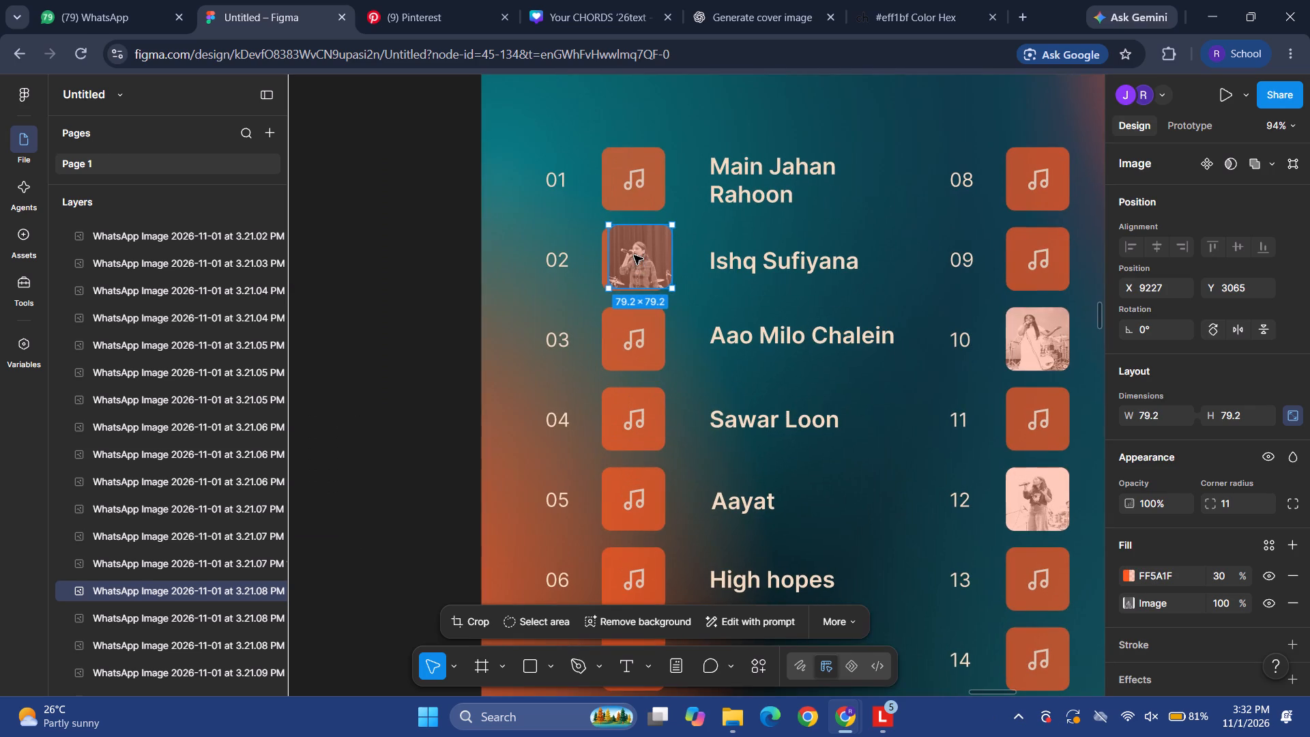
pyautogui.moveTo(634, 255); pyautogui.dragTo(625, 261)
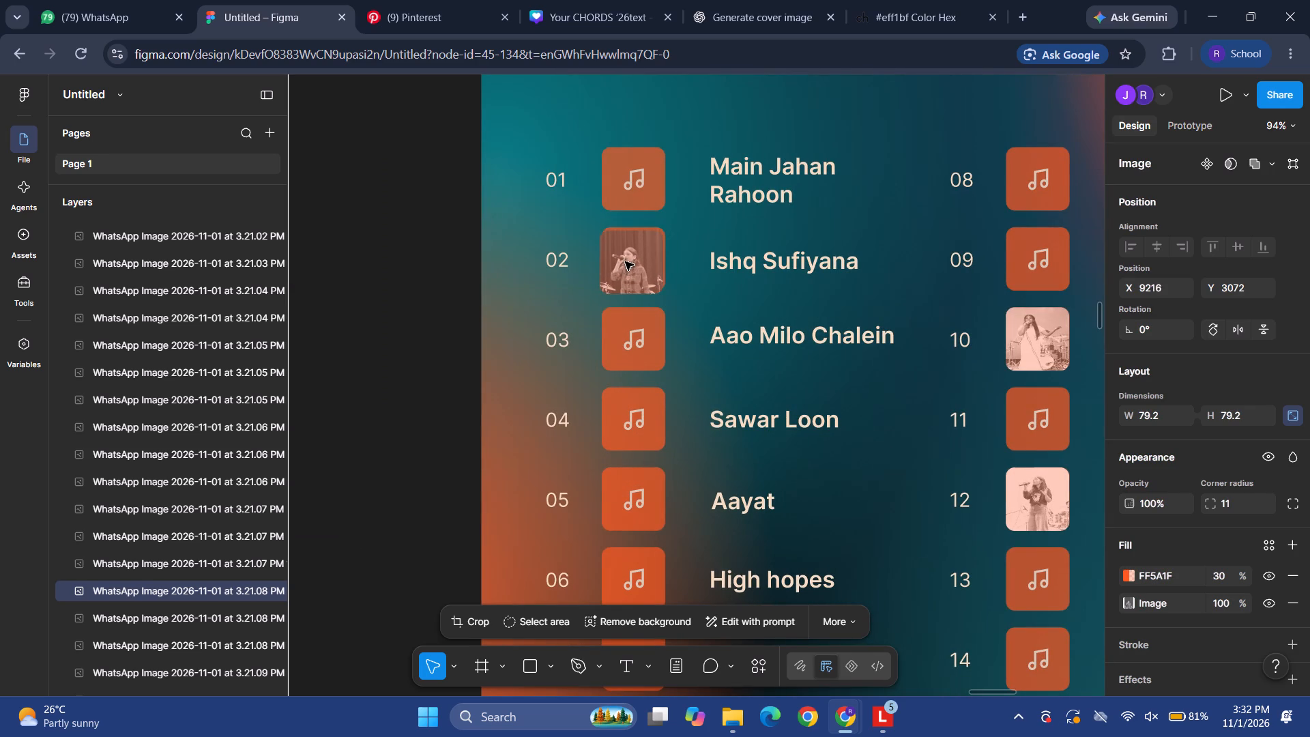
pyautogui.moveTo(625, 261); pyautogui.dragTo(628, 259)
pyautogui.scroll(1, 628, 259)
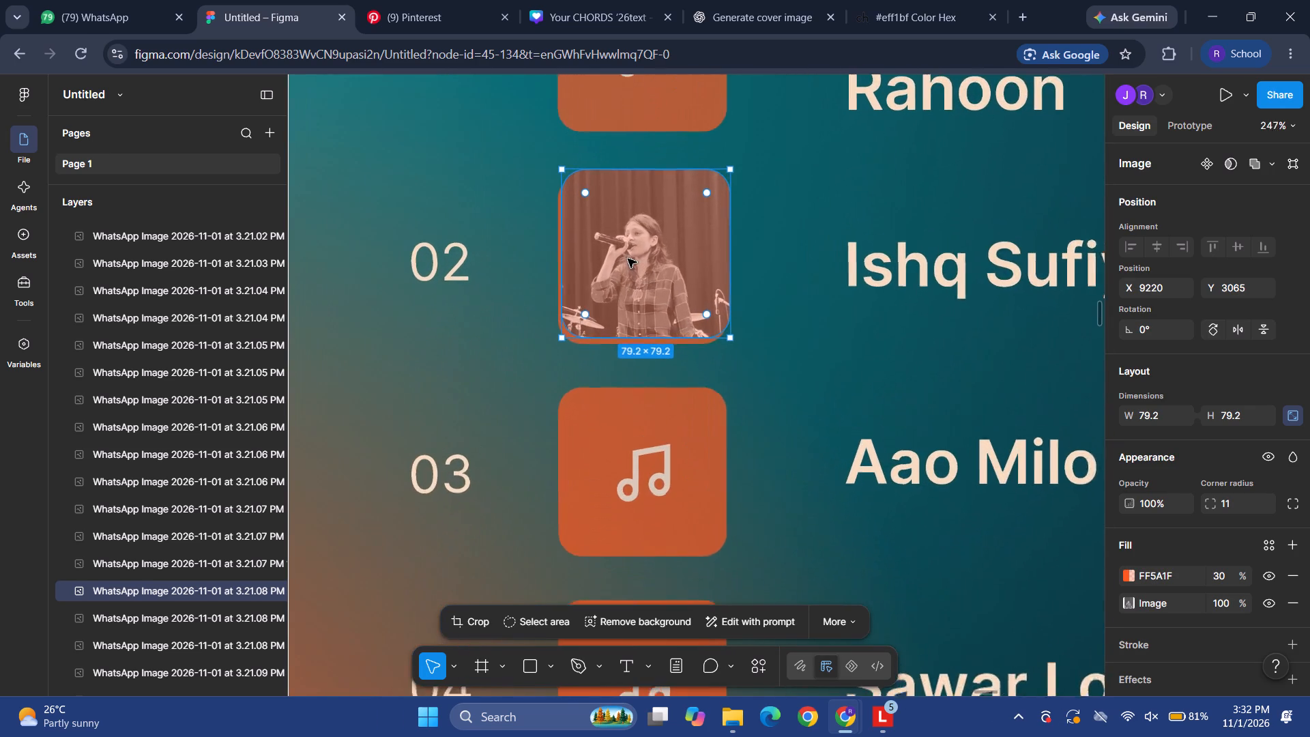
pyautogui.moveTo(628, 259); pyautogui.dragTo(624, 265)
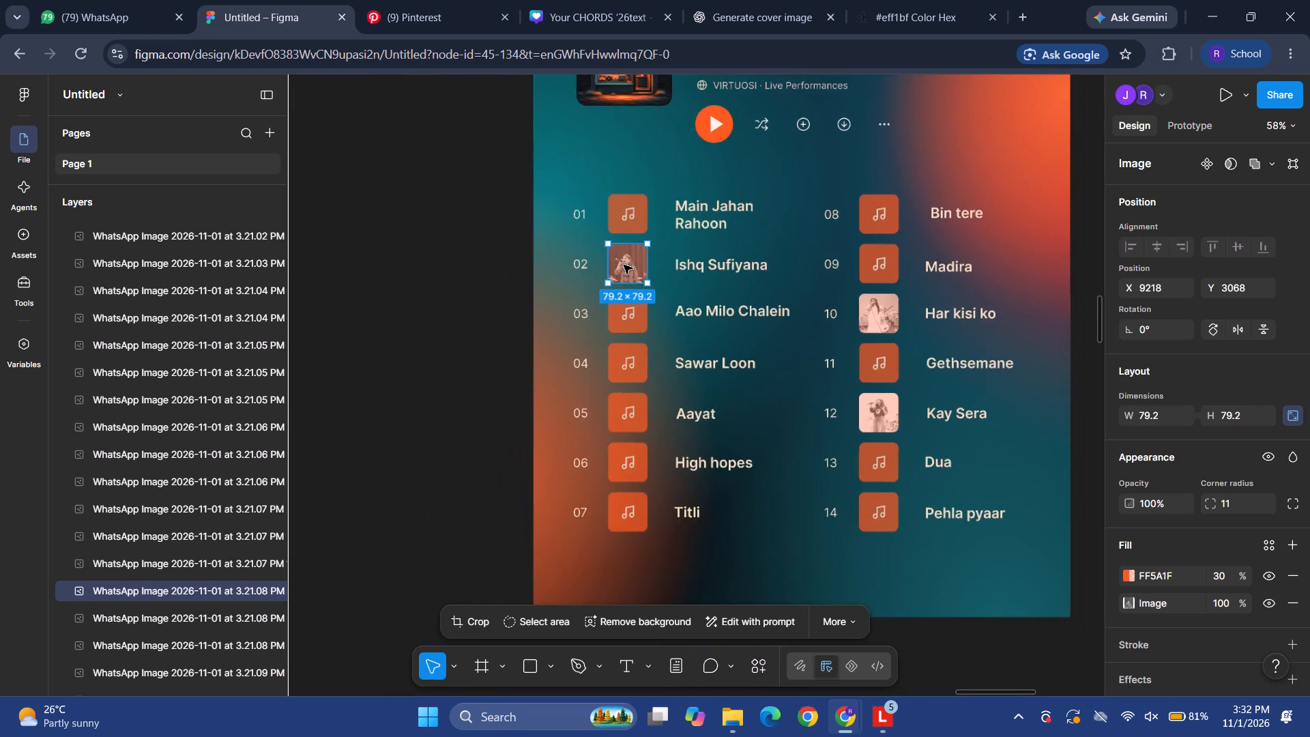
# Examine the position, size, corner radius and fills of the thumbnail placed at Ishq Sufiyana.
pyautogui.scroll(-8, 624, 265)
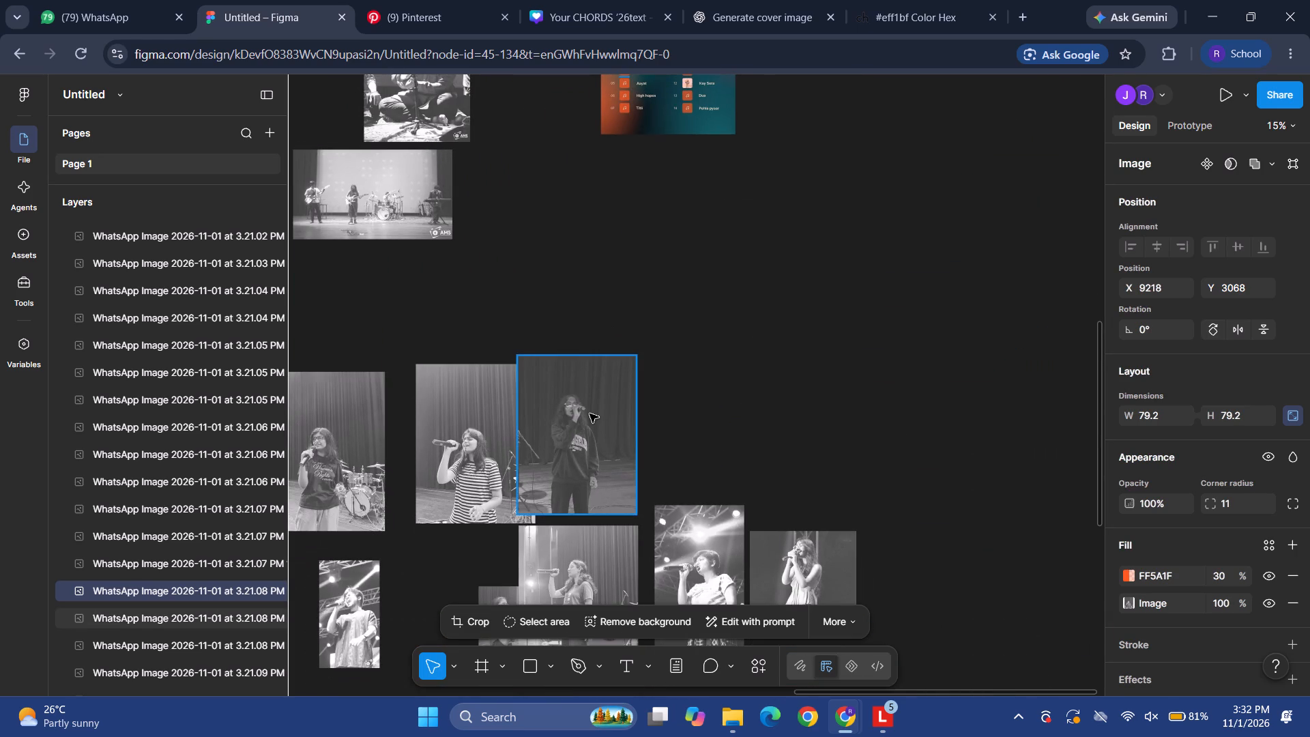
pyautogui.click(589, 414)
pyautogui.scroll(2, 644, 260)
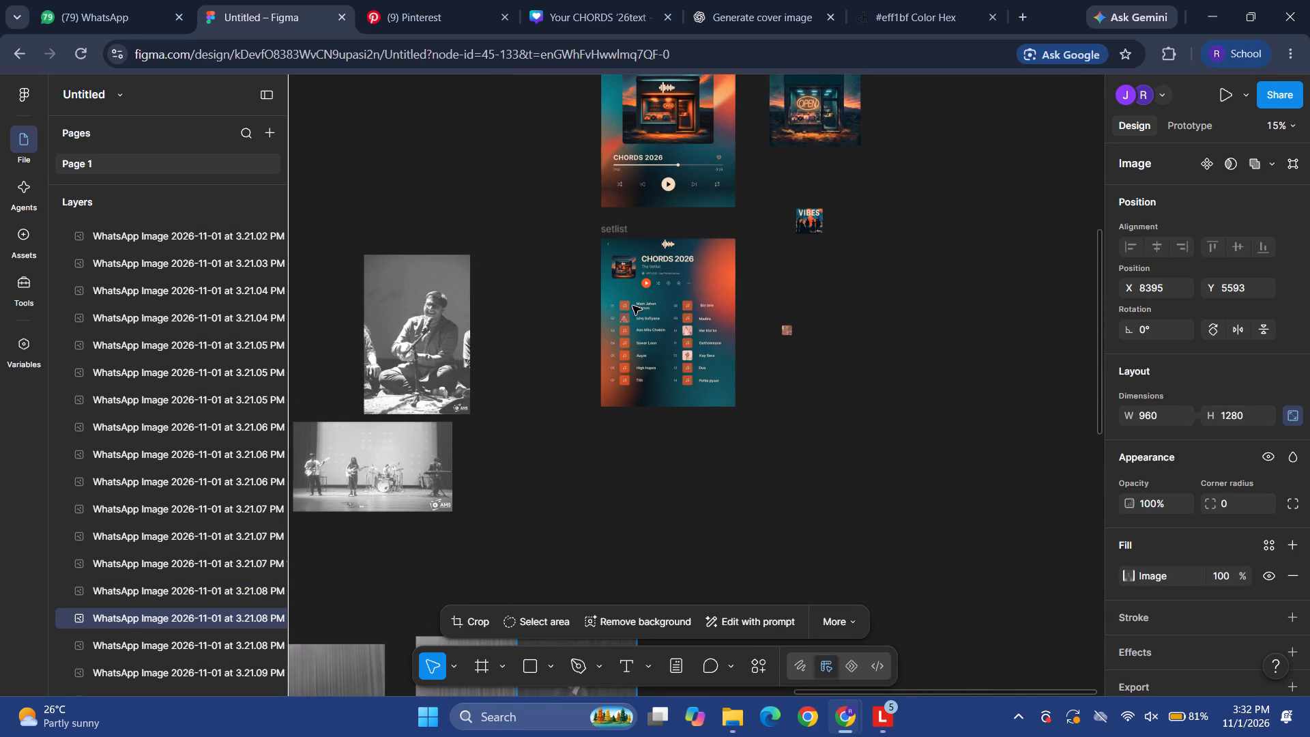
pyautogui.click(626, 321)
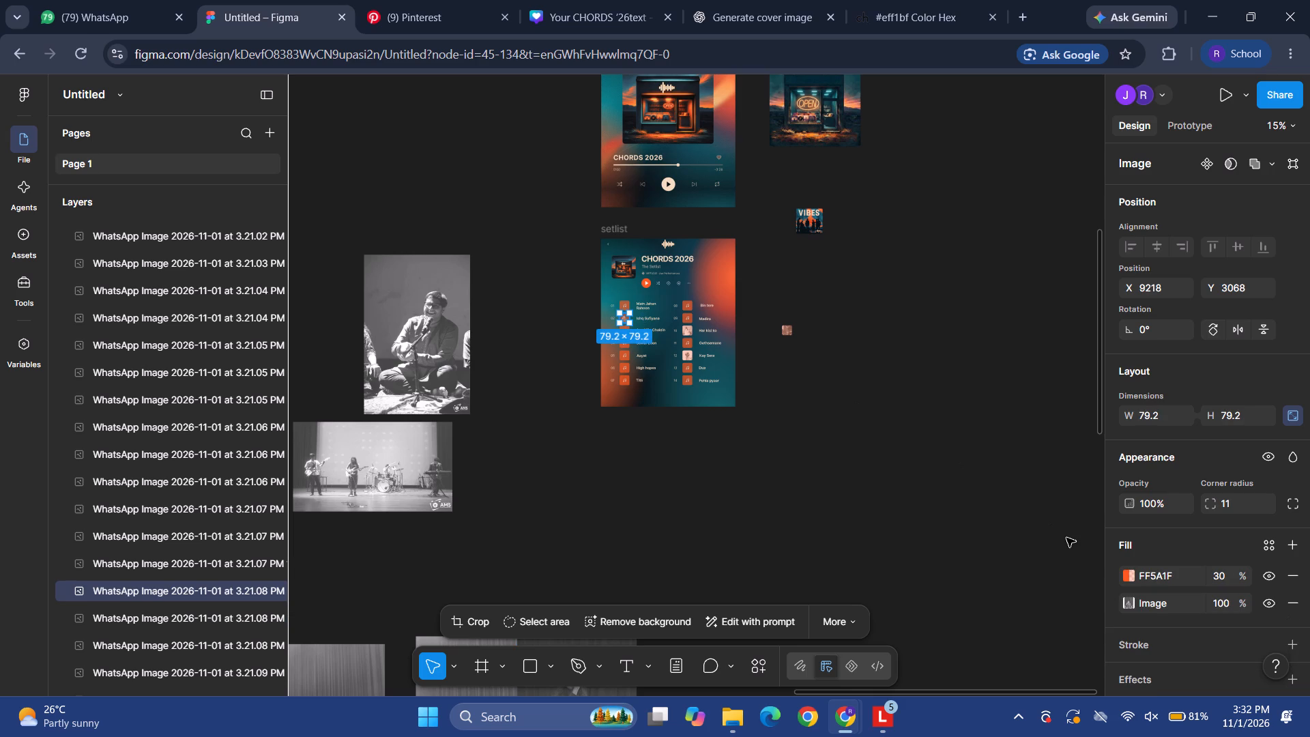
pyautogui.scroll(-2, 1181, 490)
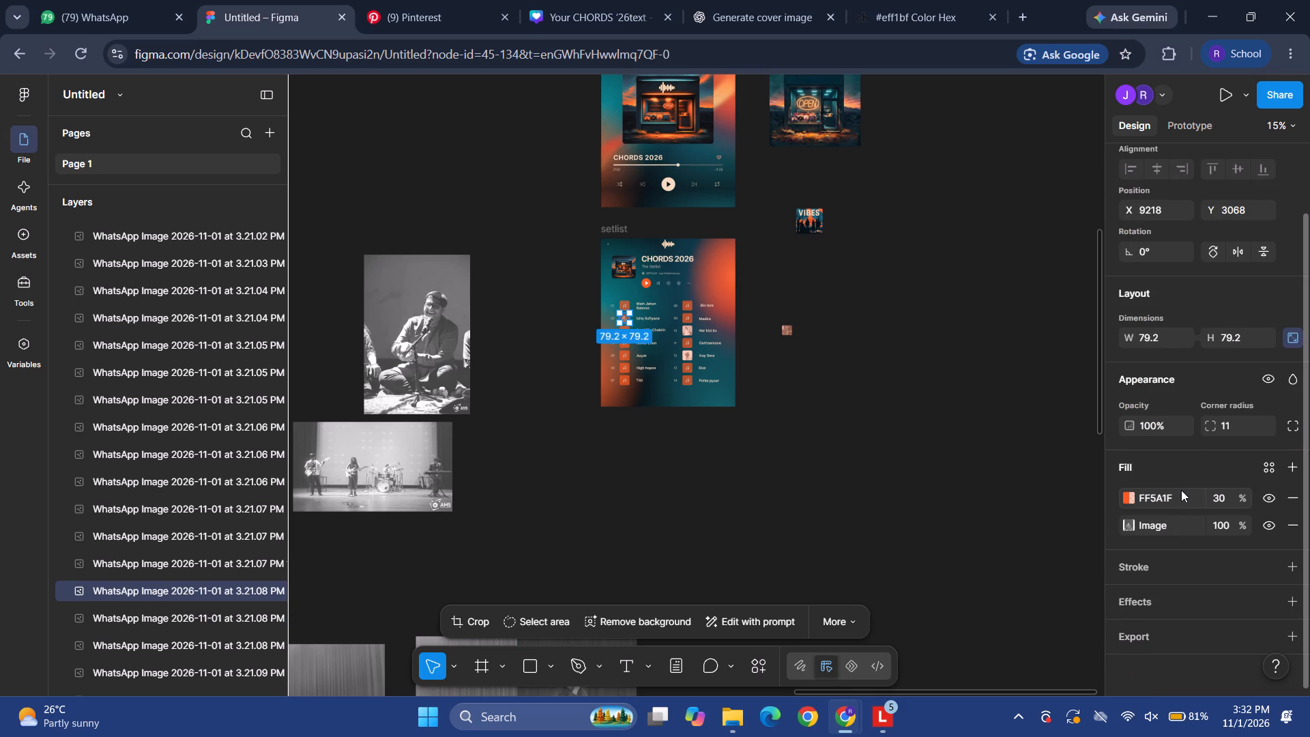
pyautogui.scroll(2, 1181, 490)
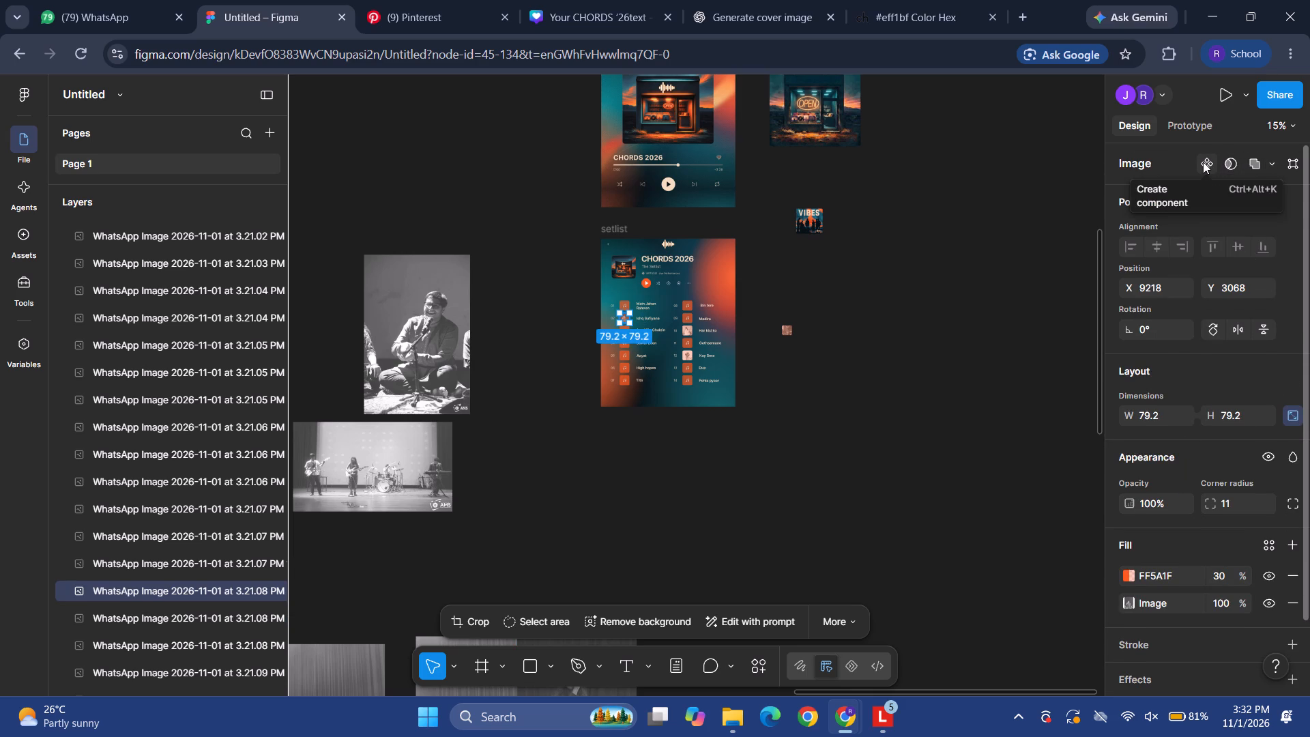
pyautogui.scroll(-2, 1183, 555)
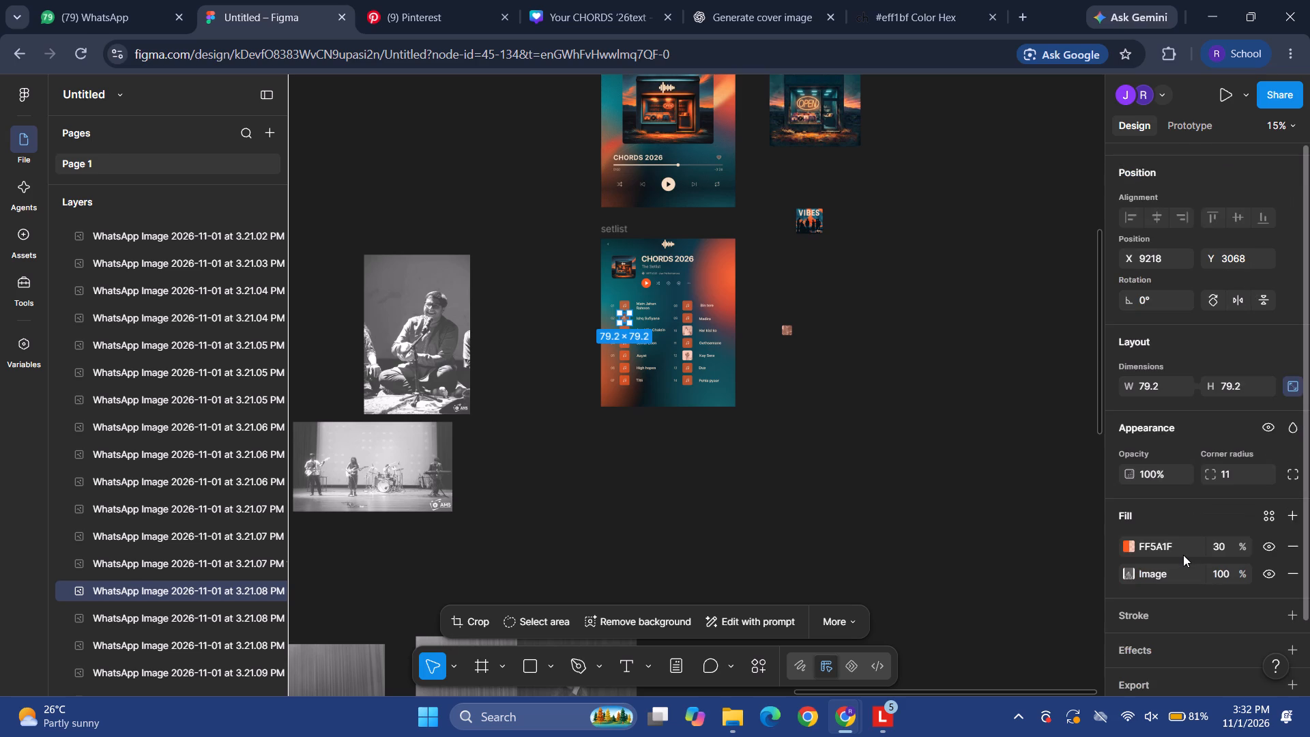
pyautogui.scroll(-4, 1183, 555)
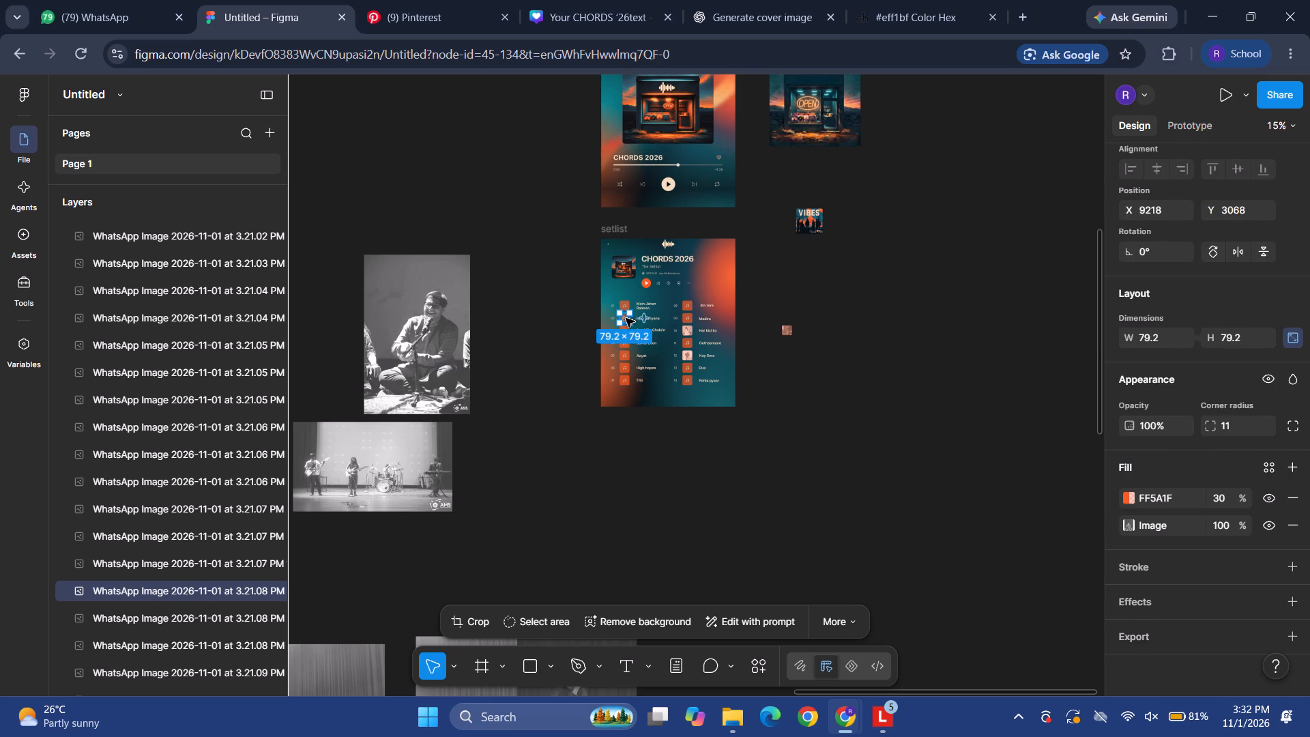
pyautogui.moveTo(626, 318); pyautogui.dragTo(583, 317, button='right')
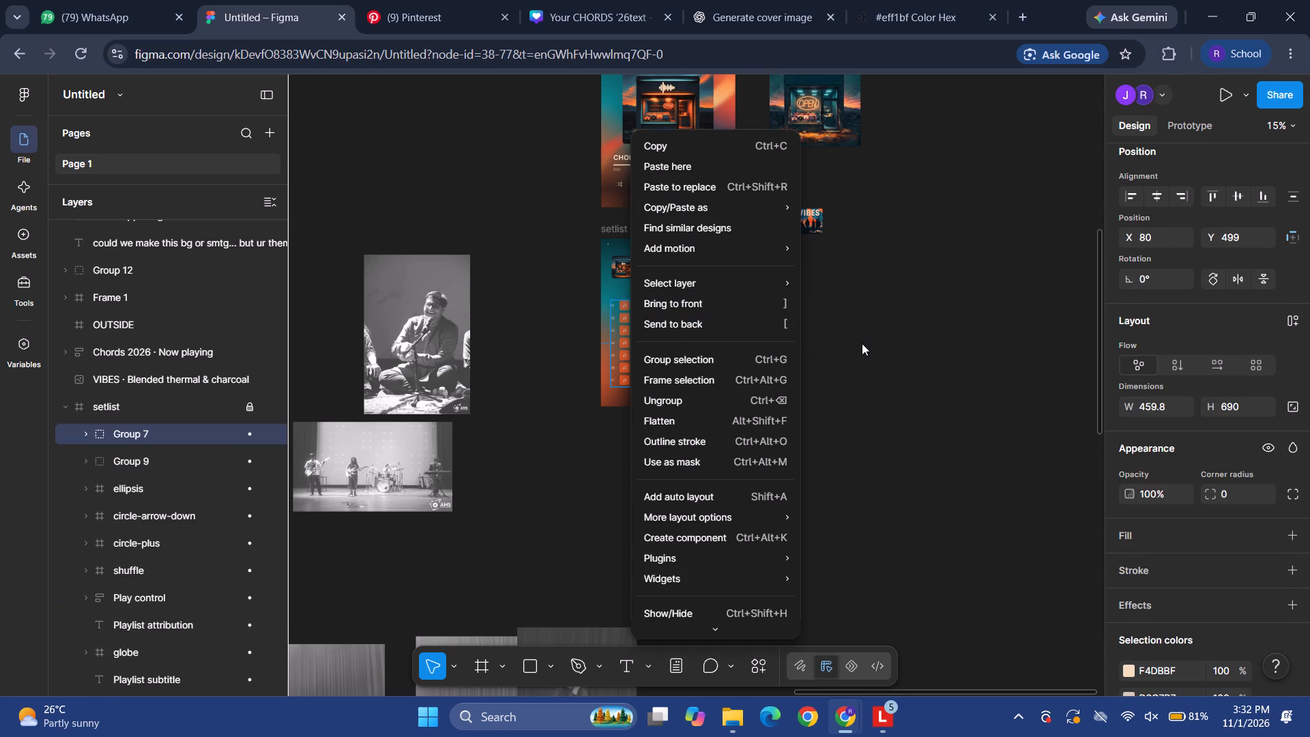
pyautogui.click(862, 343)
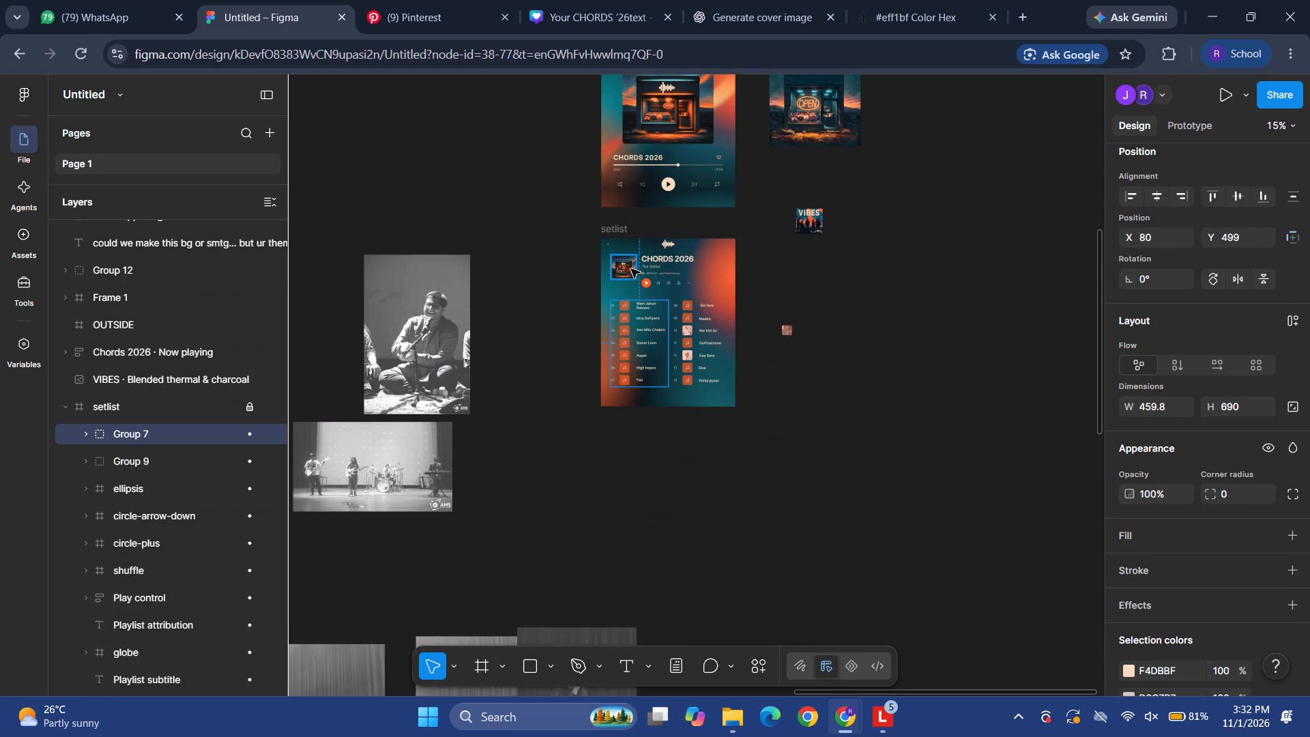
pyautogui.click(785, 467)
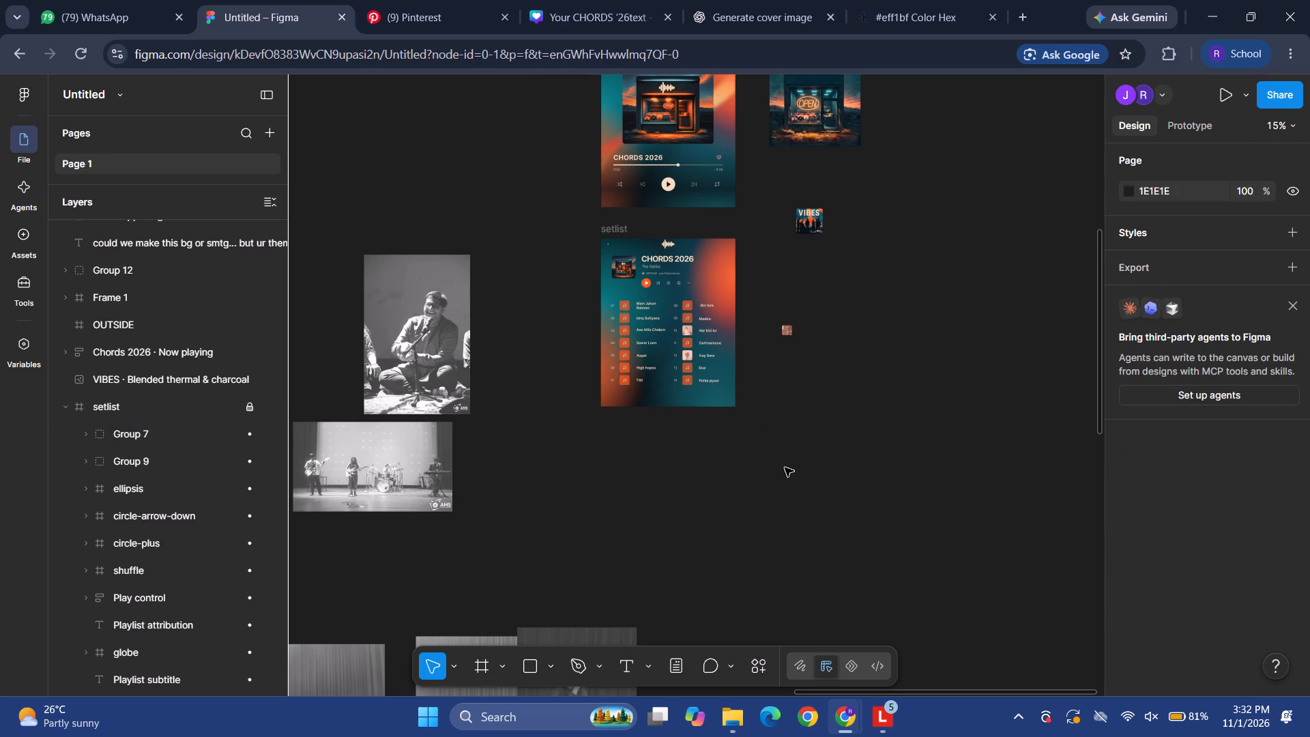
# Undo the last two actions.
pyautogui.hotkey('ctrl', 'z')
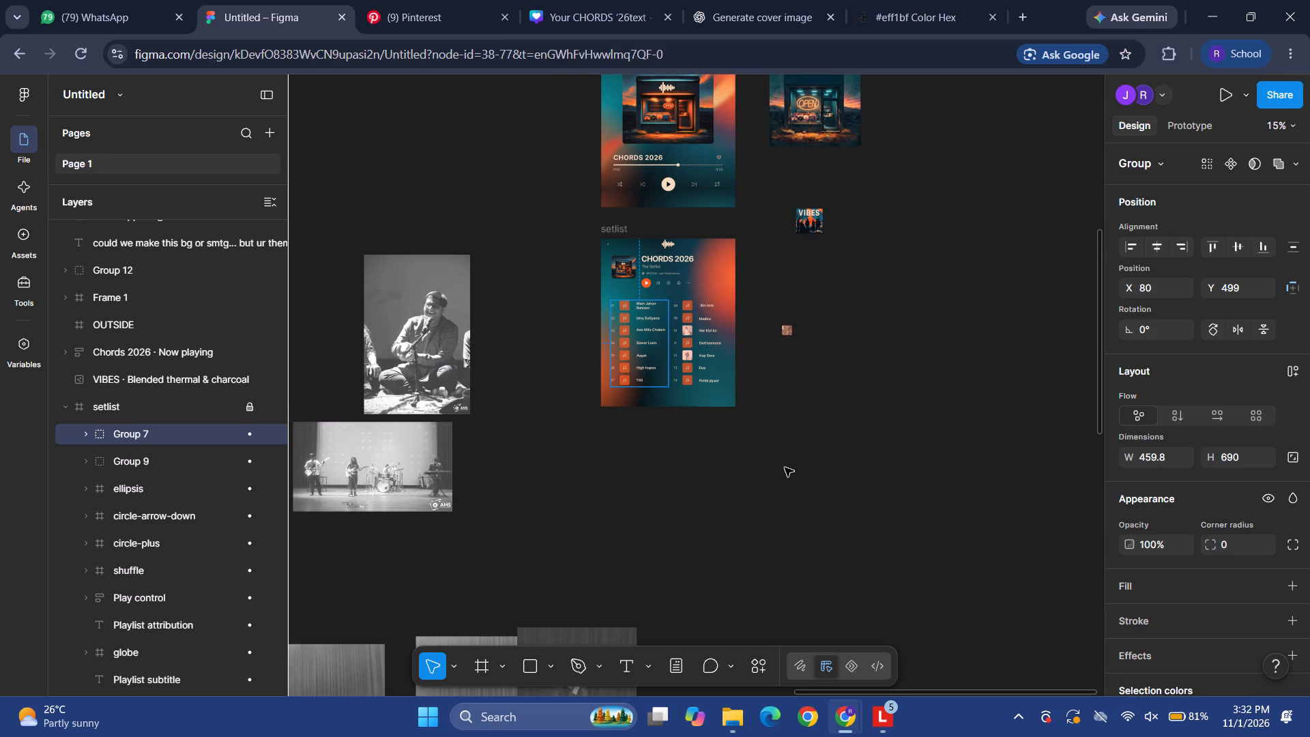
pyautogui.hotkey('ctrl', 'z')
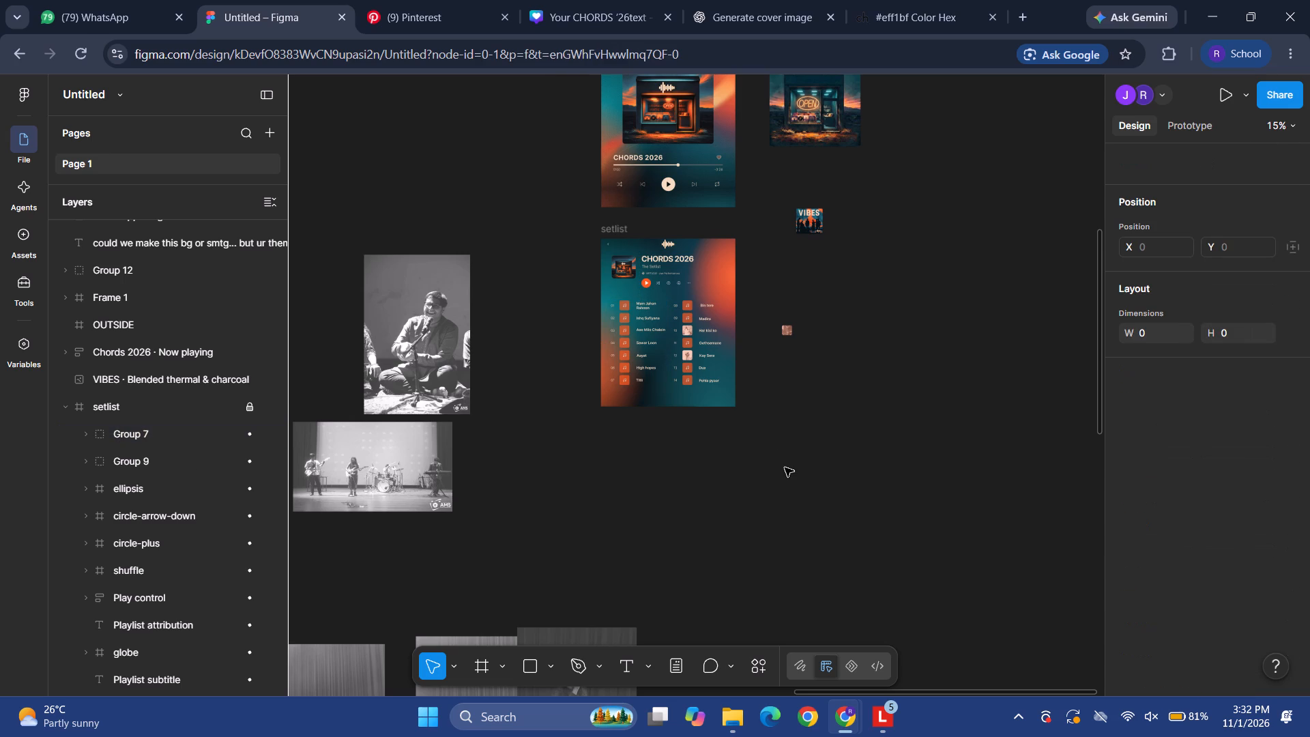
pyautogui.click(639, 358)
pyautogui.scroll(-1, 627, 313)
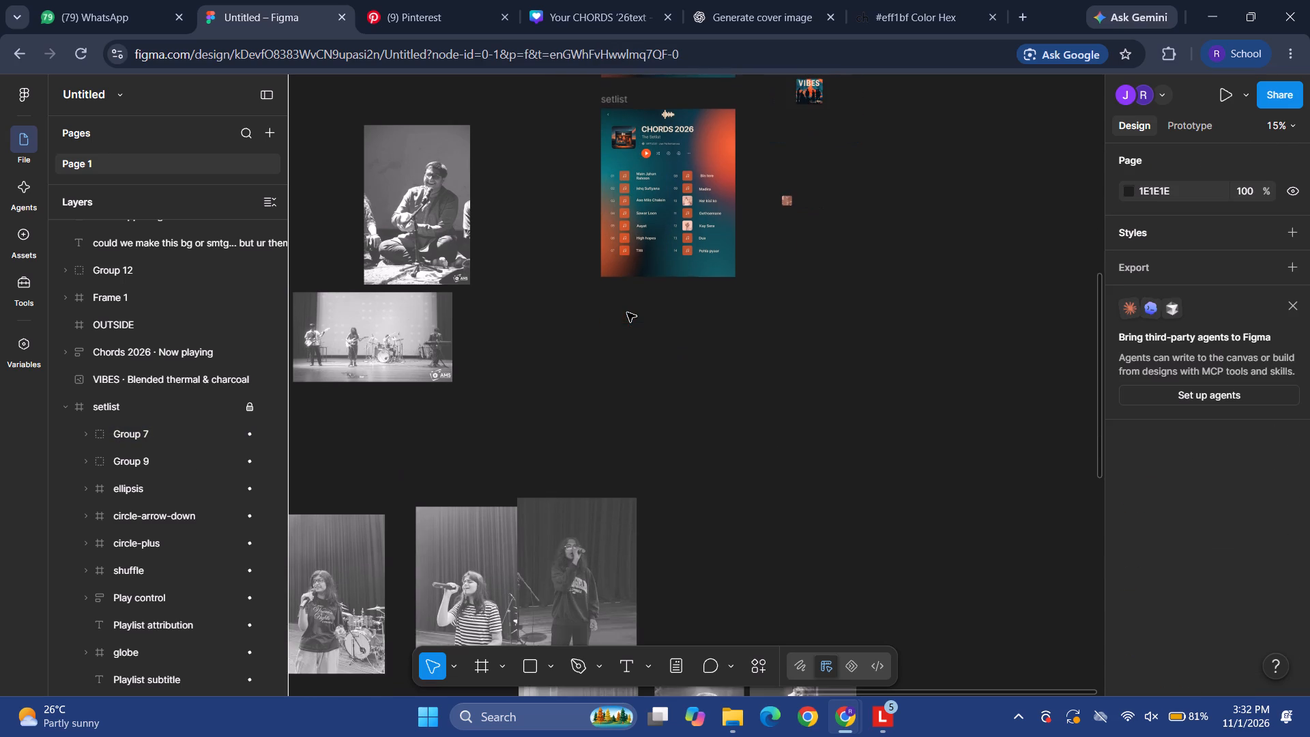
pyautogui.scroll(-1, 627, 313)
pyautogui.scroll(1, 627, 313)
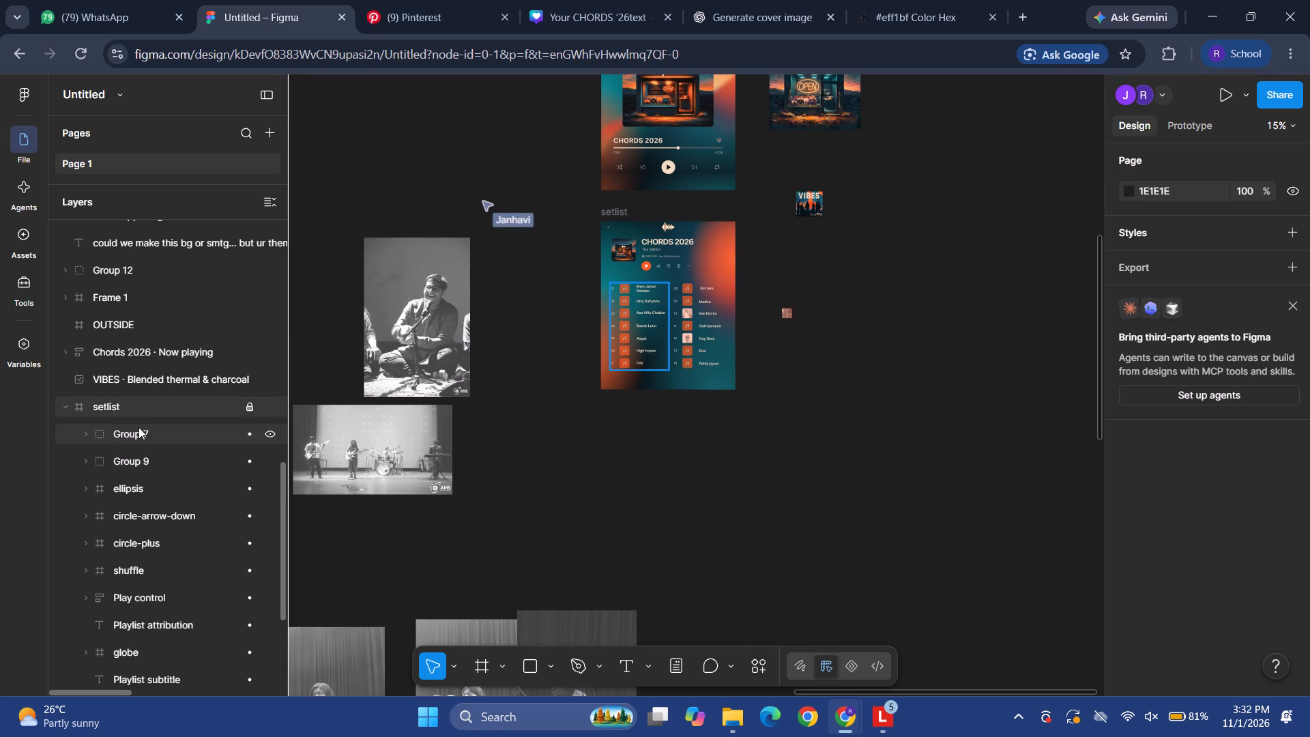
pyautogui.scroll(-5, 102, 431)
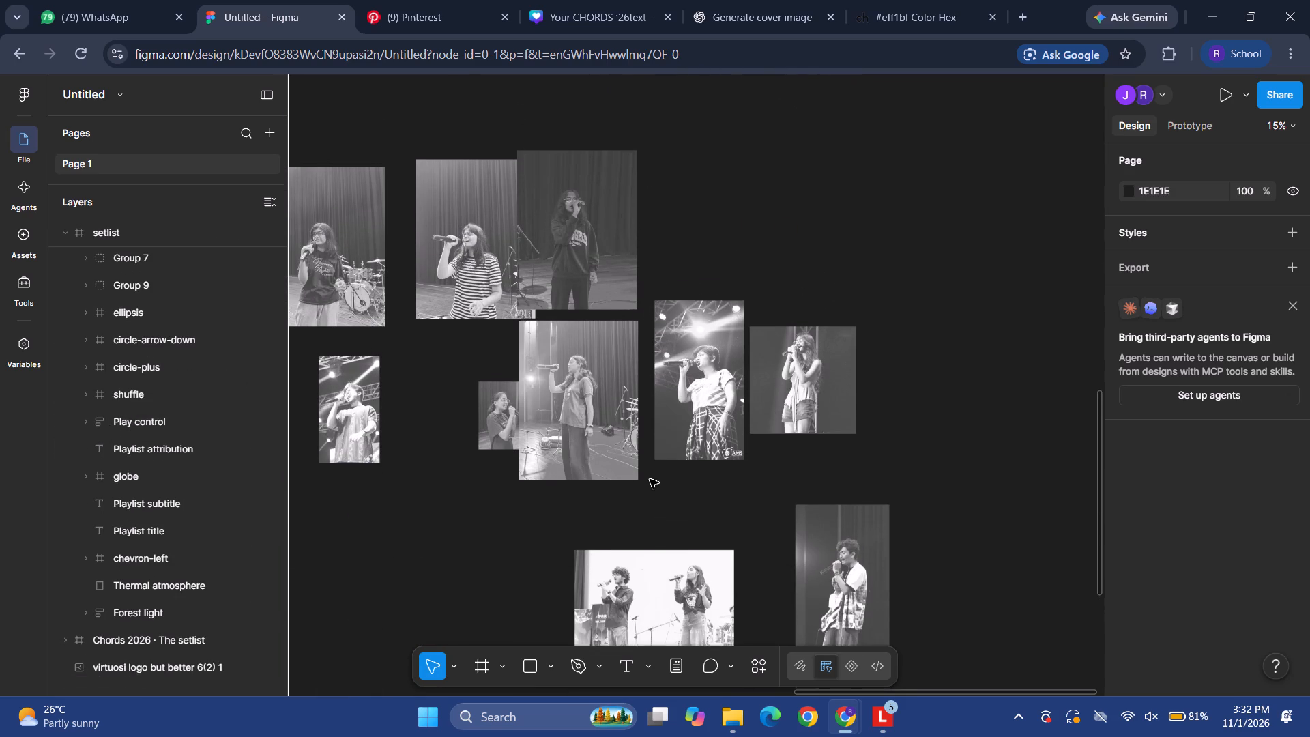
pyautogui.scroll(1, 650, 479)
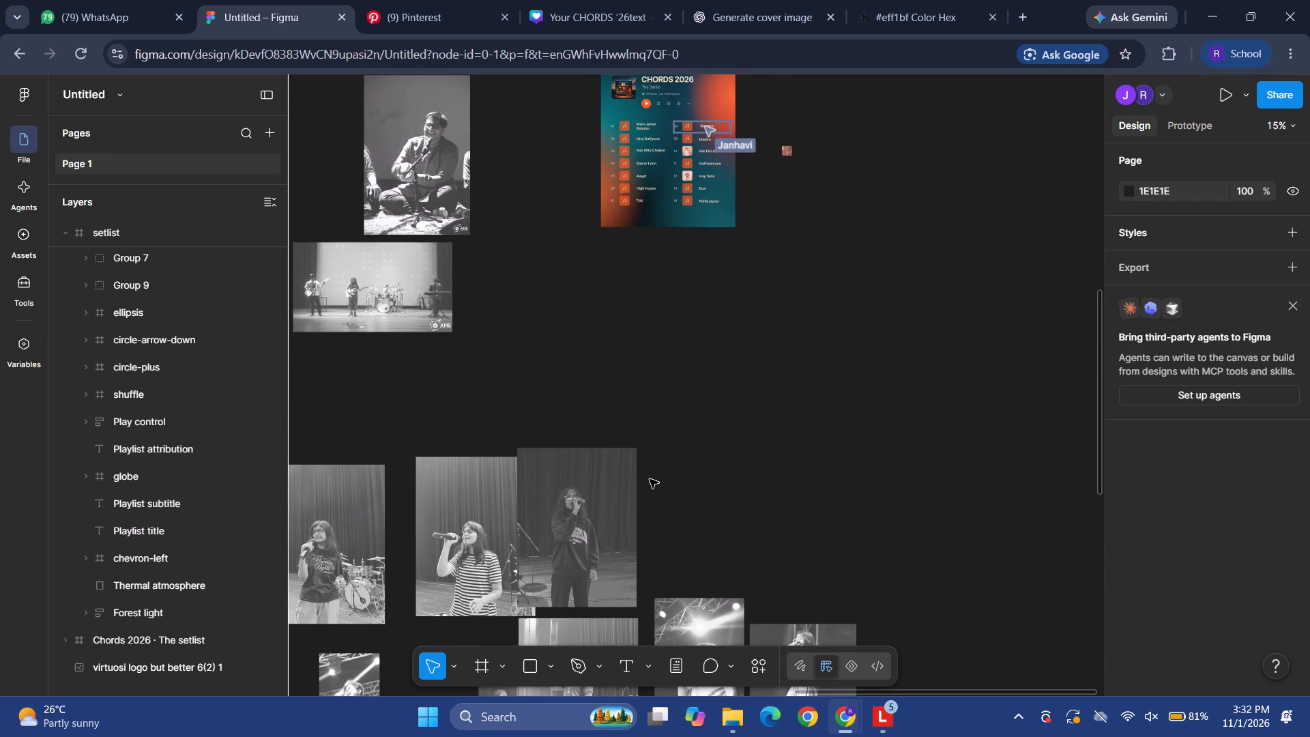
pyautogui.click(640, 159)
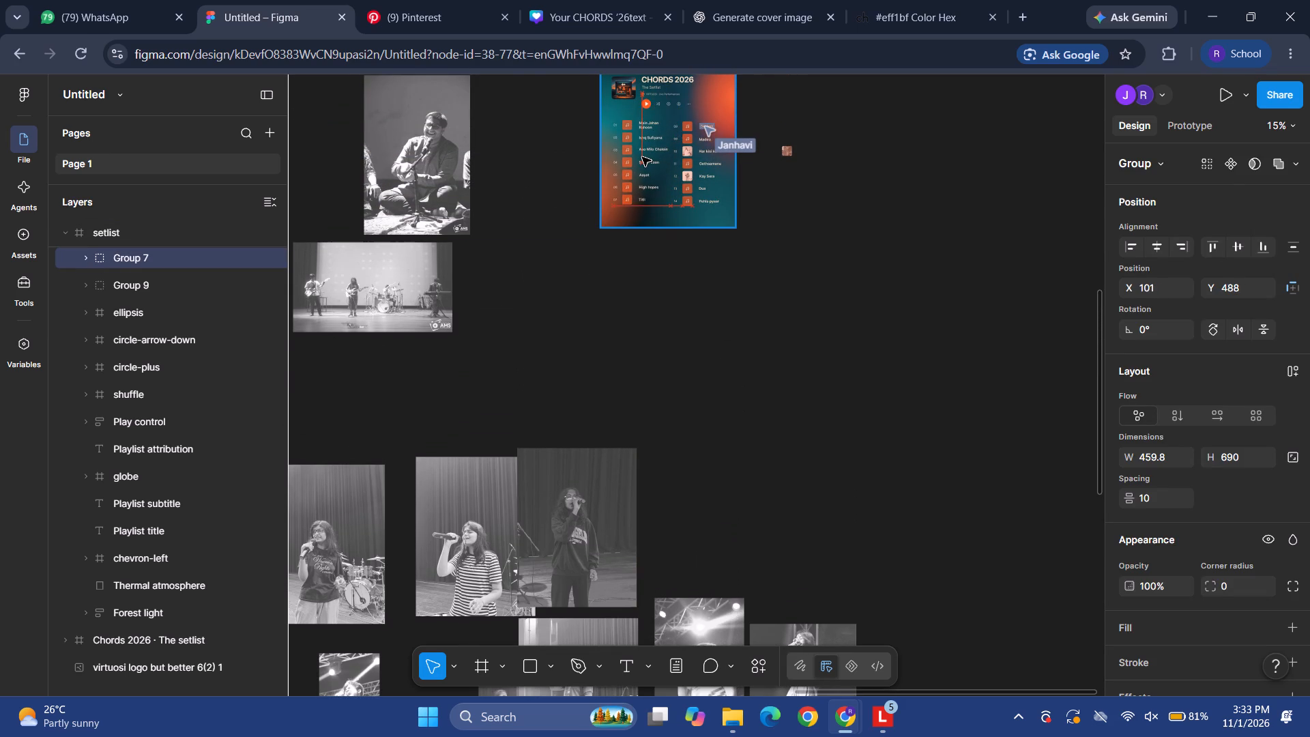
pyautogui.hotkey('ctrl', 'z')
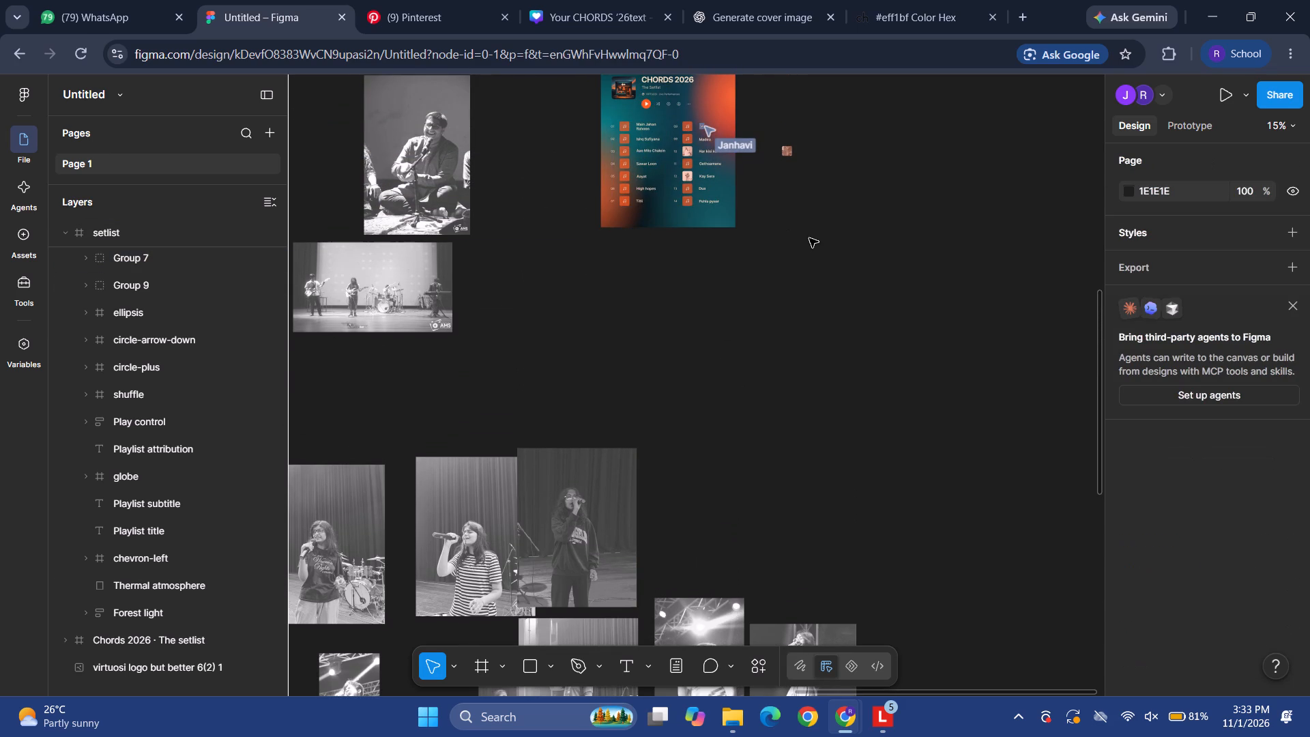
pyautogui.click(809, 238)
# Move the tinted singer thumbnail to the empty canvas beside the setlist frame, at X 10706, Y 3356.
pyautogui.scroll(2, 809, 238)
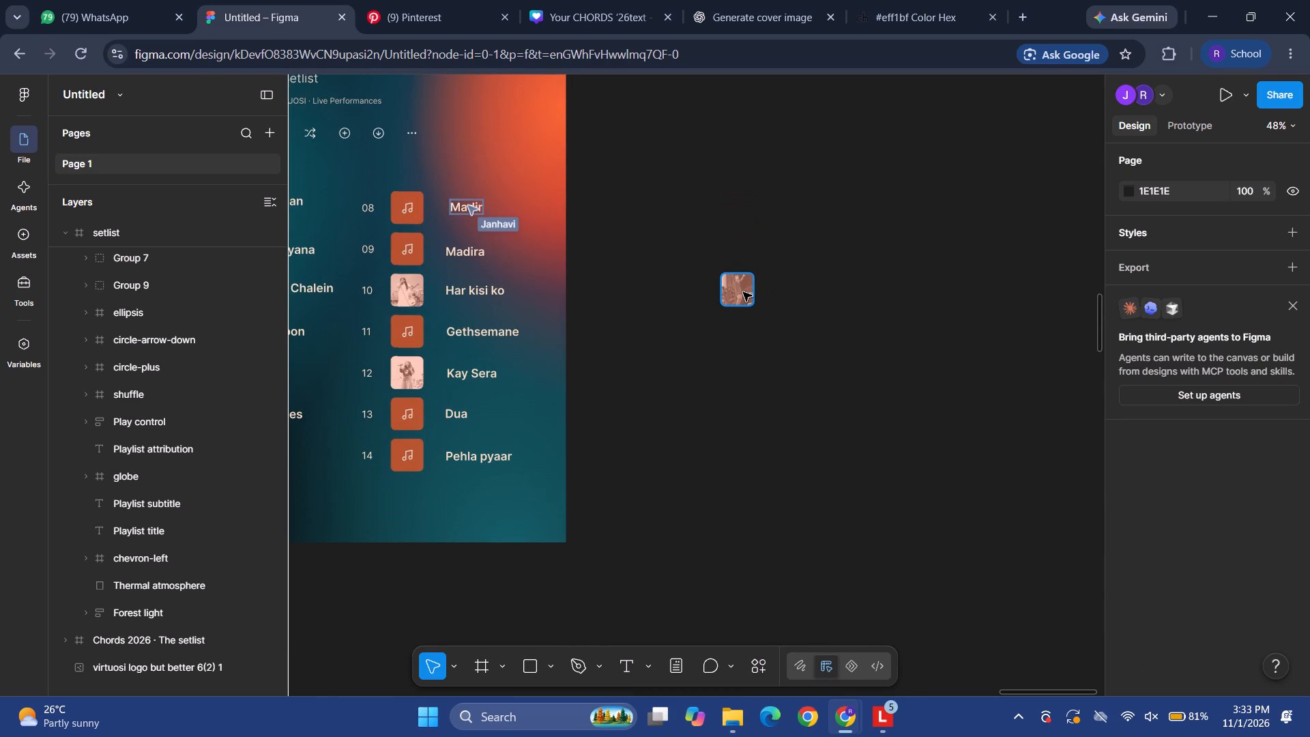
pyautogui.moveTo(742, 292); pyautogui.dragTo(463, 290)
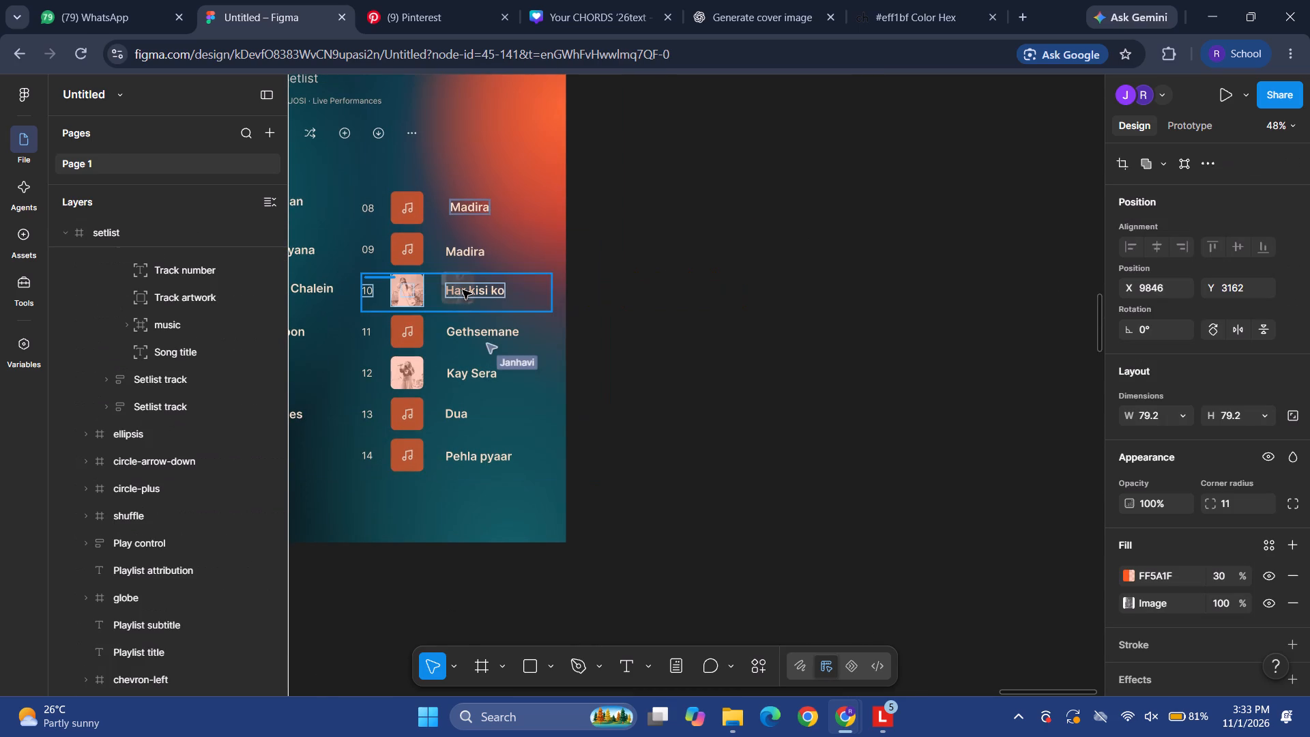
pyautogui.moveTo(463, 290); pyautogui.dragTo(817, 371)
# Look over the black-and-white performer photos and the setlist frame's song icons on the canvas.
pyautogui.hscroll(1, 817, 371)
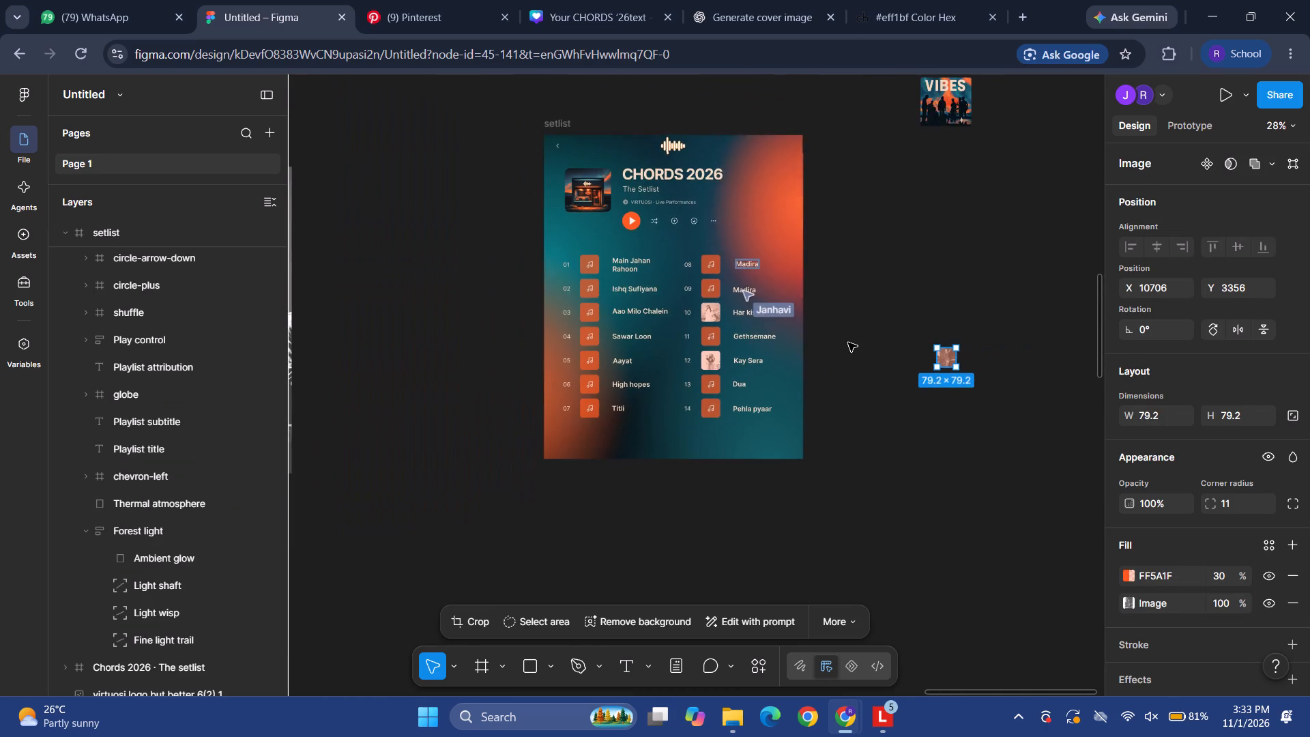
pyautogui.scroll(1, 848, 343)
pyautogui.scroll(-7, 848, 343)
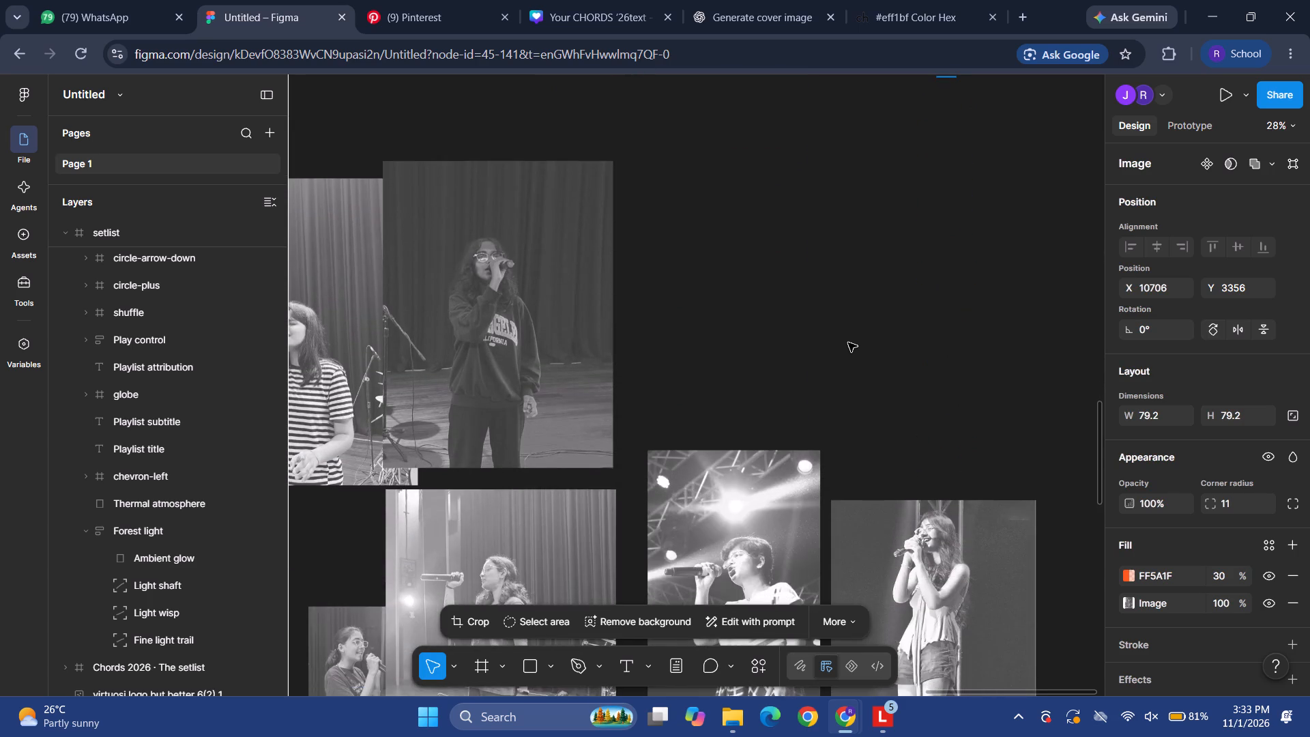
pyautogui.scroll(-4, 848, 343)
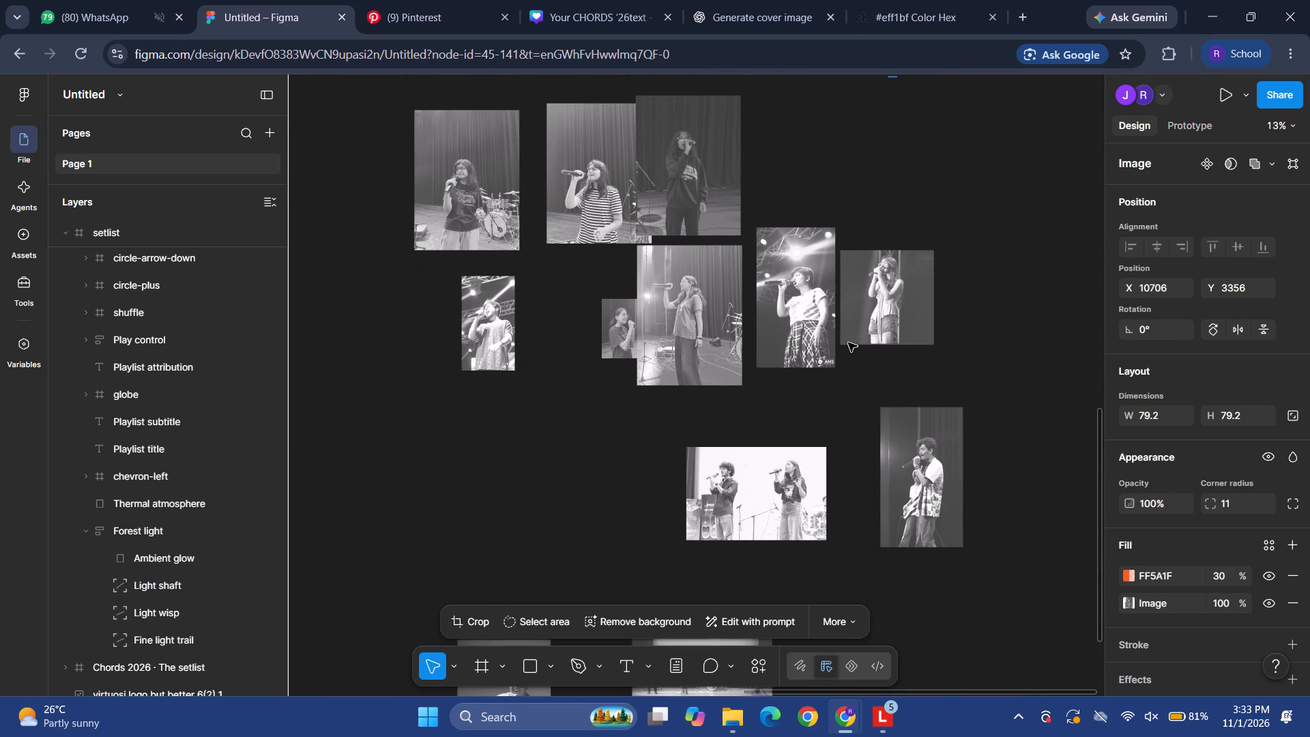
pyautogui.scroll(-2, 848, 343)
pyautogui.scroll(2, 848, 343)
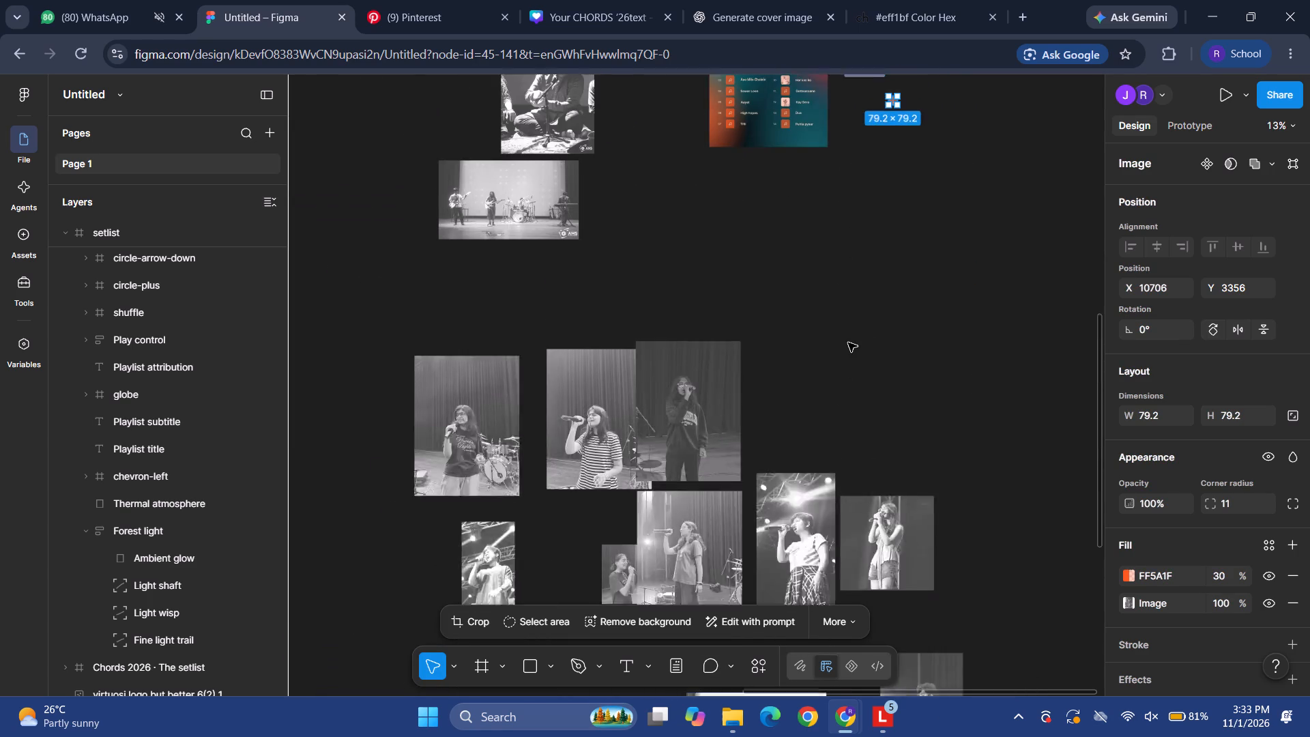
pyautogui.scroll(2, 848, 343)
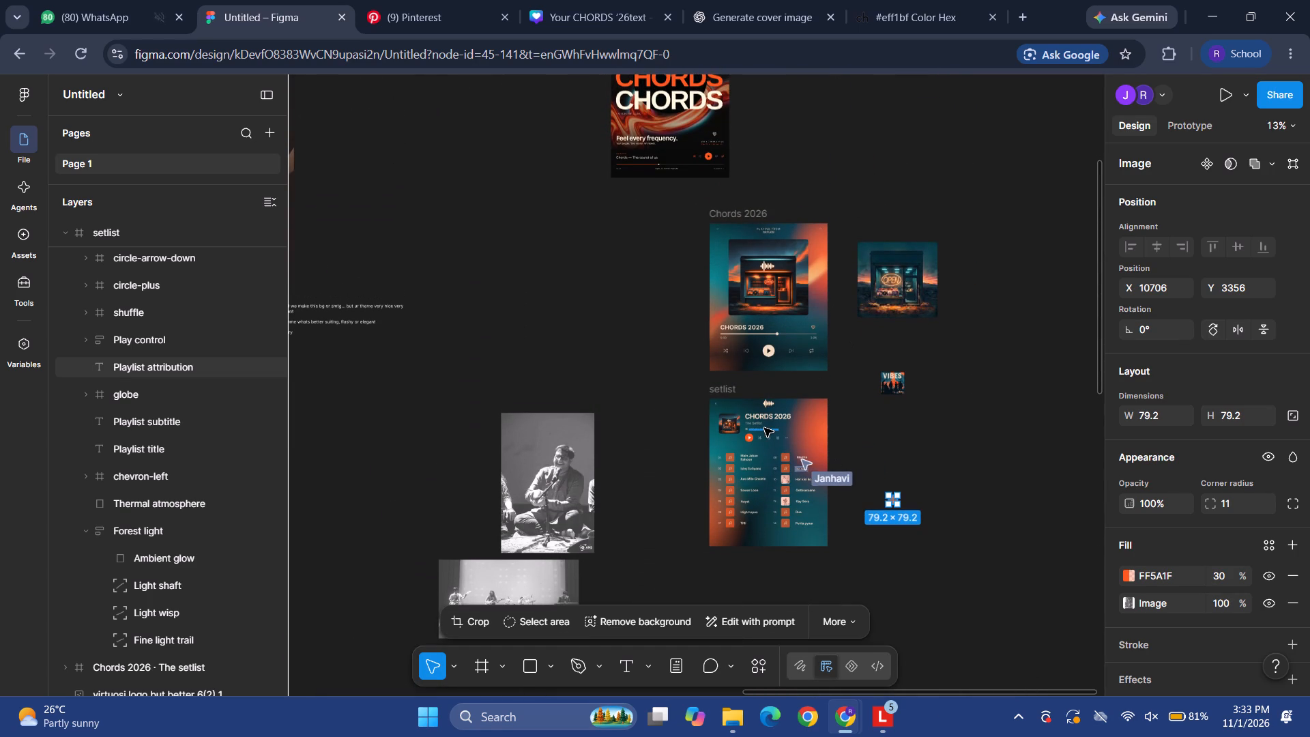
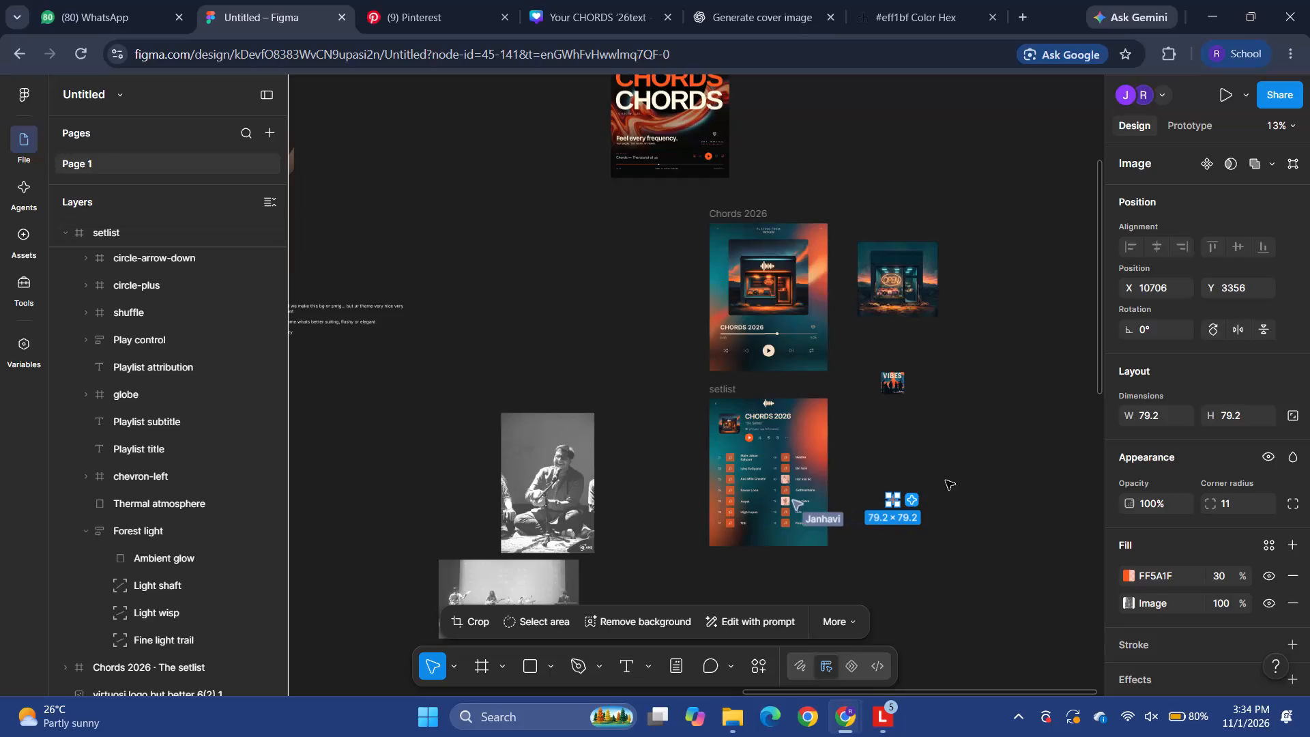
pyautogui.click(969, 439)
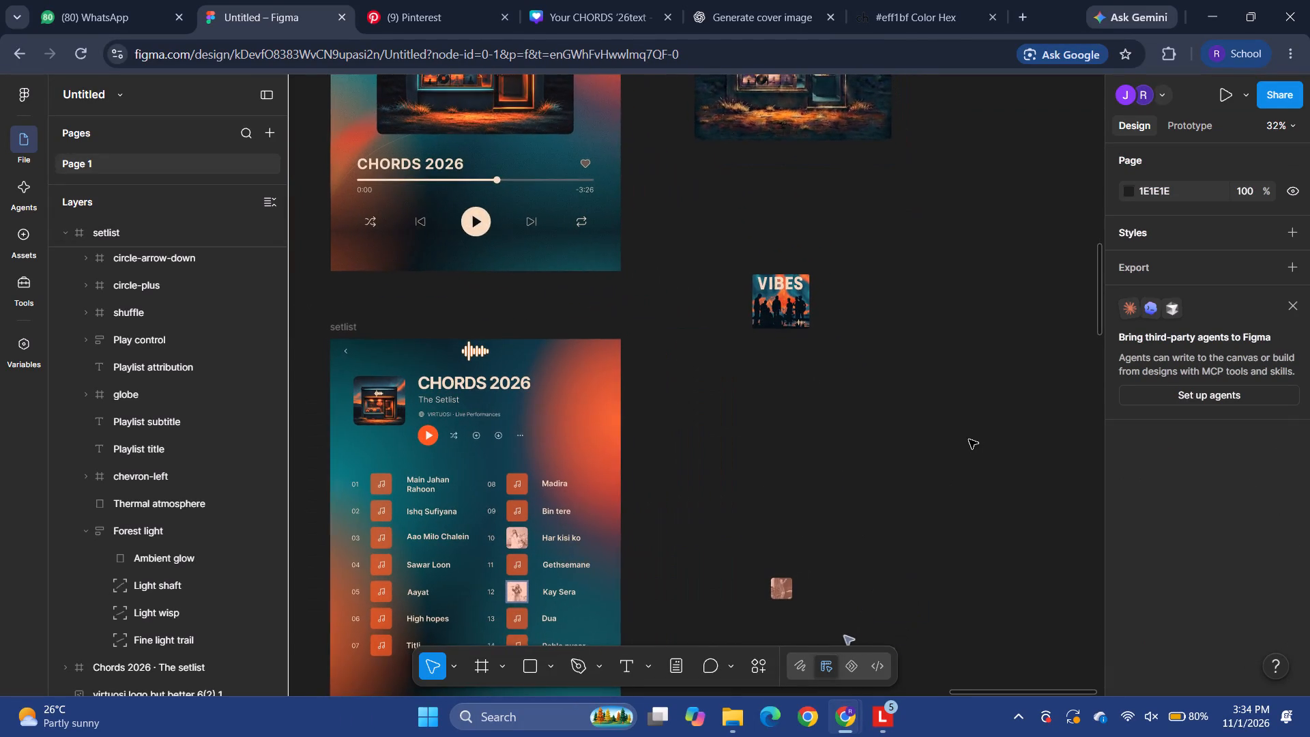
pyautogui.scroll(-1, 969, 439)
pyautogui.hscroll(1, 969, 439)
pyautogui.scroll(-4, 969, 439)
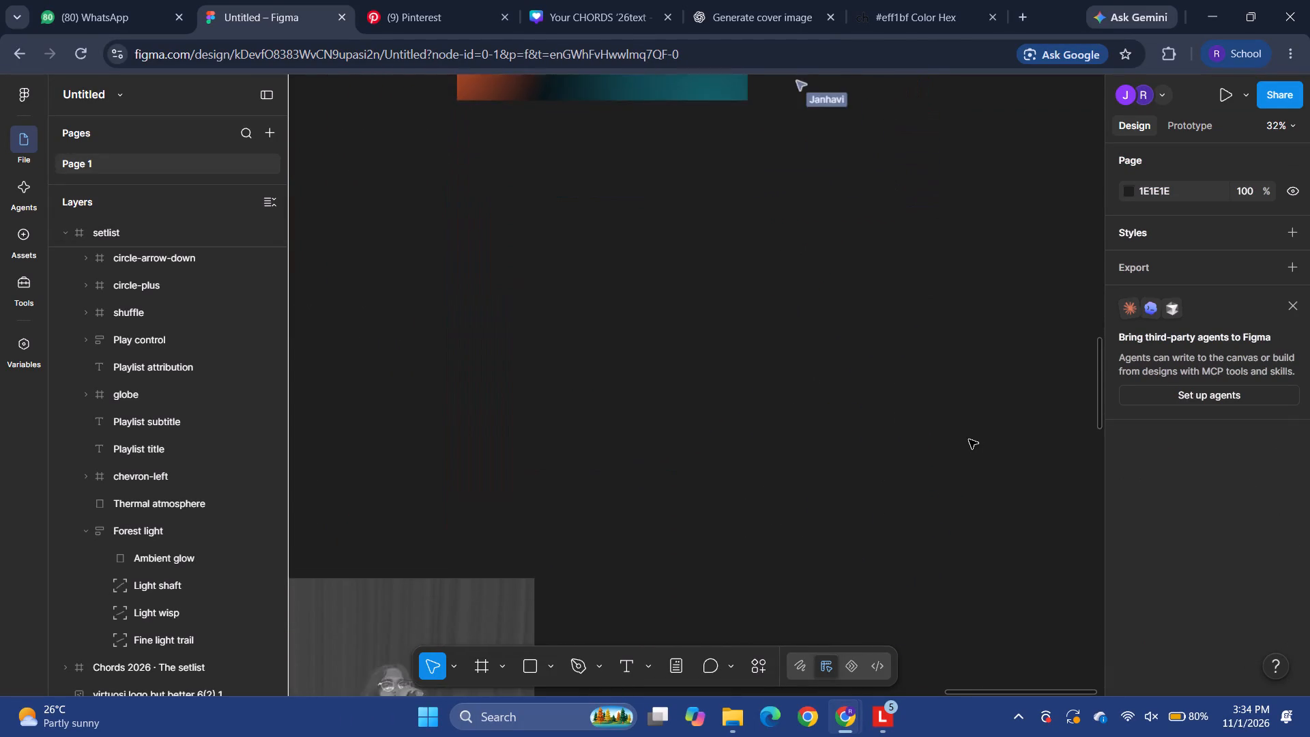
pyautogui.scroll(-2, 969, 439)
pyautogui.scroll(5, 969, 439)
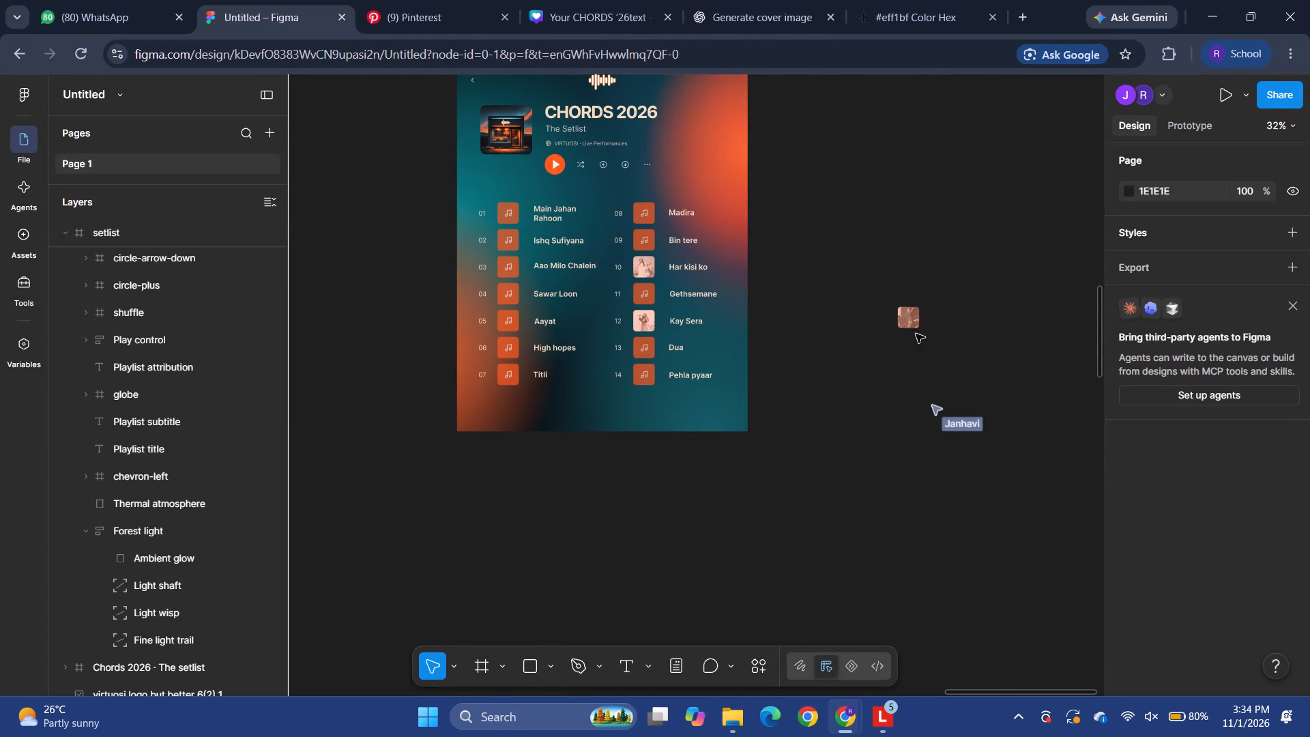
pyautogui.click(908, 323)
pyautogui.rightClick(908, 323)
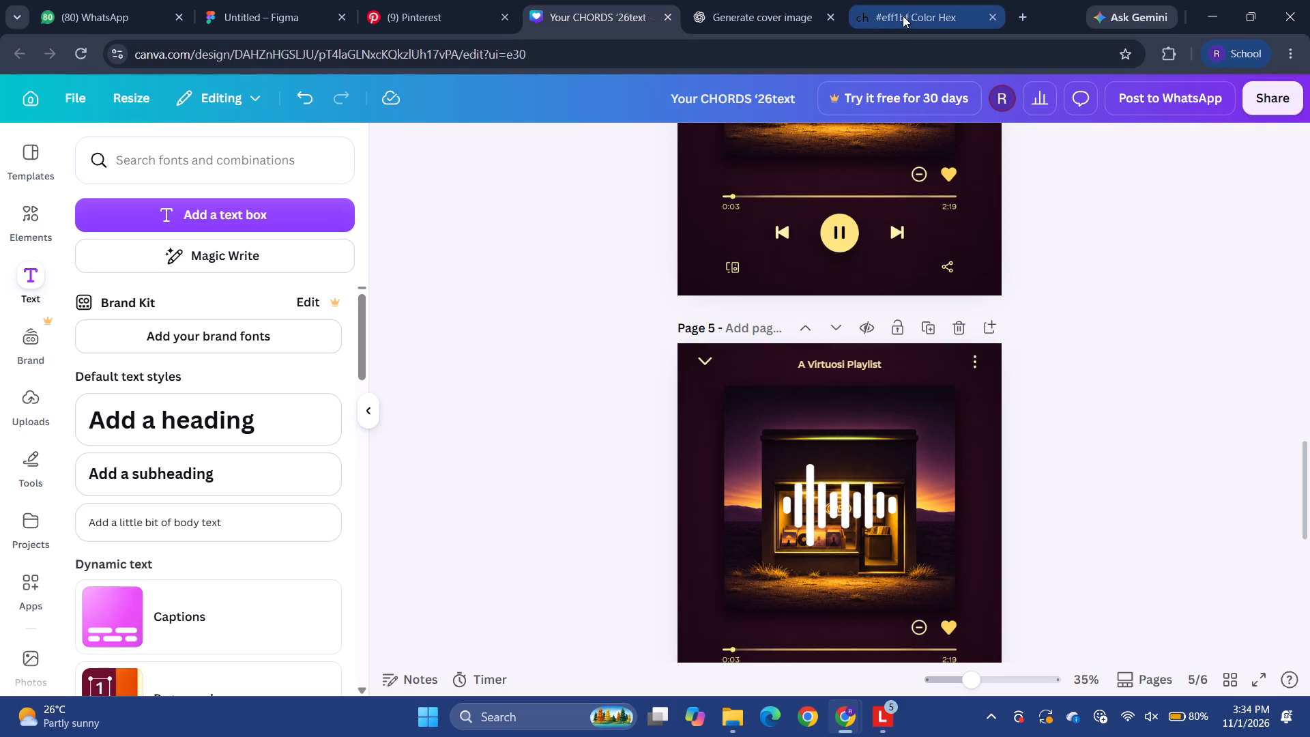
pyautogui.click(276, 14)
# Crop the portrait photo of the short-haired singer under the stage lights to a square (1:1) ratio.
pyautogui.scroll(-4, 712, 345)
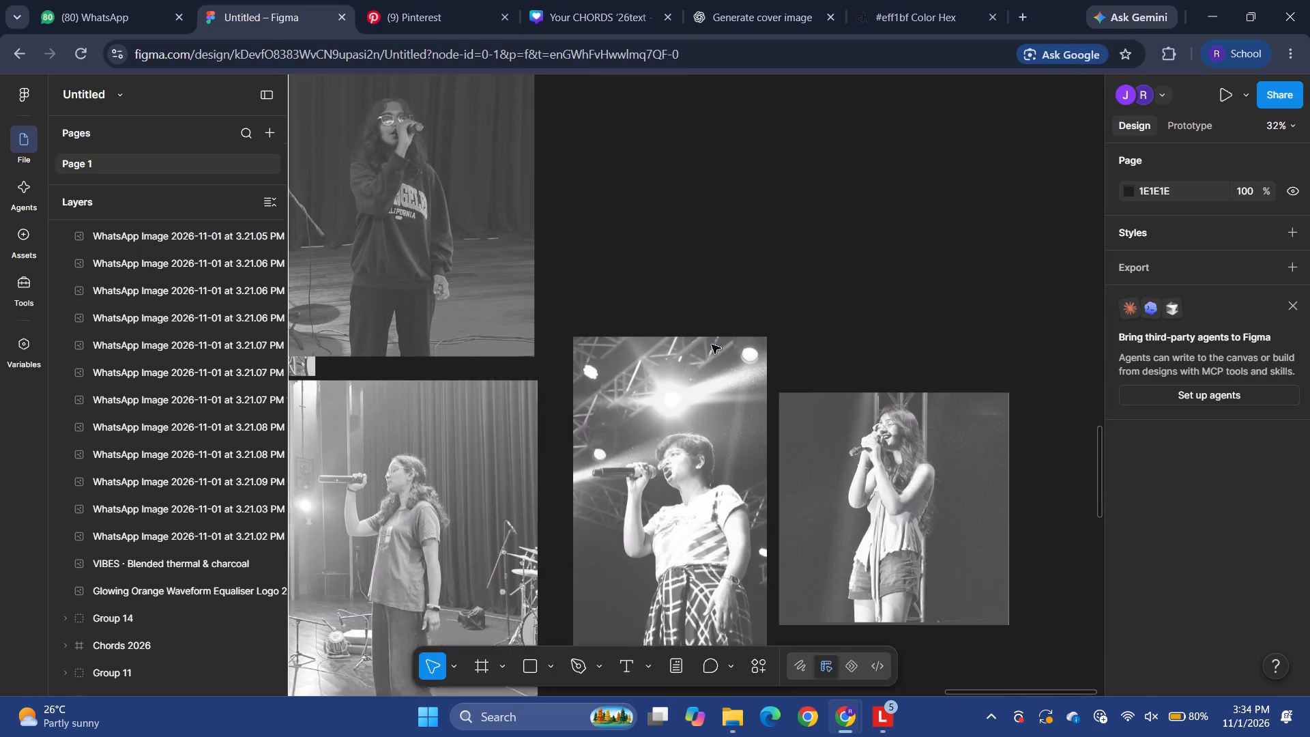
pyautogui.scroll(-3, 712, 345)
pyautogui.click(712, 345)
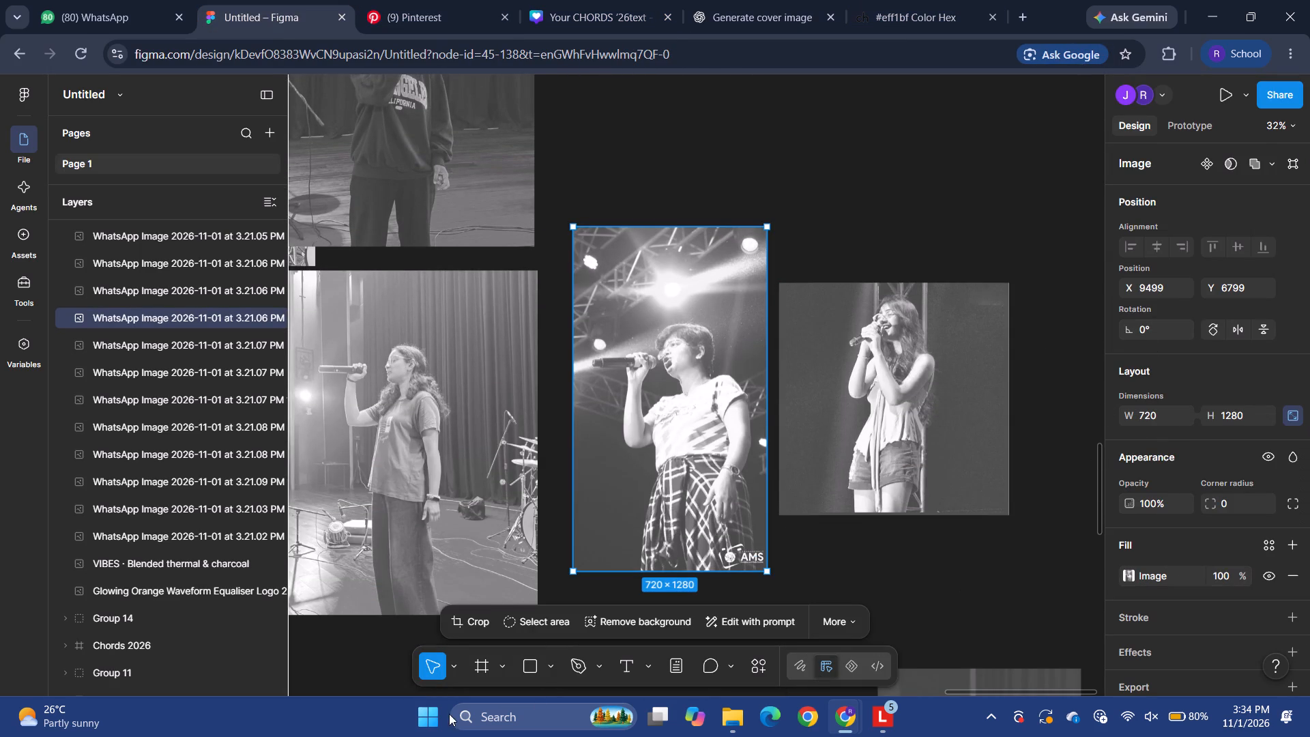
pyautogui.click(480, 623)
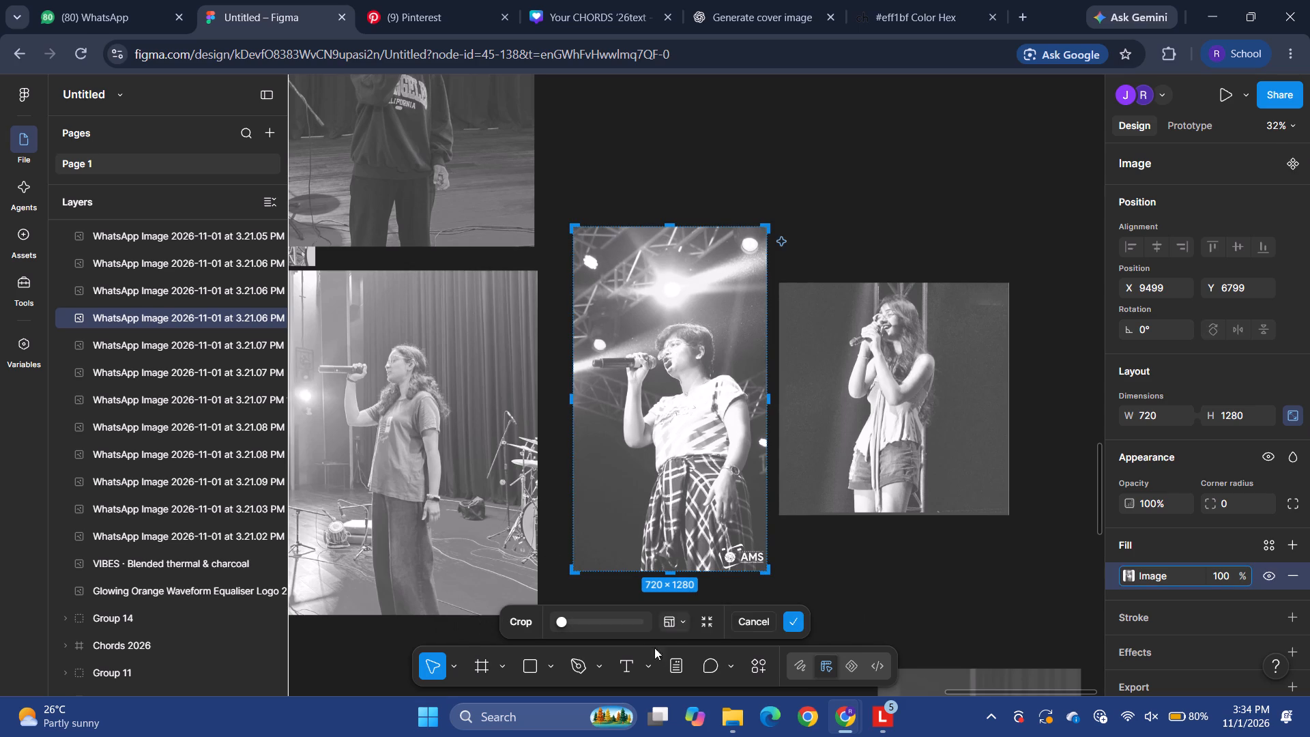
pyautogui.click(522, 668)
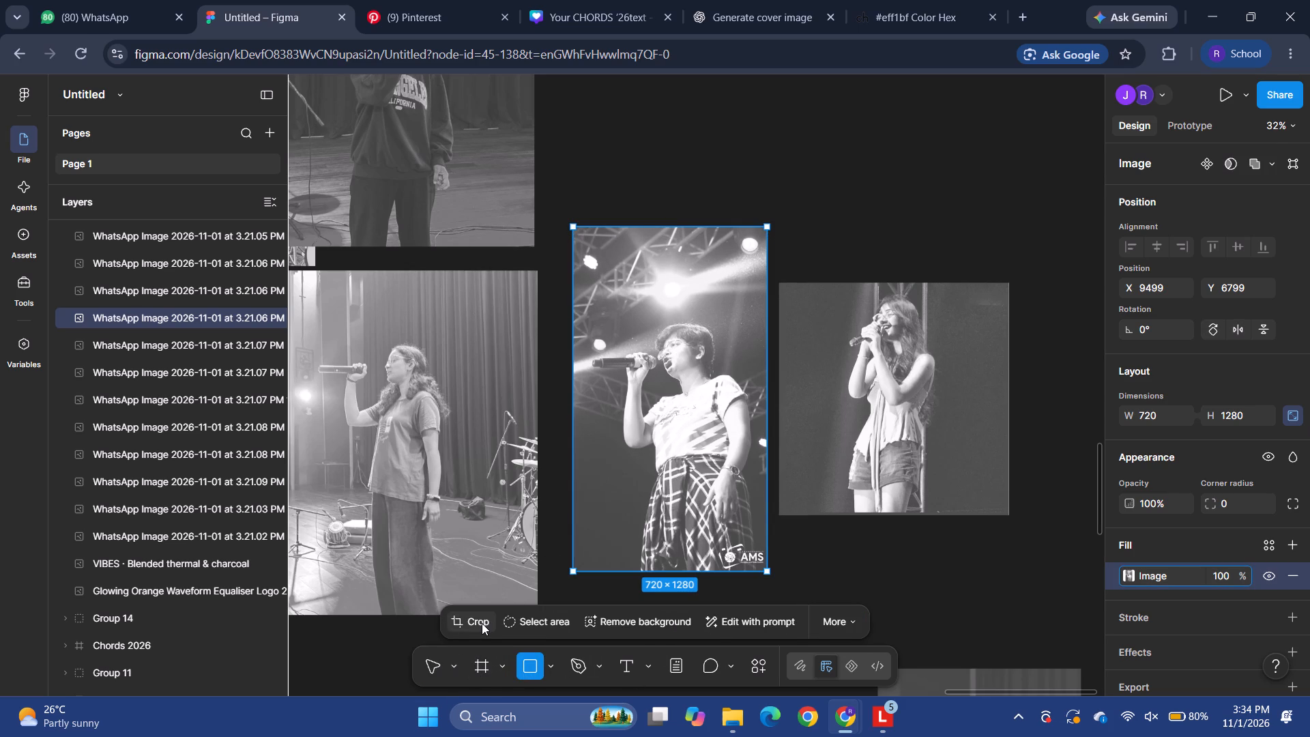
pyautogui.click(482, 623)
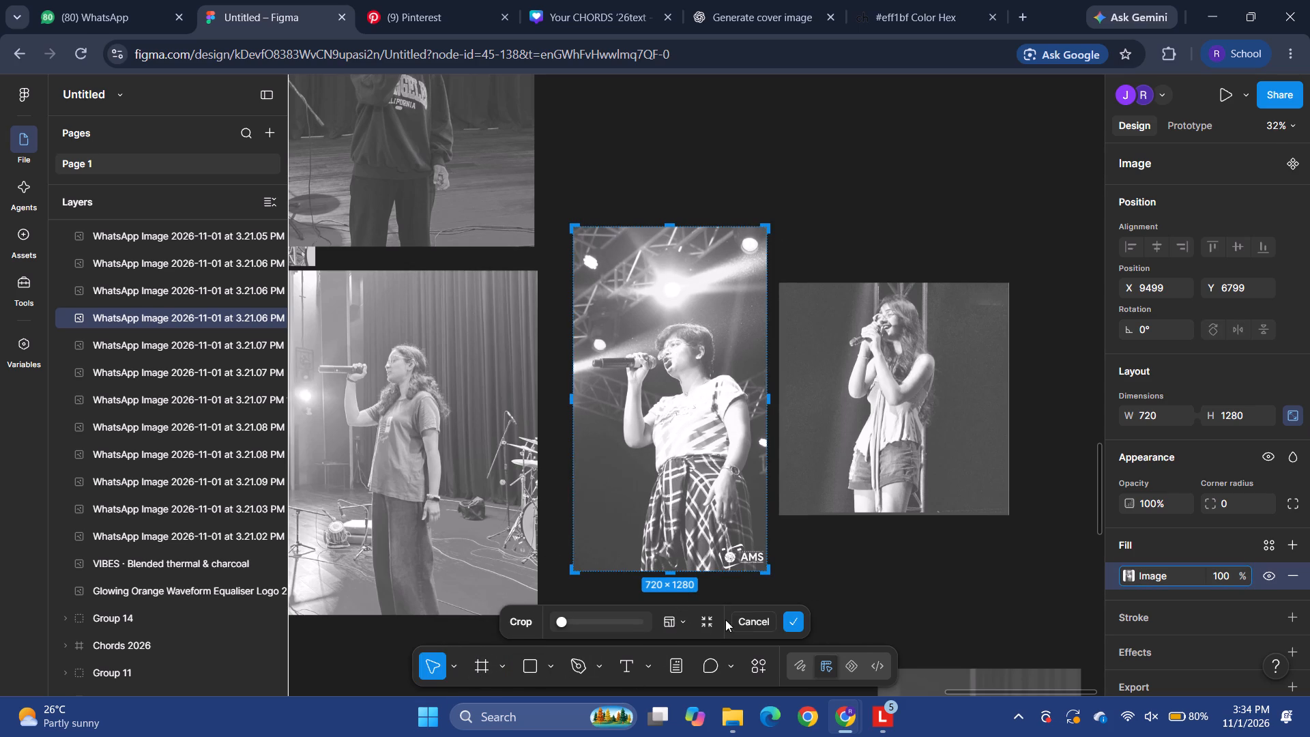
pyautogui.click(671, 624)
pyautogui.click(703, 533)
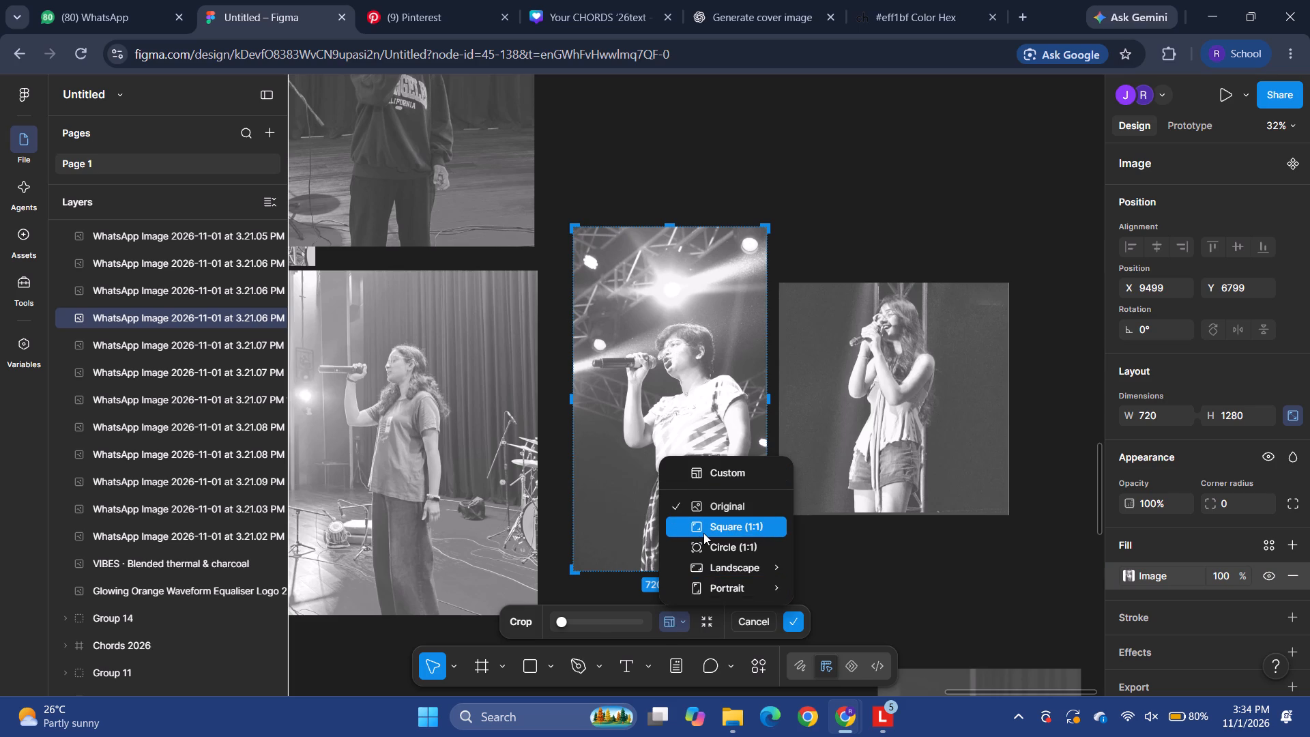
# Size the square-cropped singer photo to 79.2 × 79.2 and set its corner radius to 11.
pyautogui.click(1159, 416)
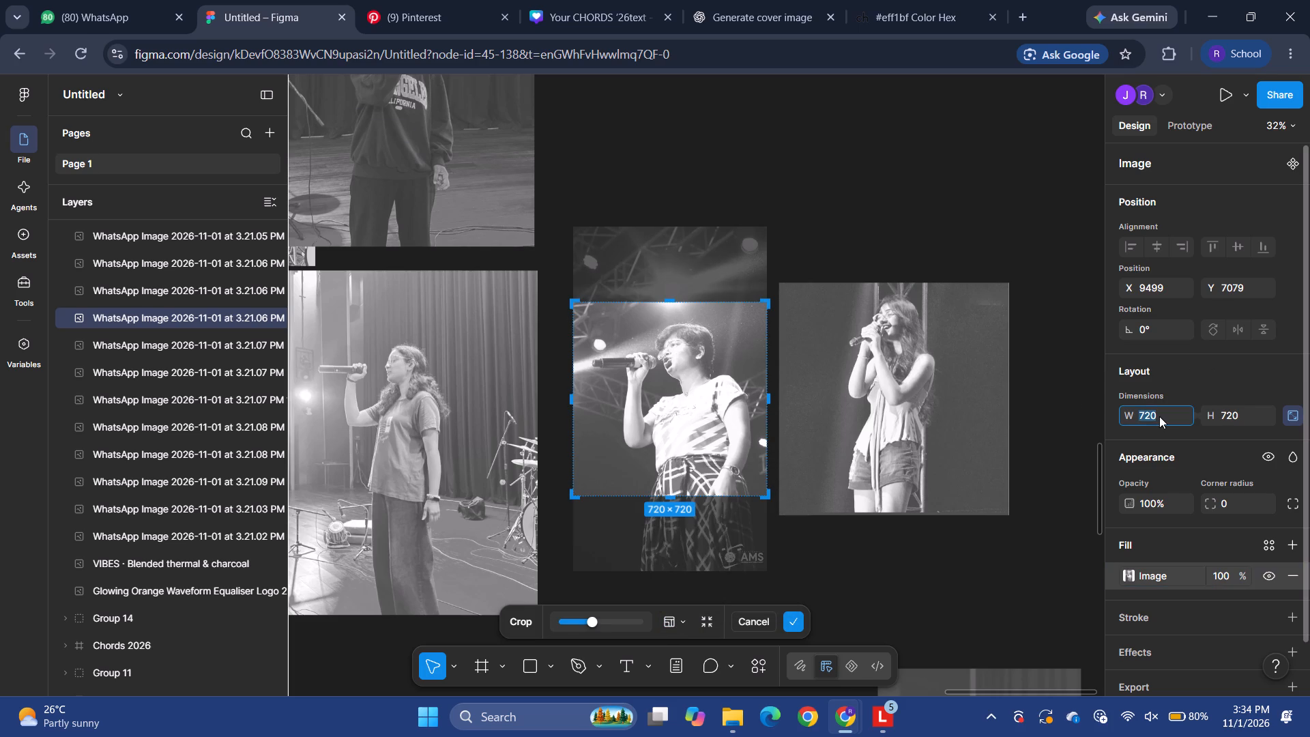
pyautogui.write('79.2')
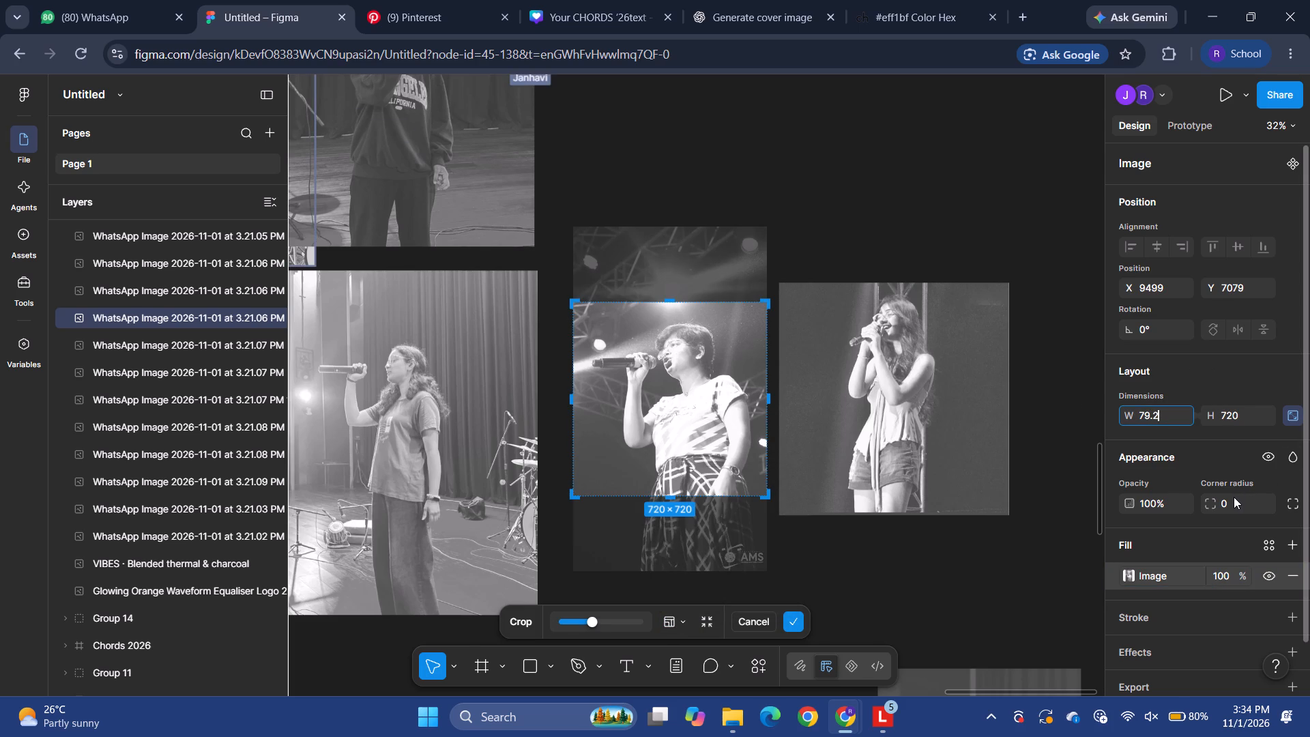
pyautogui.click(1233, 498)
pyautogui.press('2')
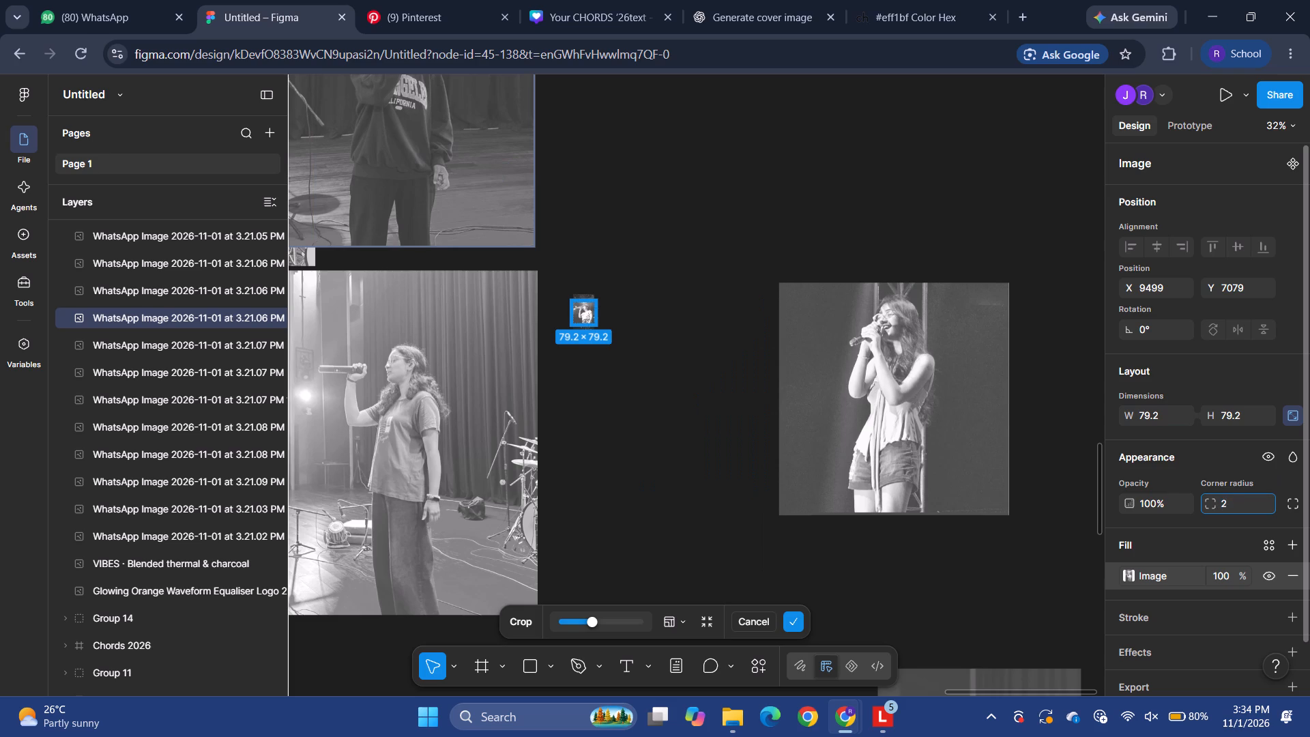
pyautogui.press('BackSpace')
pyautogui.write('20')
pyautogui.press('BackSpace')
pyautogui.press('BackSpace')
pyautogui.write('22')
pyautogui.press('BackSpace')
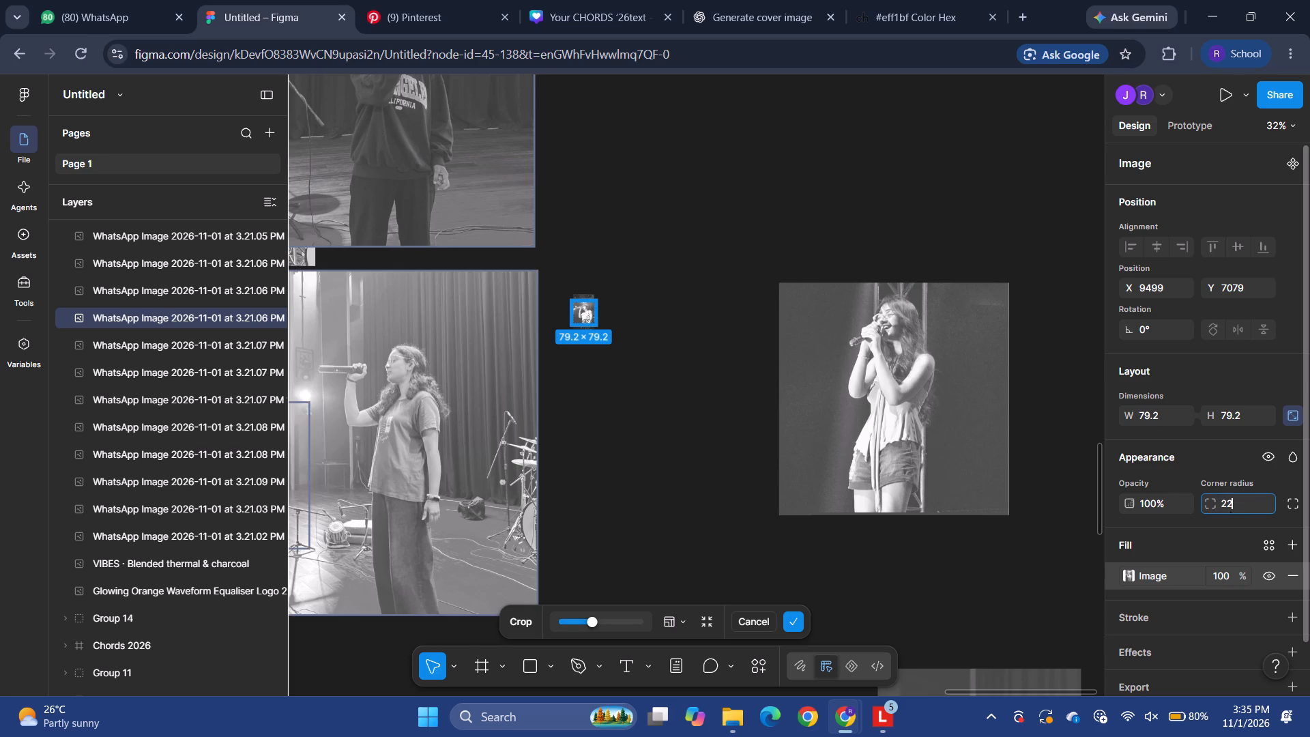
pyautogui.press('BackSpace')
pyautogui.write('11')
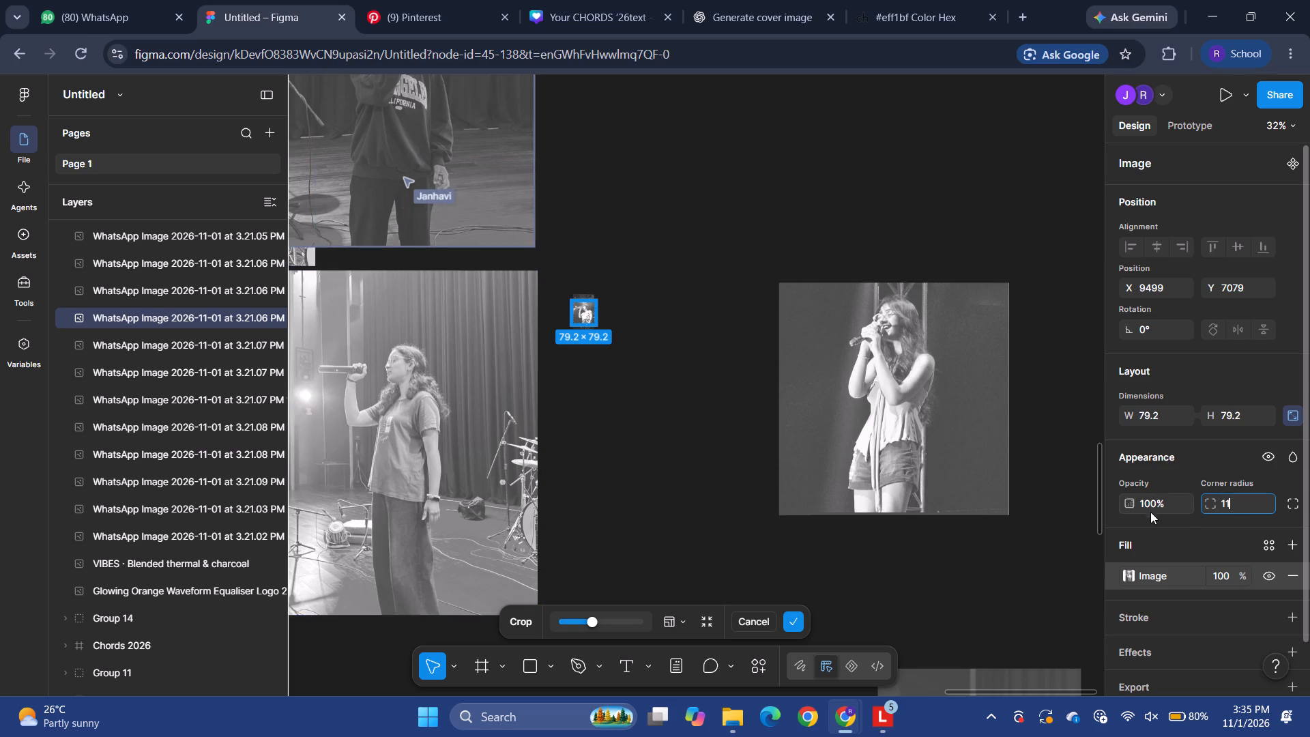
# Add a second fill in orange FF5A1F at 30% opacity over the short-haired singer's thumbnail.
pyautogui.click(1216, 579)
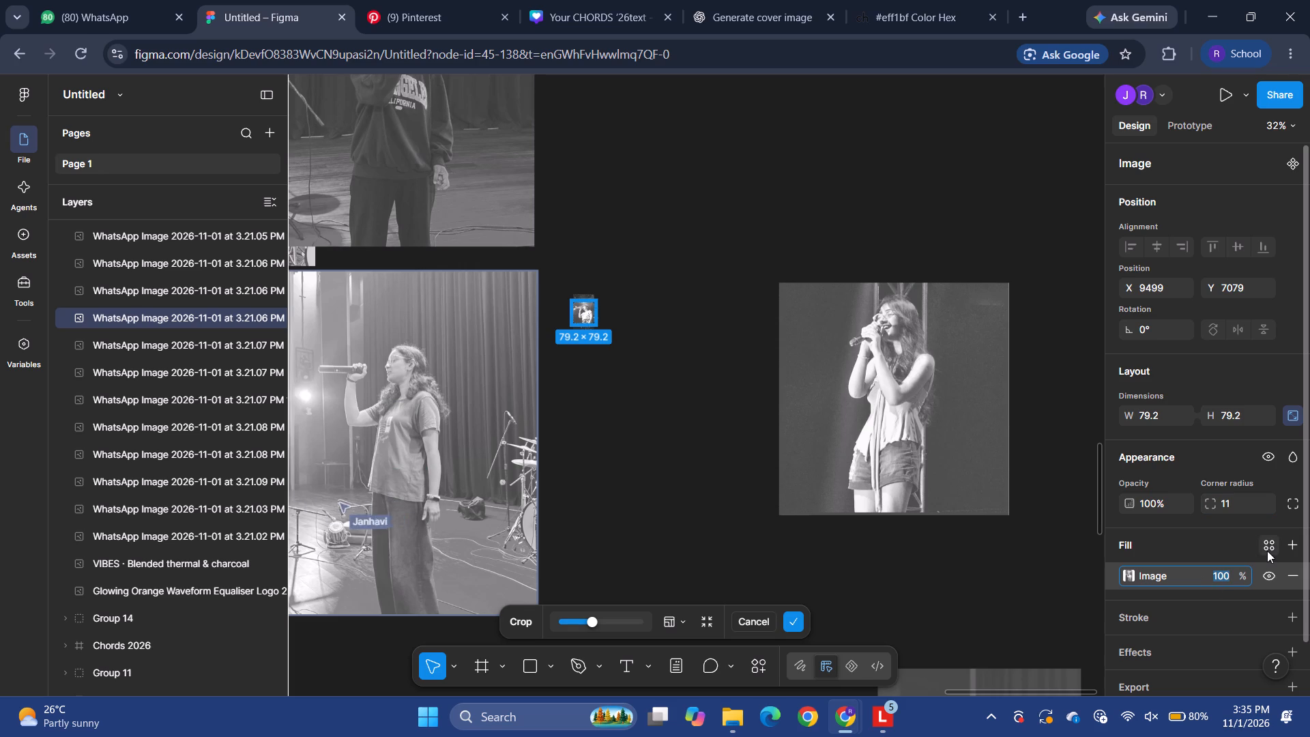
pyautogui.click(1295, 545)
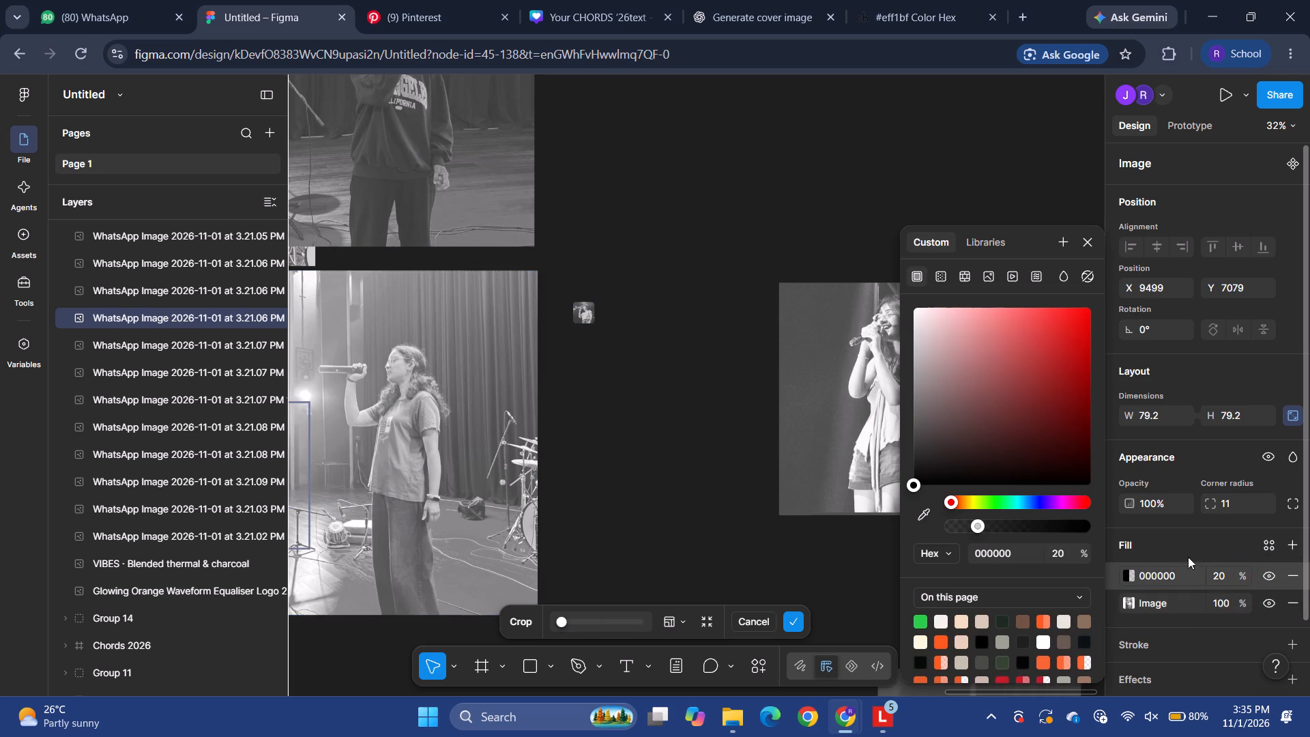
pyautogui.click(1159, 576)
pyautogui.hotkey('ctrl', 'v')
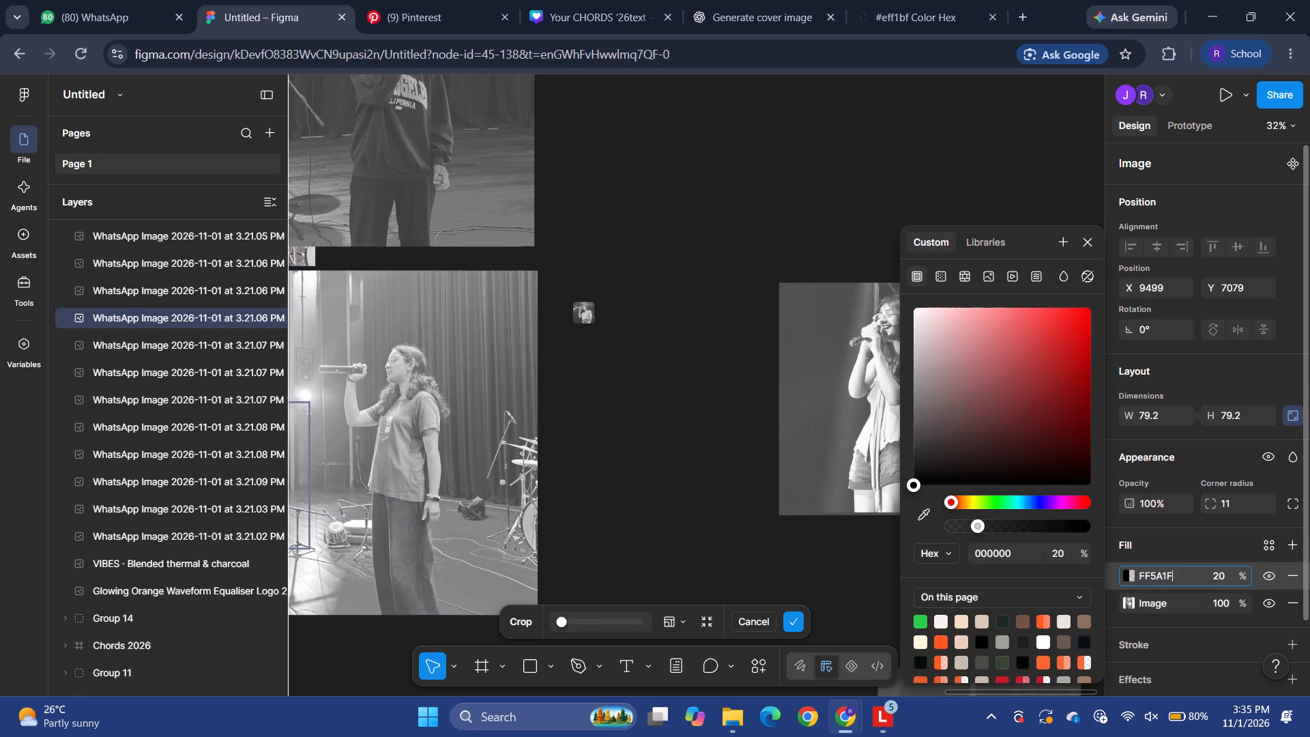
pyautogui.click(1221, 573)
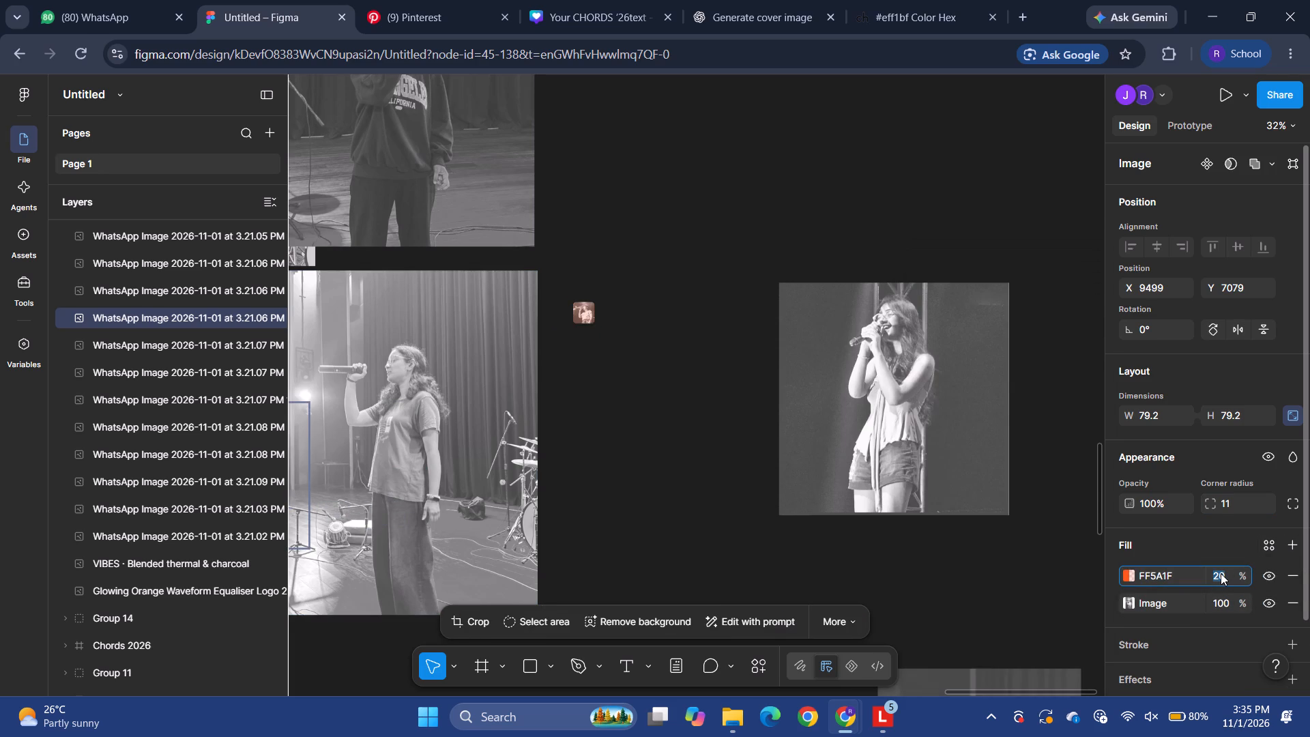
pyautogui.write('30')
pyautogui.press('Return')
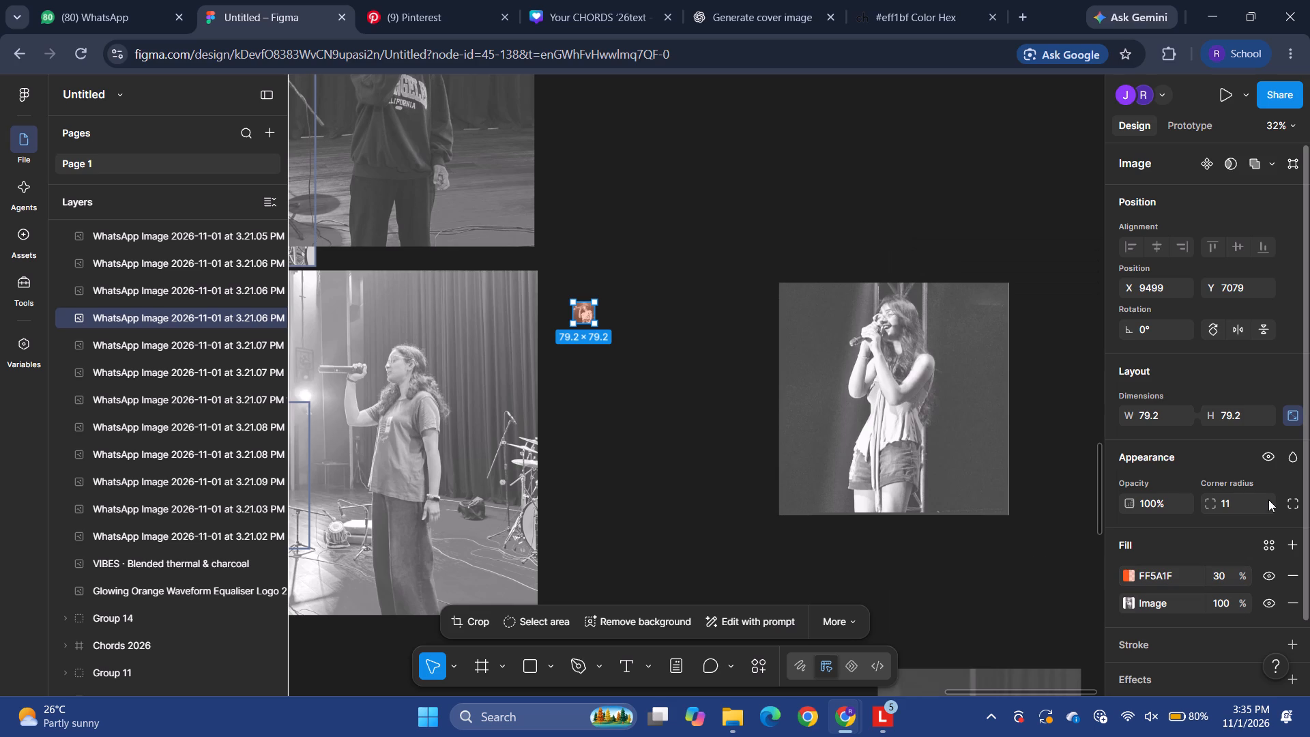
# Reopen the crop of the orange-tinted thumbnail of the short-haired singer, close enough to adjust its framing.
pyautogui.click(472, 624)
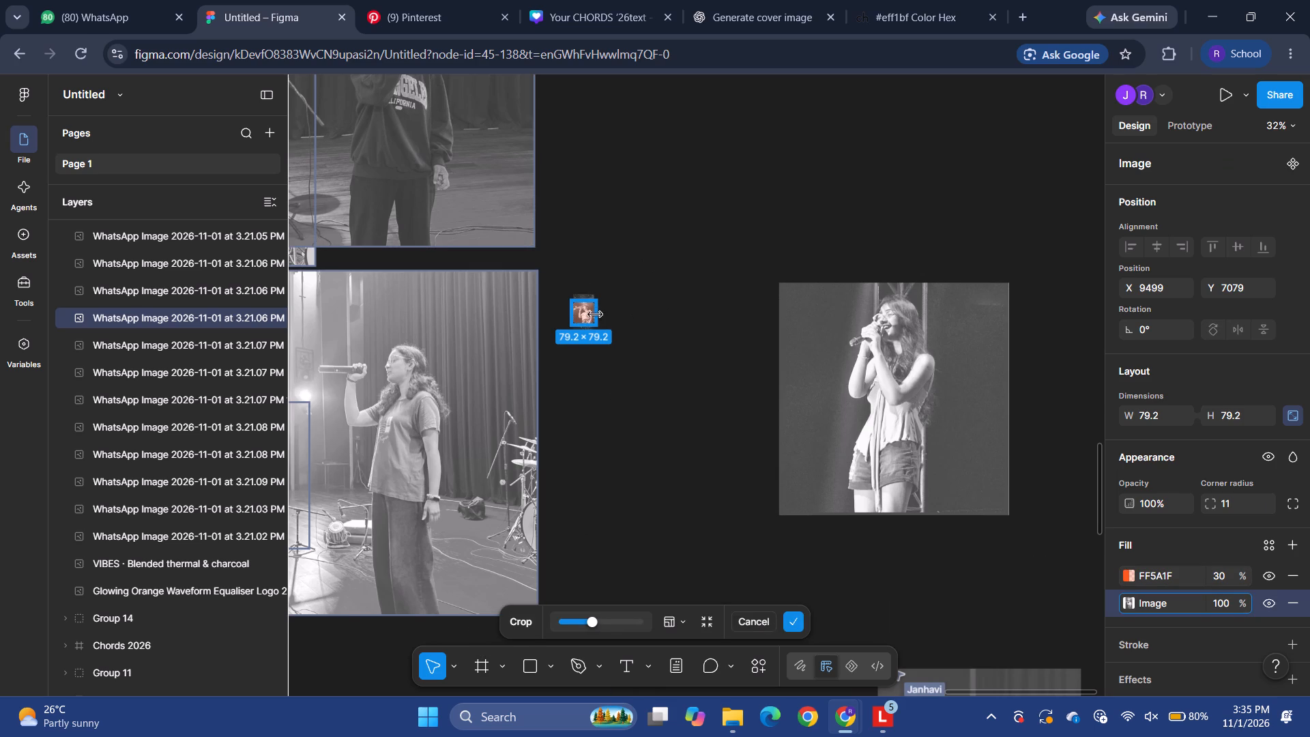
pyautogui.scroll(2, 577, 310)
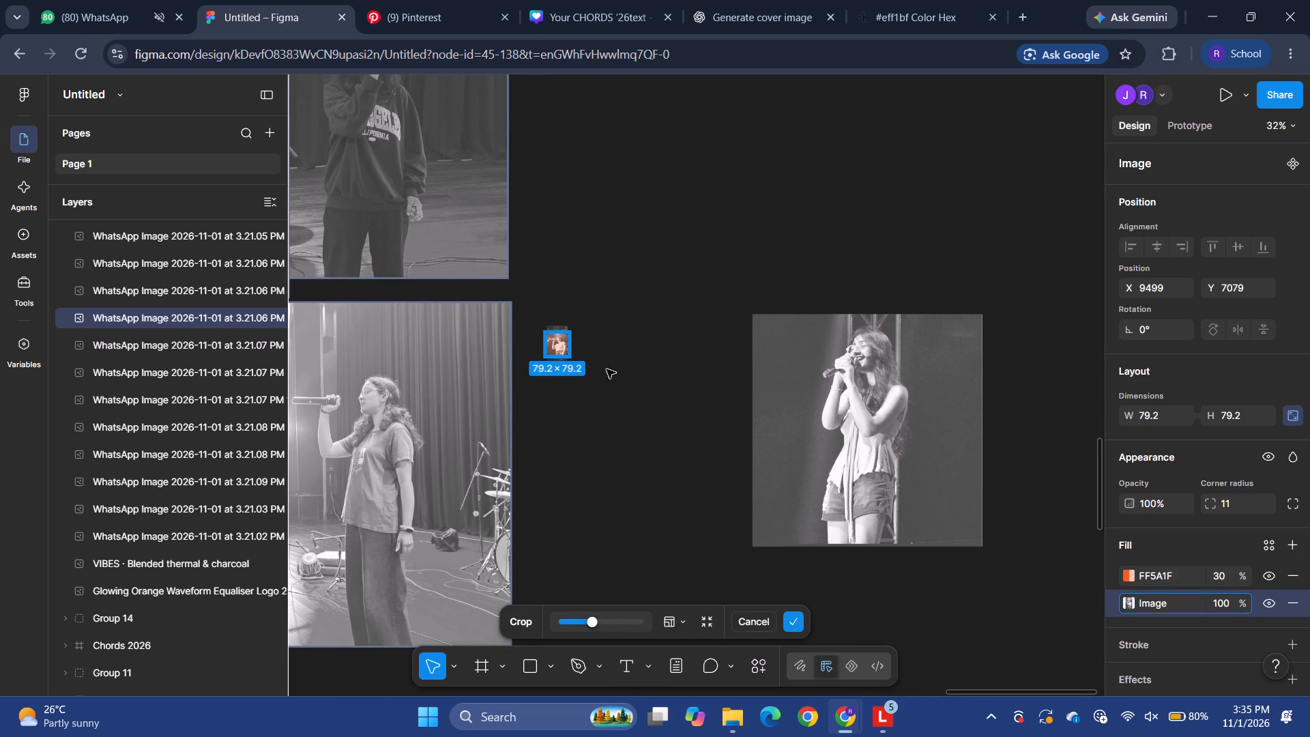
pyautogui.hscroll(3, 582, 358)
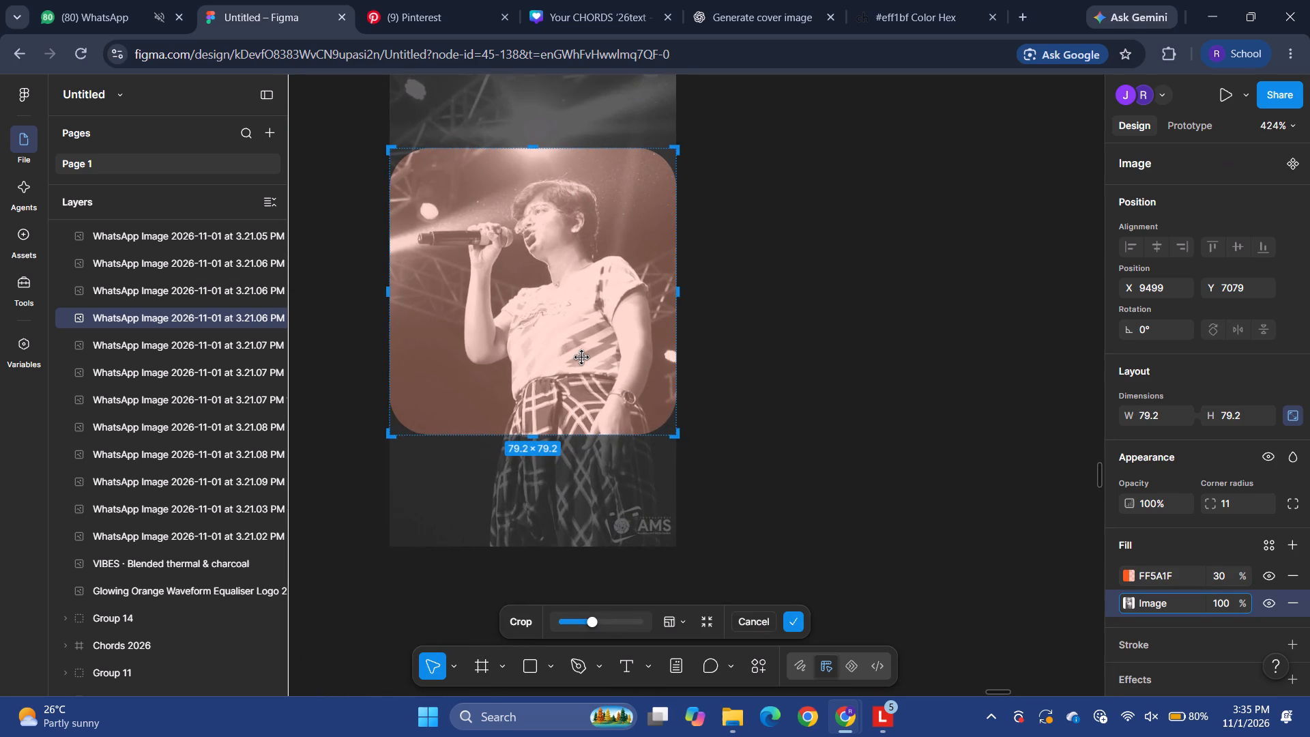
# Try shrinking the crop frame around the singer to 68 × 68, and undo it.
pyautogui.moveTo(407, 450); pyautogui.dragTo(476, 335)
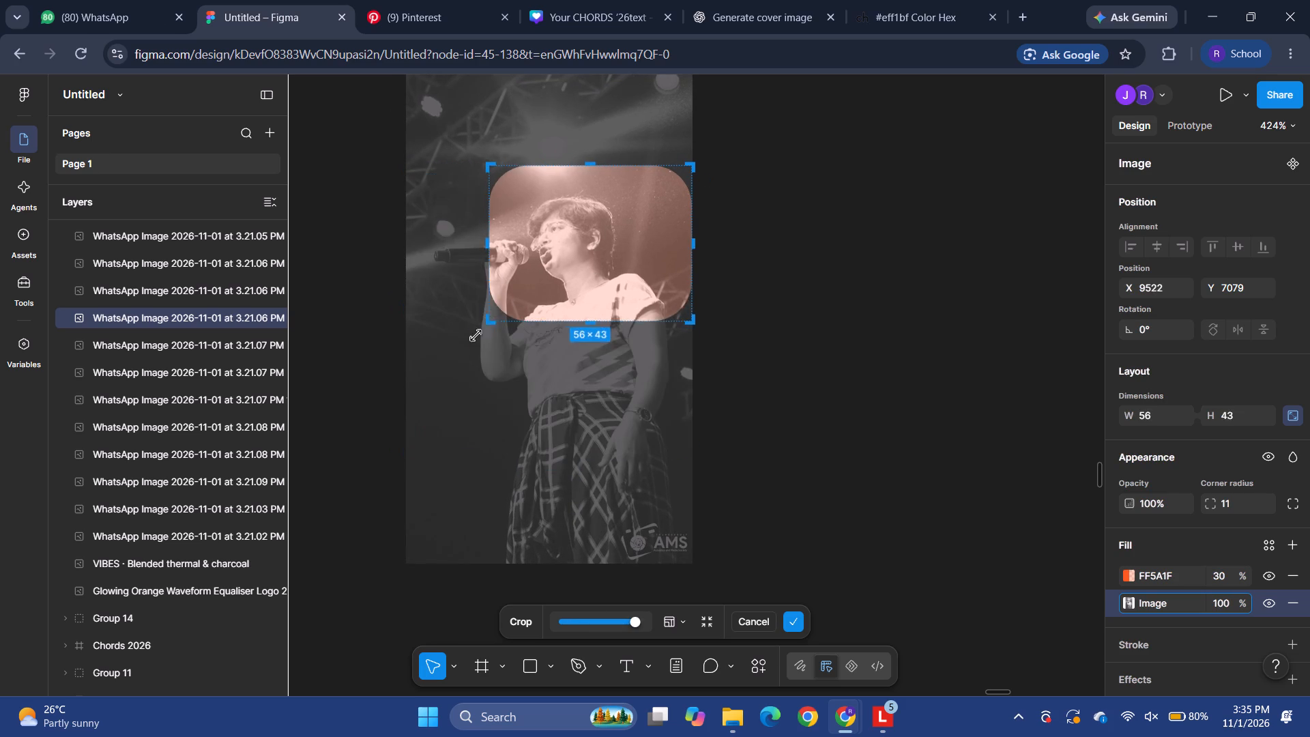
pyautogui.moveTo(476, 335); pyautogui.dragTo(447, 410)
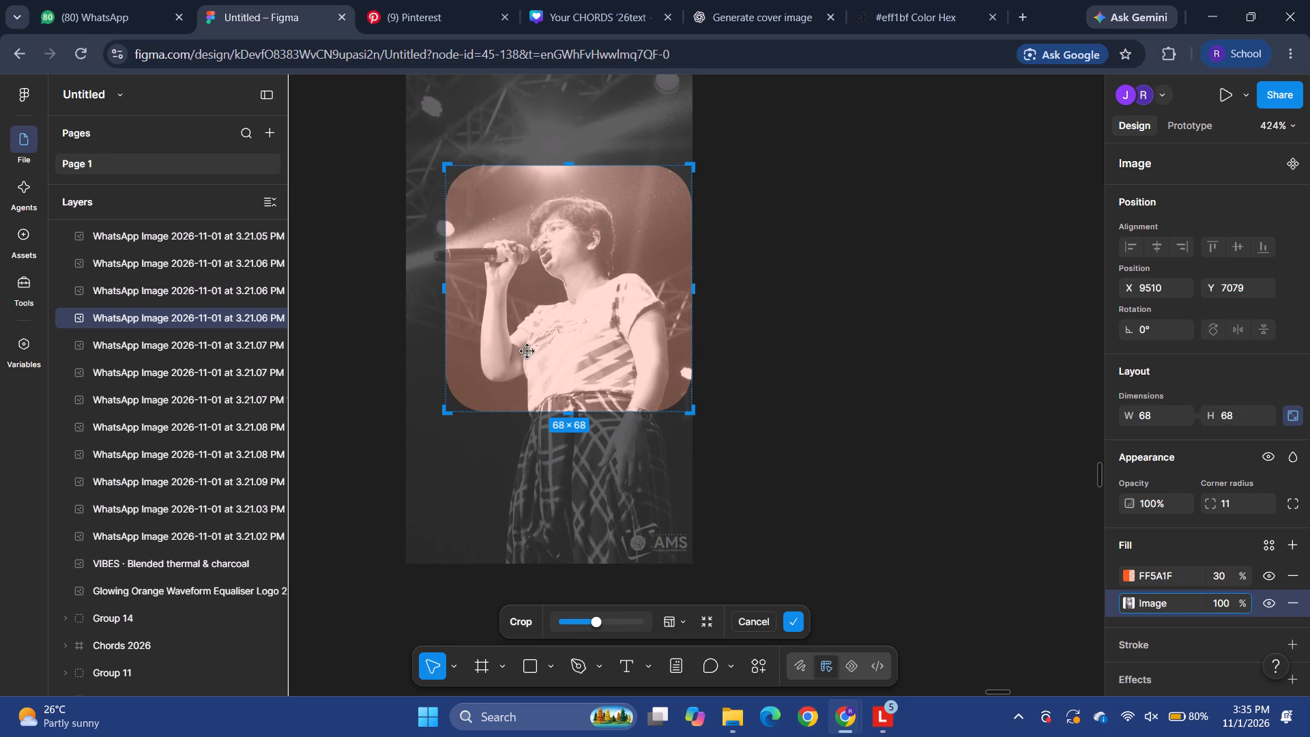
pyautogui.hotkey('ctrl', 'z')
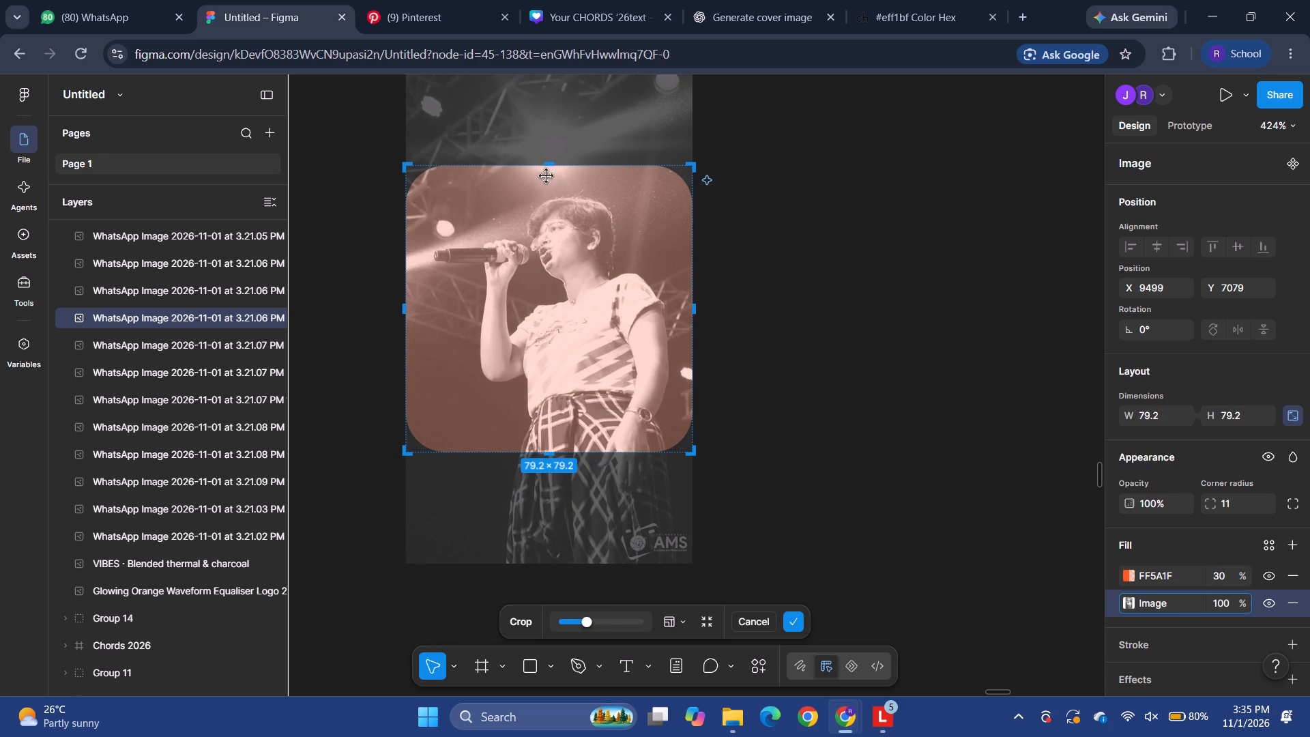
# Enlarge the photo inside the thumbnail's crop and shift it so the short-haired singer and microphone are centred in the frame.
pyautogui.click(544, 139)
pyautogui.moveTo(688, 562); pyautogui.dragTo(795, 664)
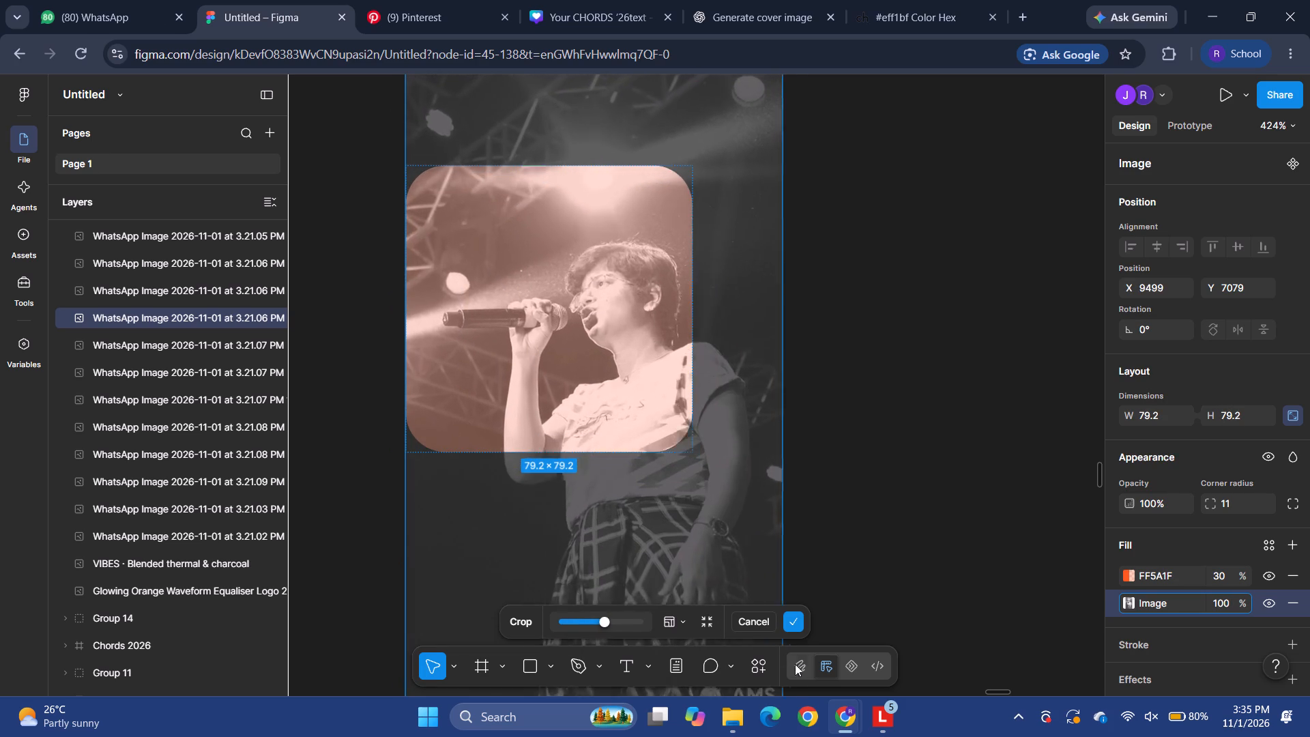
pyautogui.moveTo(795, 664); pyautogui.dragTo(797, 664)
pyautogui.moveTo(734, 500); pyautogui.dragTo(677, 479)
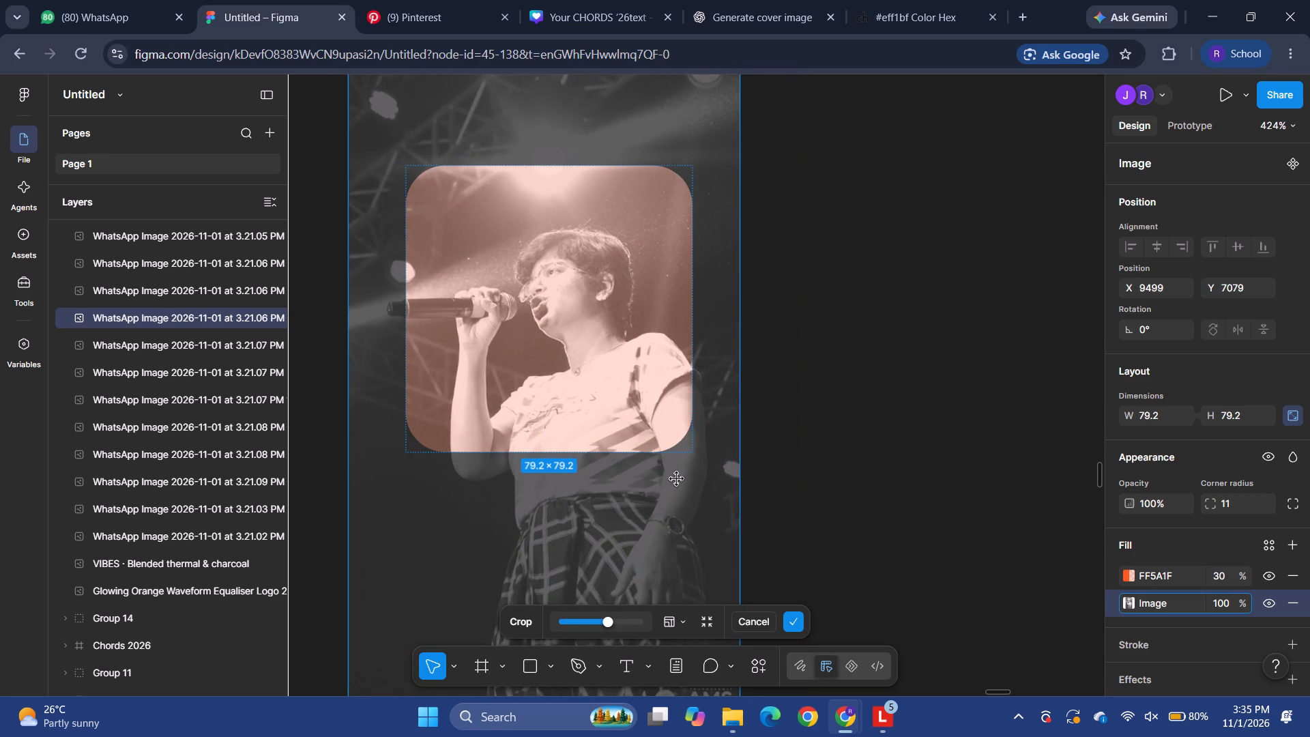
pyautogui.click(845, 457)
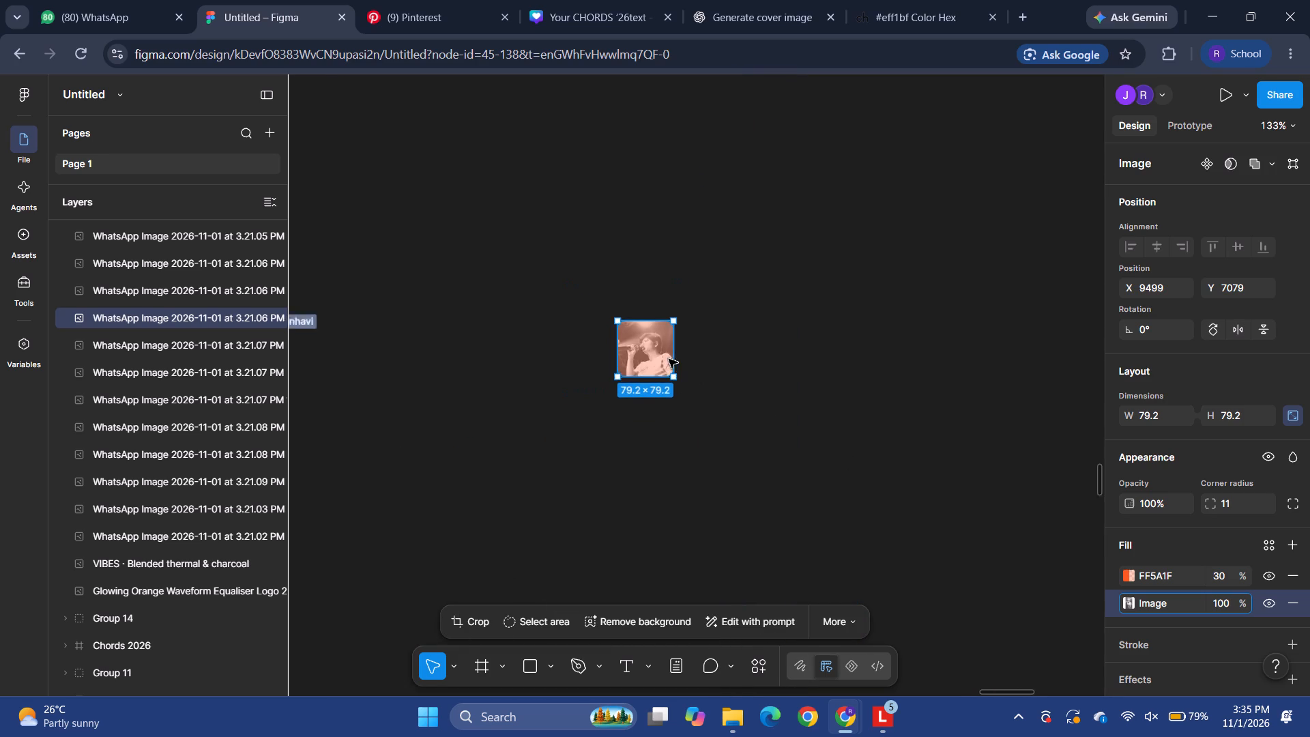
# Move the orange-tinted thumbnail of the short-haired singer across the canvas into the setlist's track 11 row, Gethsemane.
pyautogui.moveTo(654, 352); pyautogui.dragTo(670, 159)
pyautogui.scroll(-1, 670, 159)
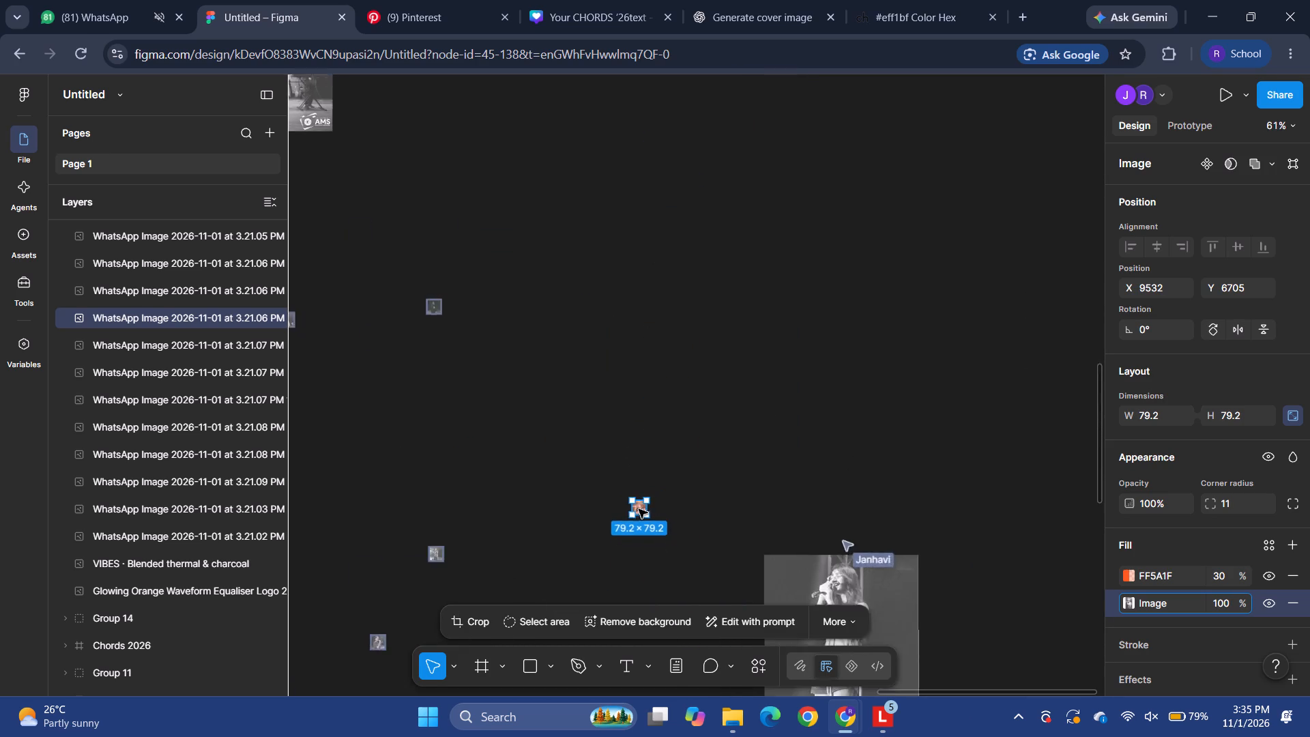
pyautogui.moveTo(639, 509); pyautogui.dragTo(623, 246)
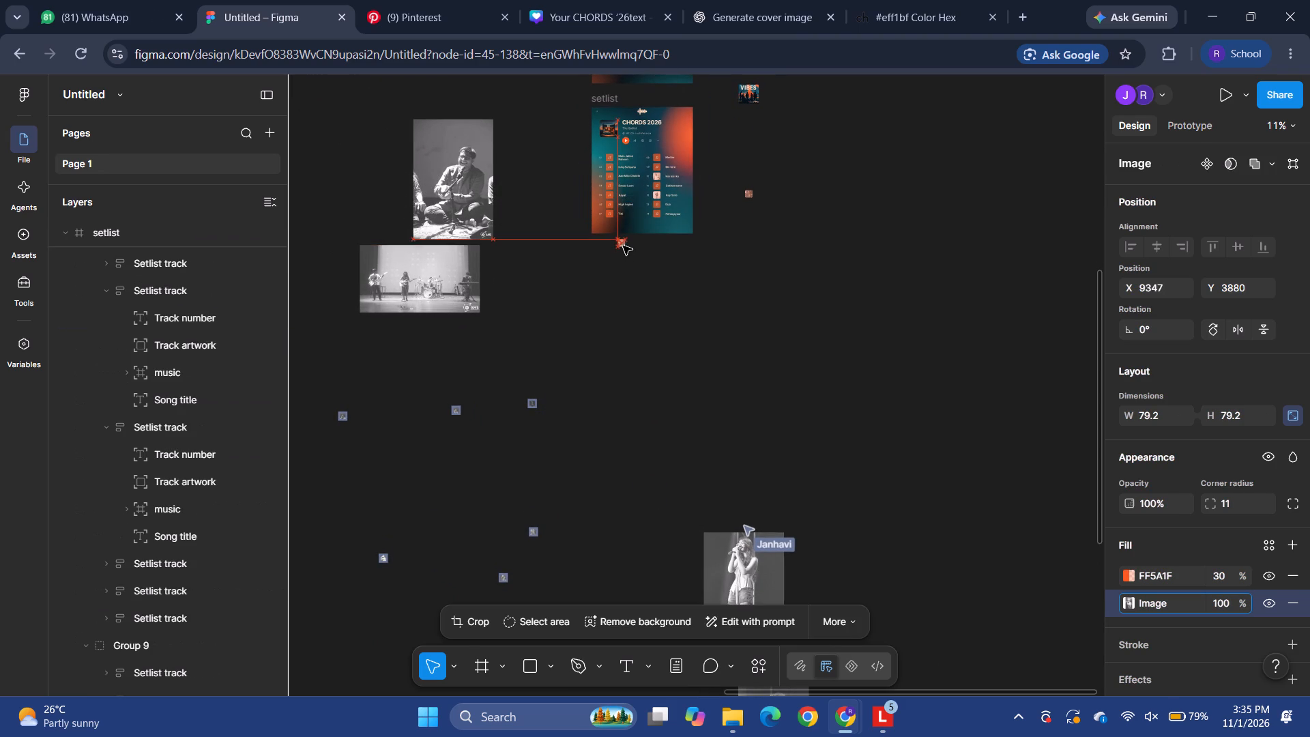
pyautogui.moveTo(623, 246); pyautogui.dragTo(740, 252)
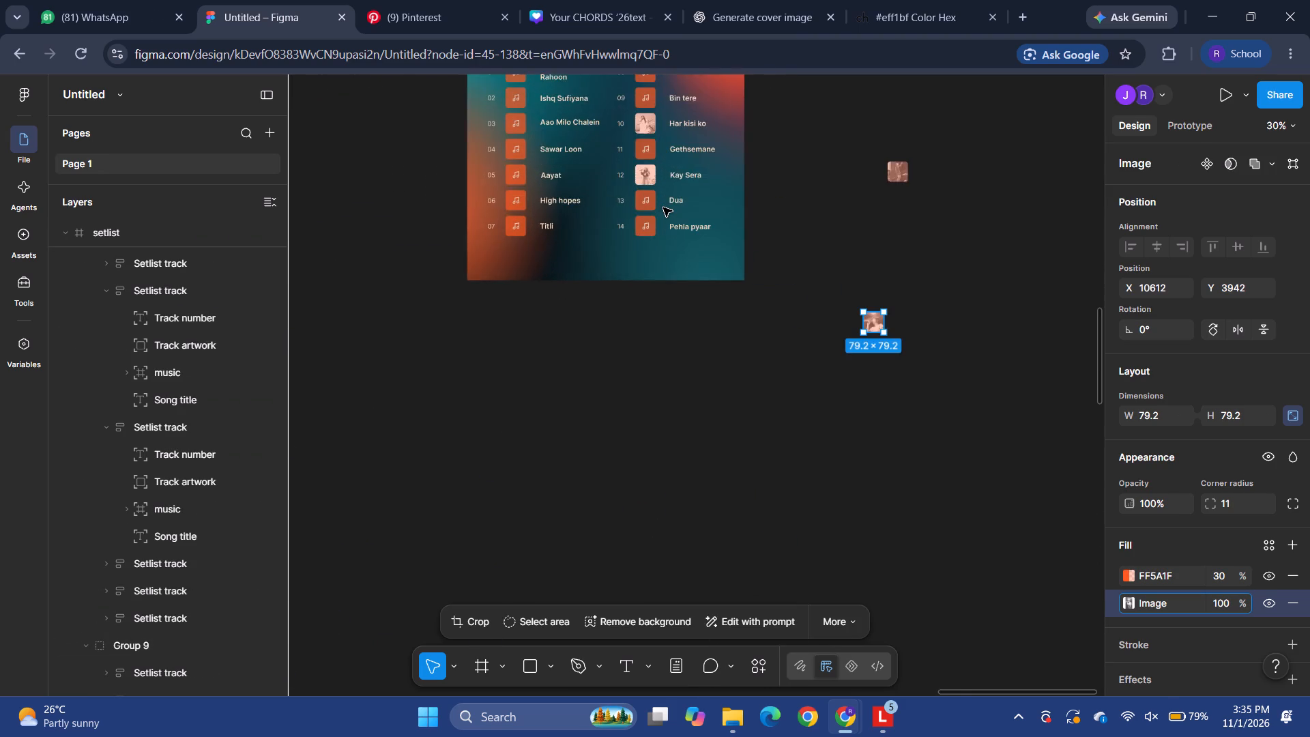
pyautogui.scroll(2, 663, 207)
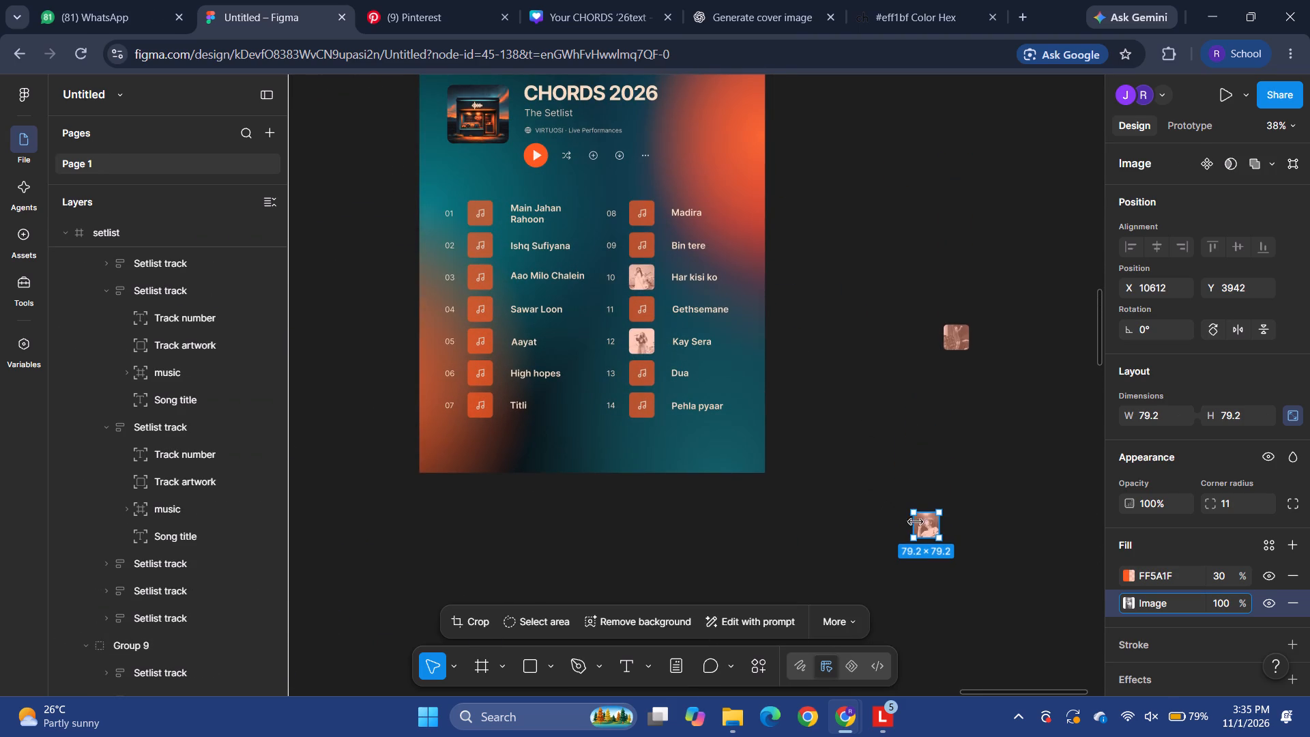
pyautogui.moveTo(929, 530); pyautogui.dragTo(643, 314)
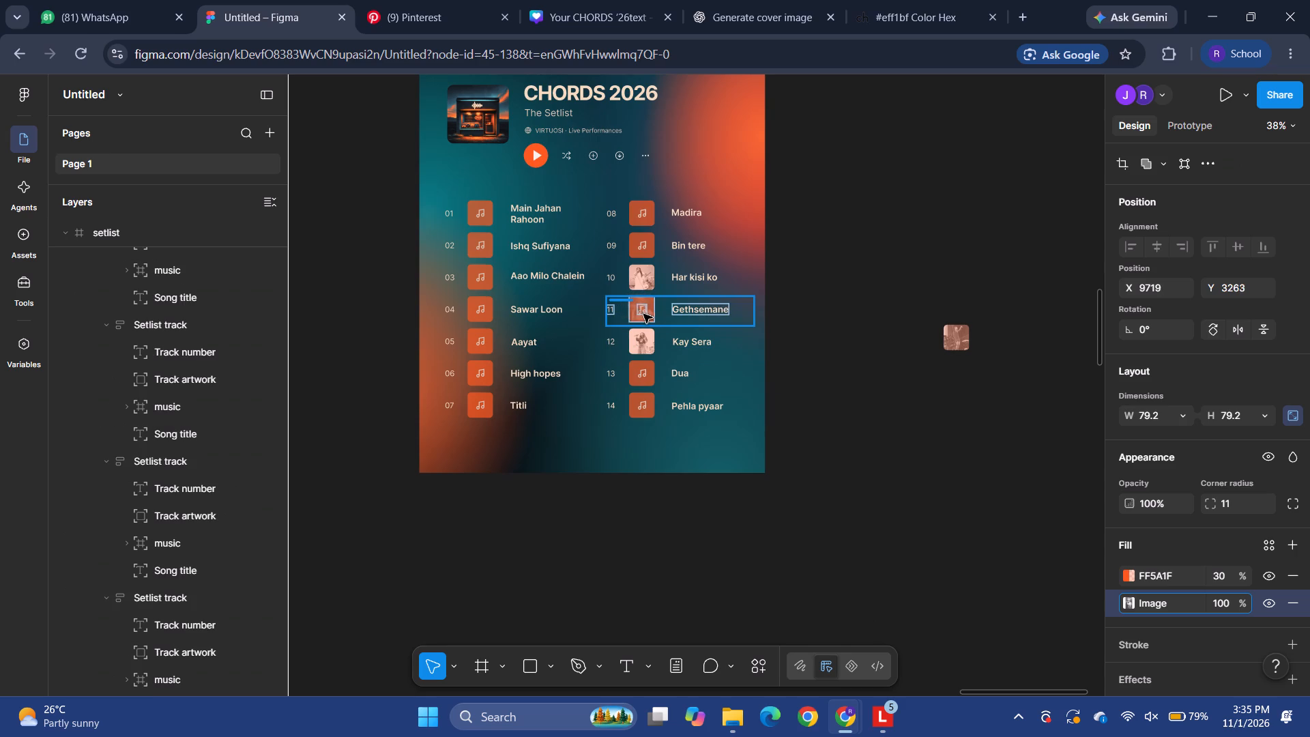
pyautogui.moveTo(643, 314); pyautogui.dragTo(644, 313)
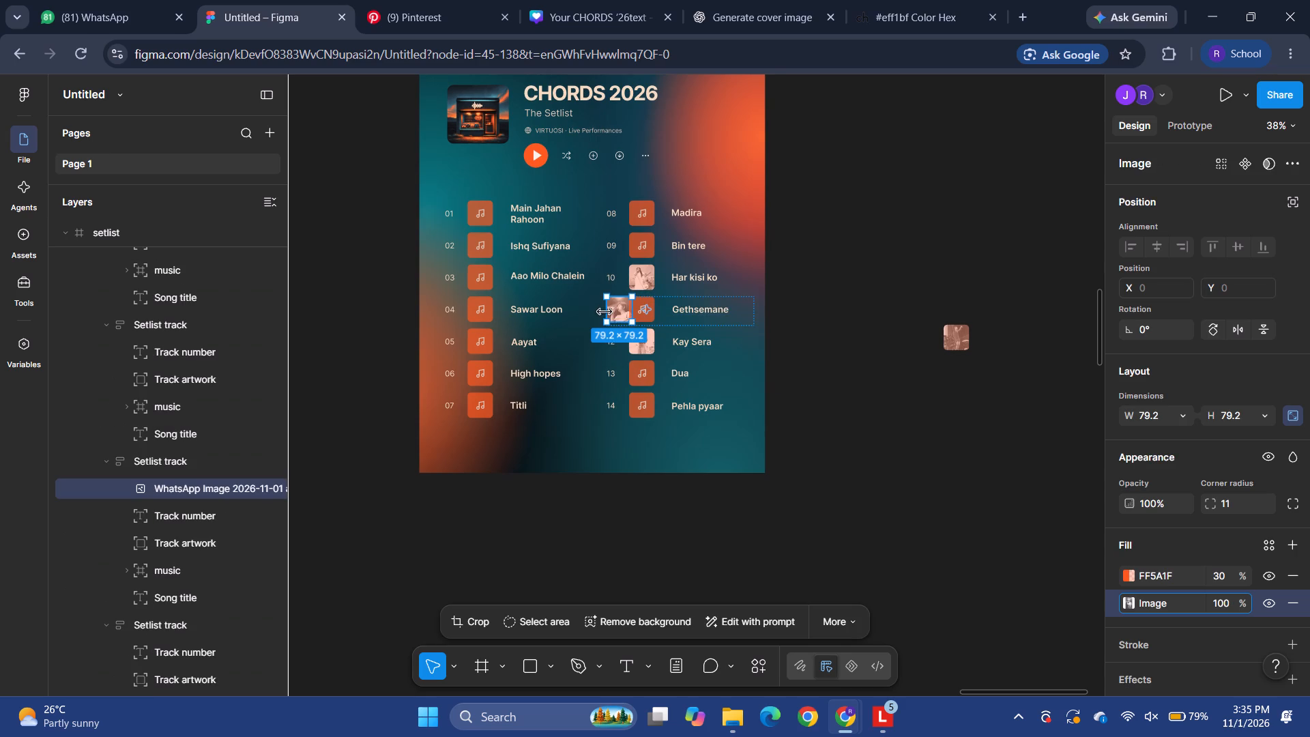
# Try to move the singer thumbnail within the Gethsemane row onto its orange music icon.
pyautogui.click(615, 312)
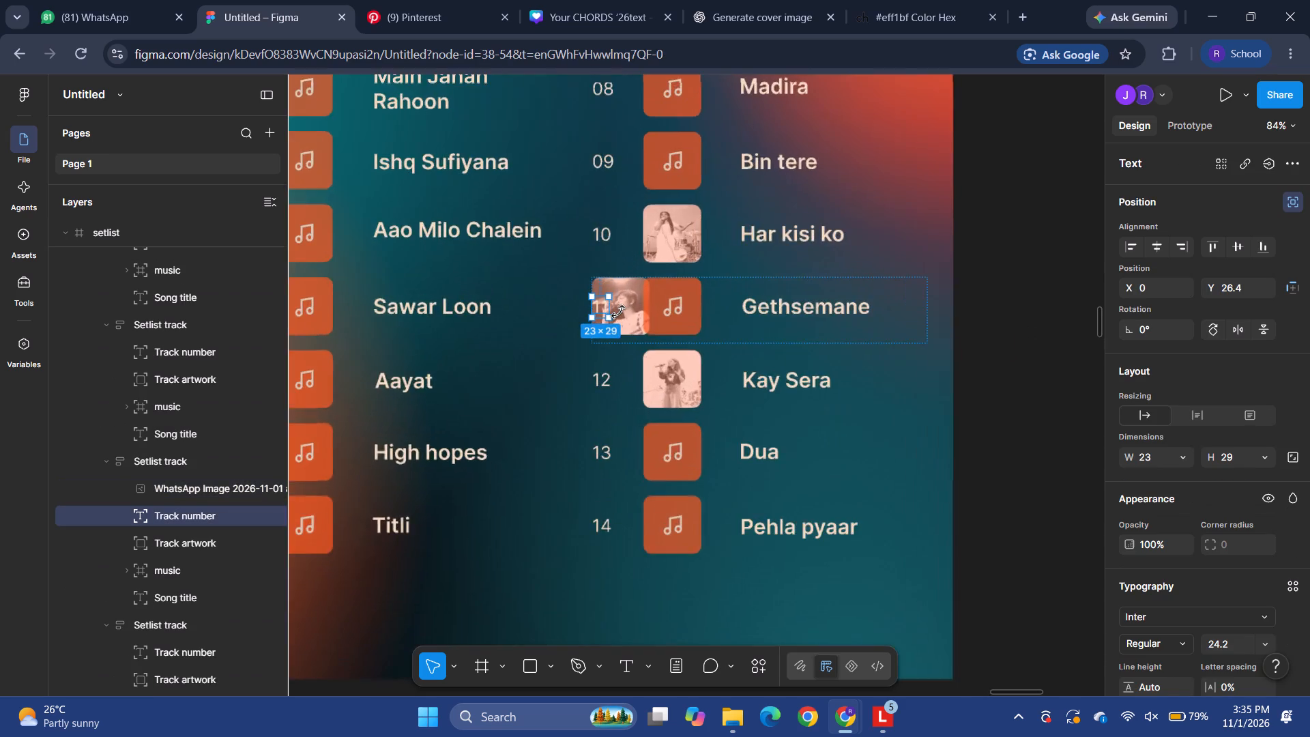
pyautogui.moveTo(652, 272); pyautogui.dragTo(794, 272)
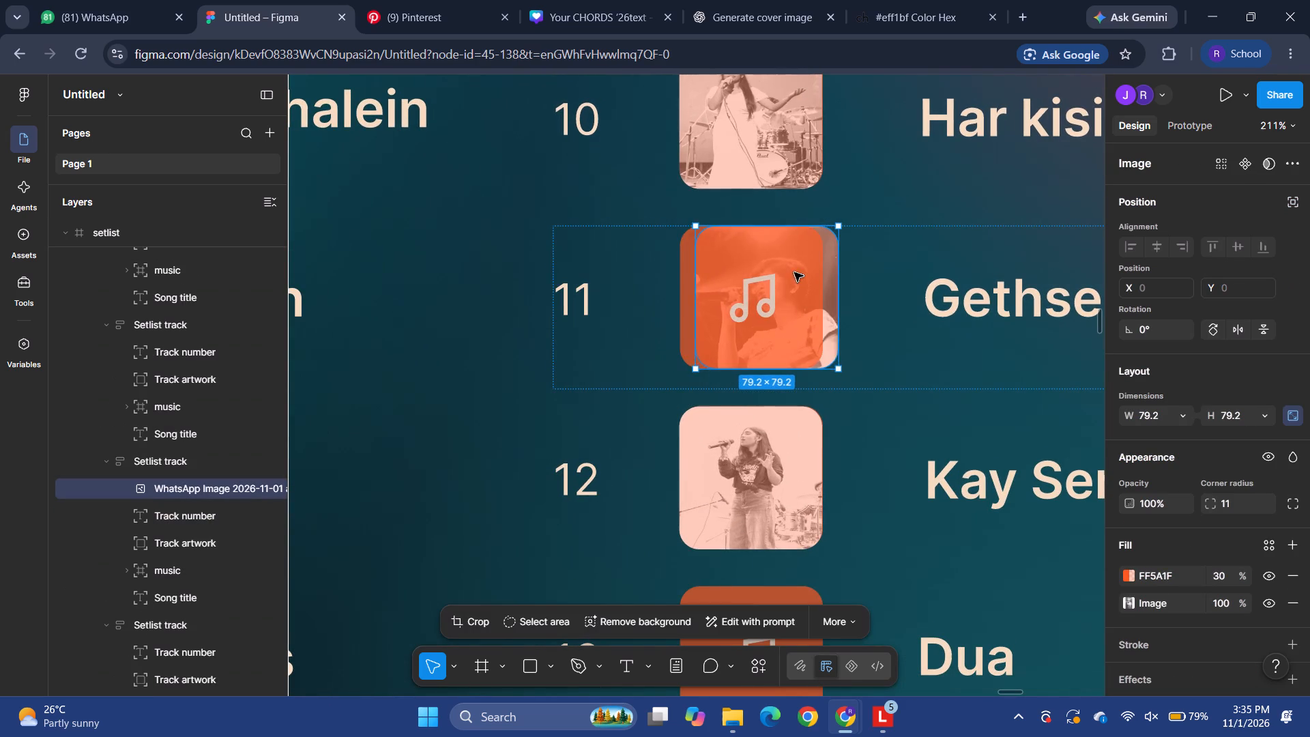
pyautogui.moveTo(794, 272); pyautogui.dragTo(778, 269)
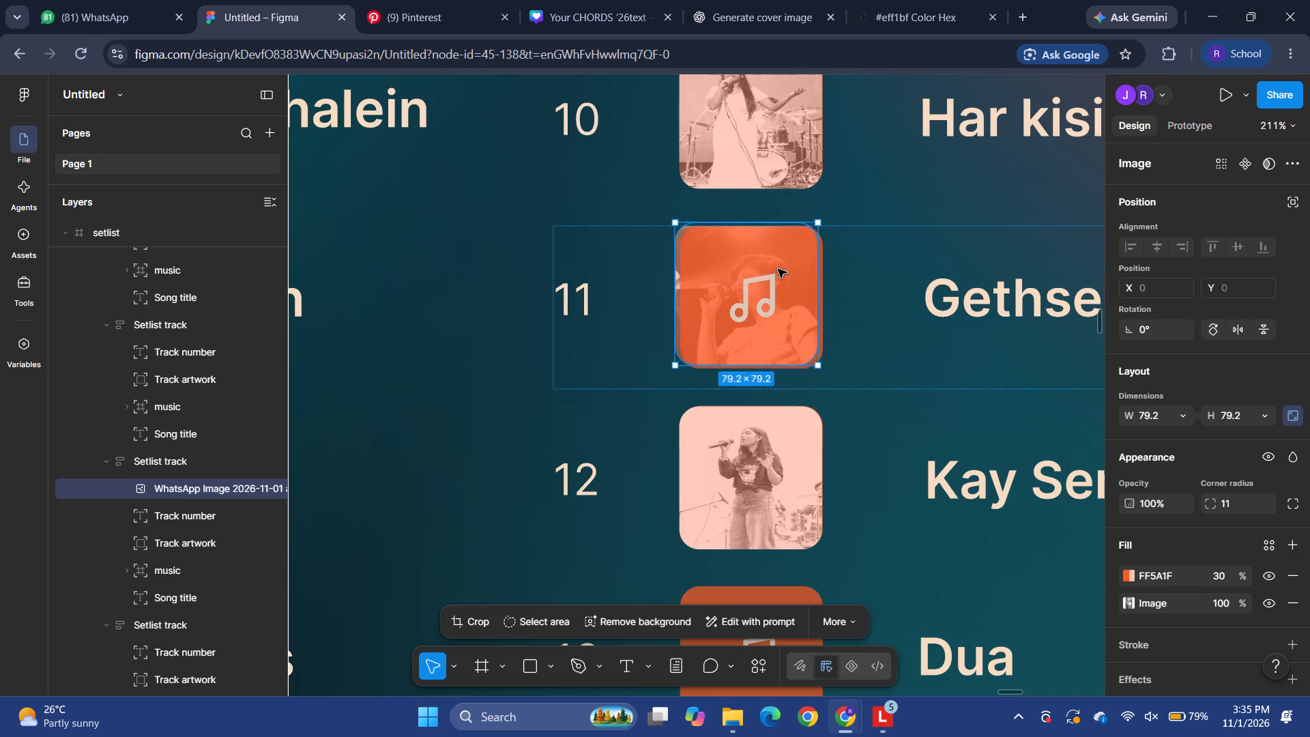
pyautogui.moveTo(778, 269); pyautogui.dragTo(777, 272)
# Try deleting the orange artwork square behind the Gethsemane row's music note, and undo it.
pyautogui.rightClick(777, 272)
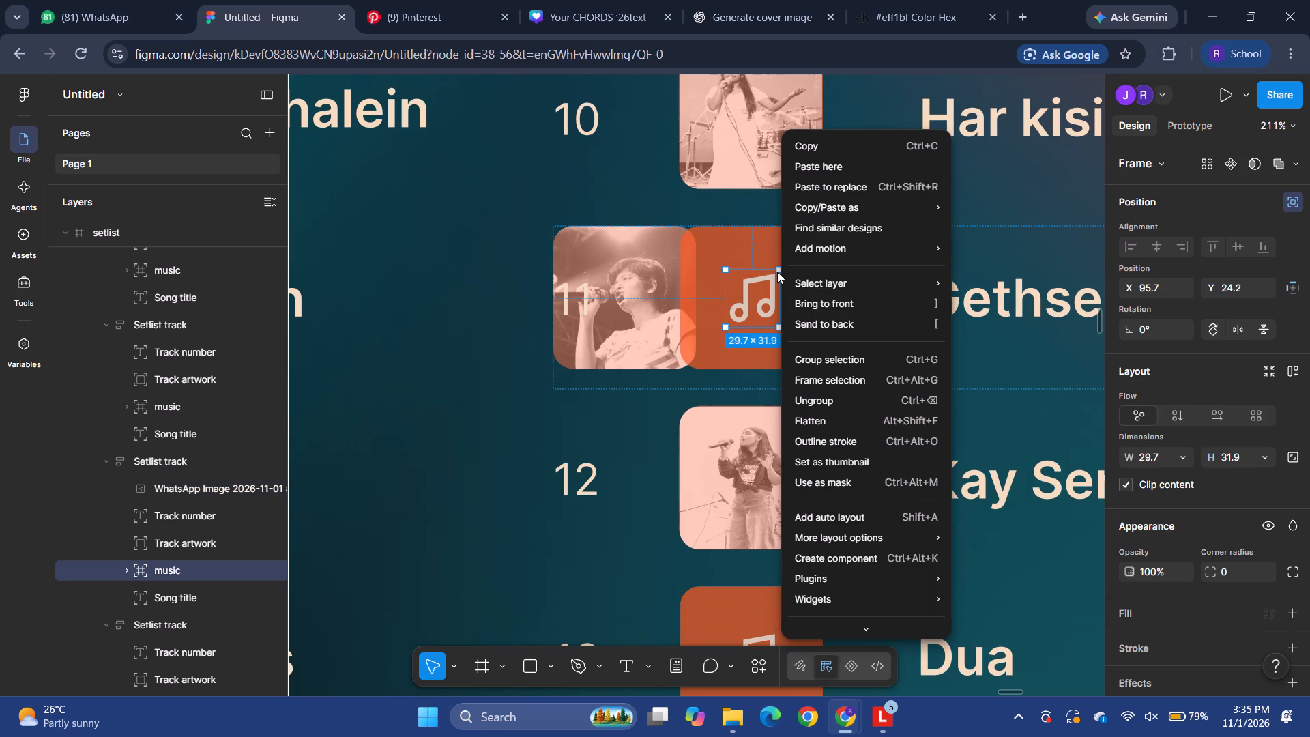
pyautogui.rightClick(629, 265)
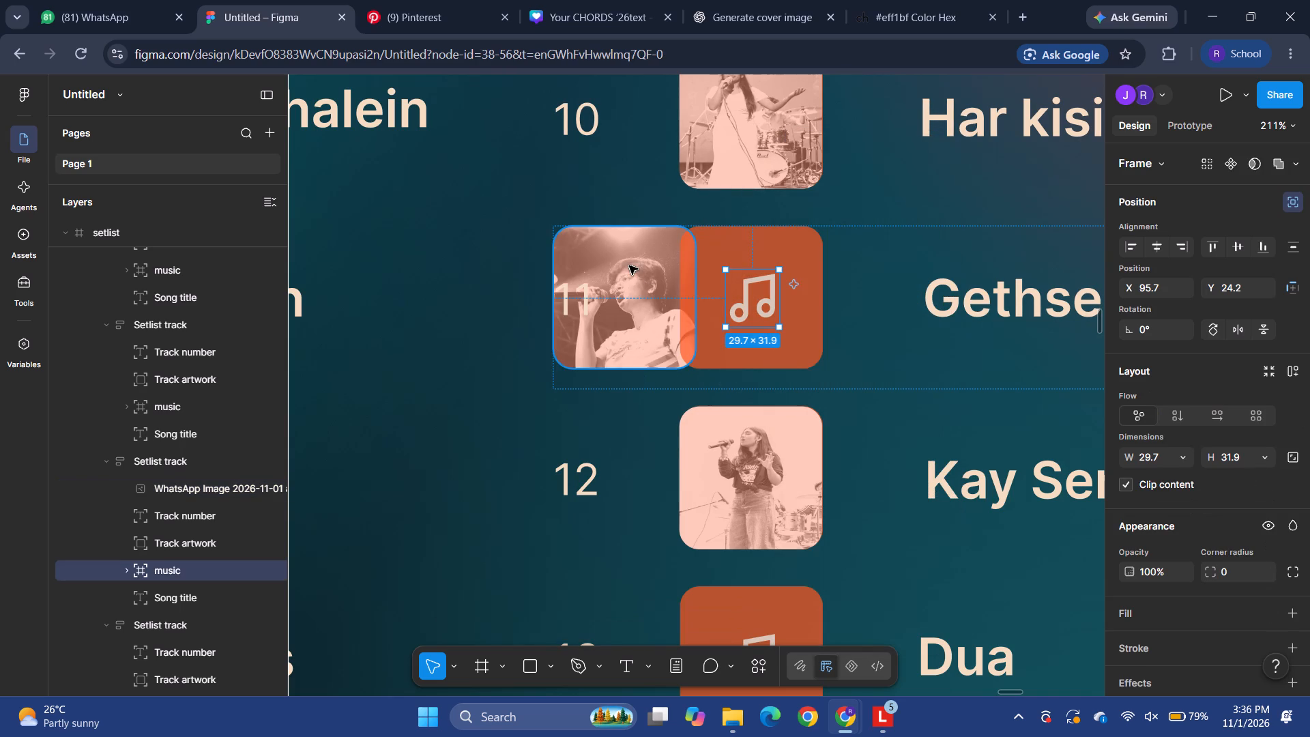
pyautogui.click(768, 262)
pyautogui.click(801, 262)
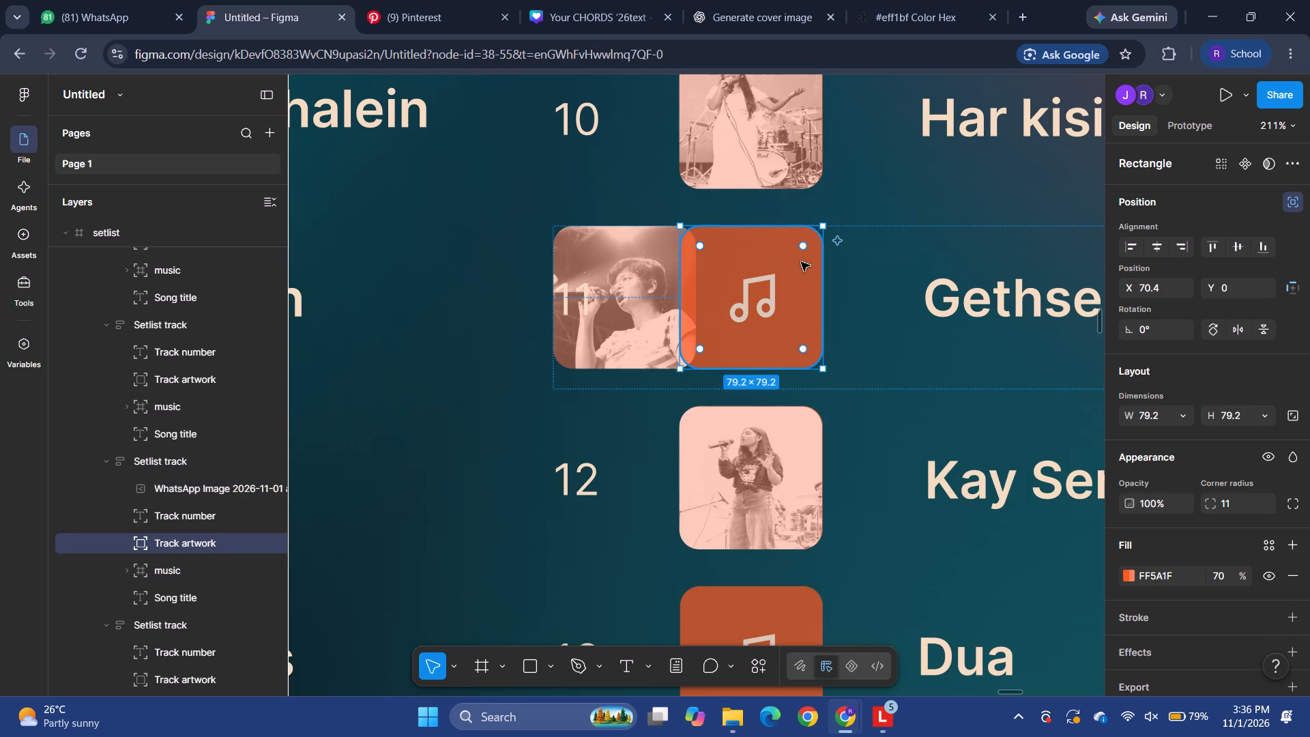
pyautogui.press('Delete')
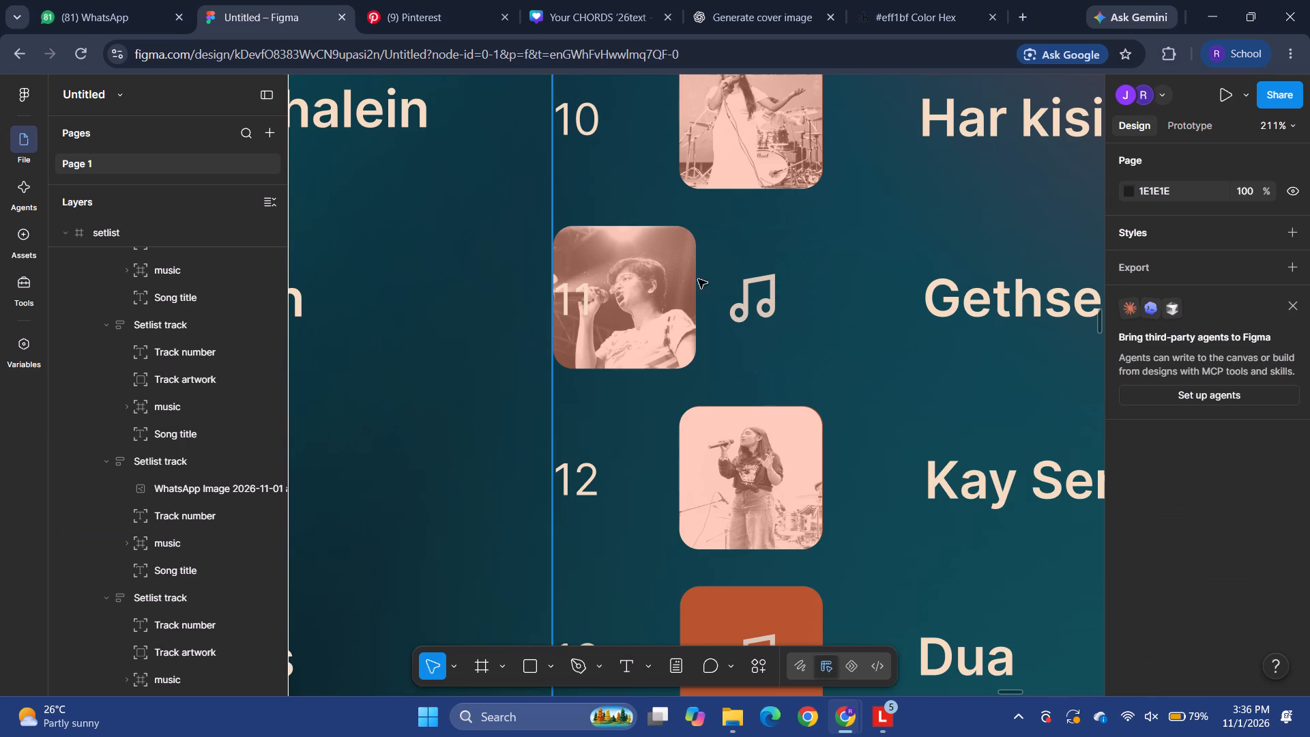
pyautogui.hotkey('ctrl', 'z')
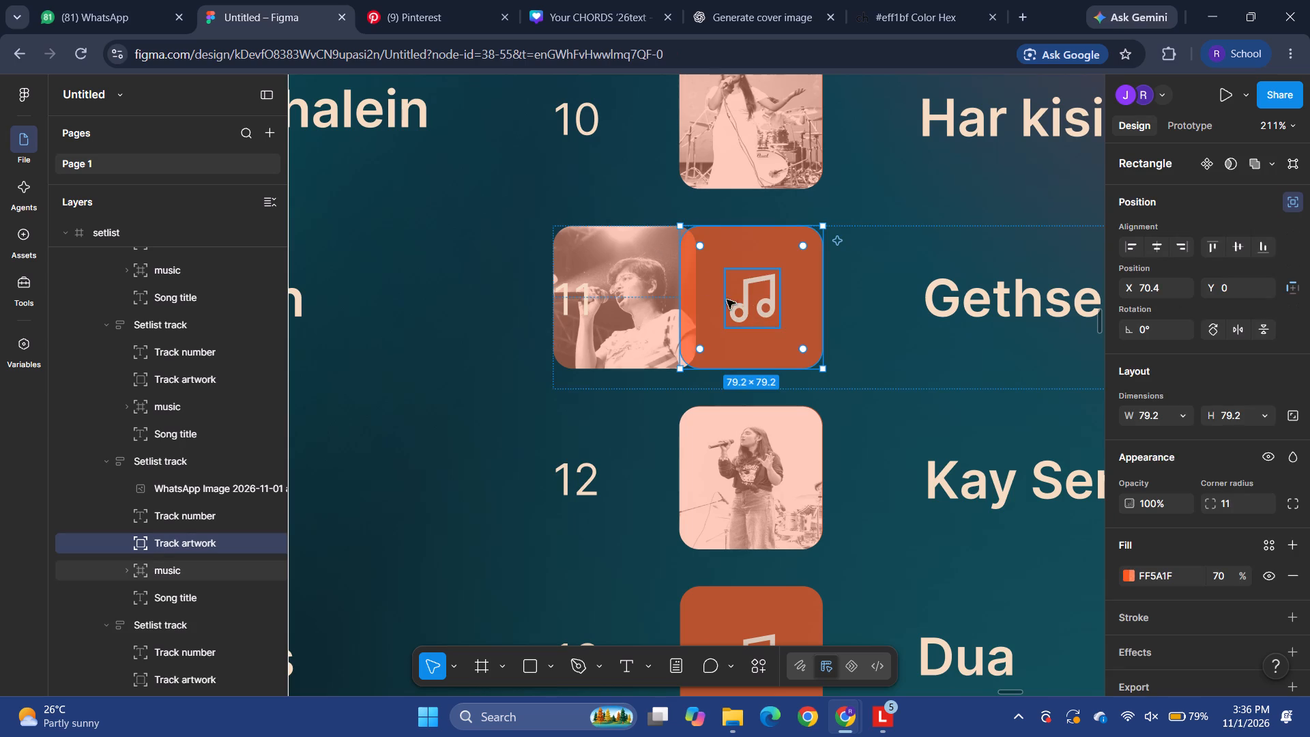
# Bring the singer thumbnail in the Gethsemane row to the front of the row's layers.
pyautogui.click(613, 237)
pyautogui.rightClick(613, 237)
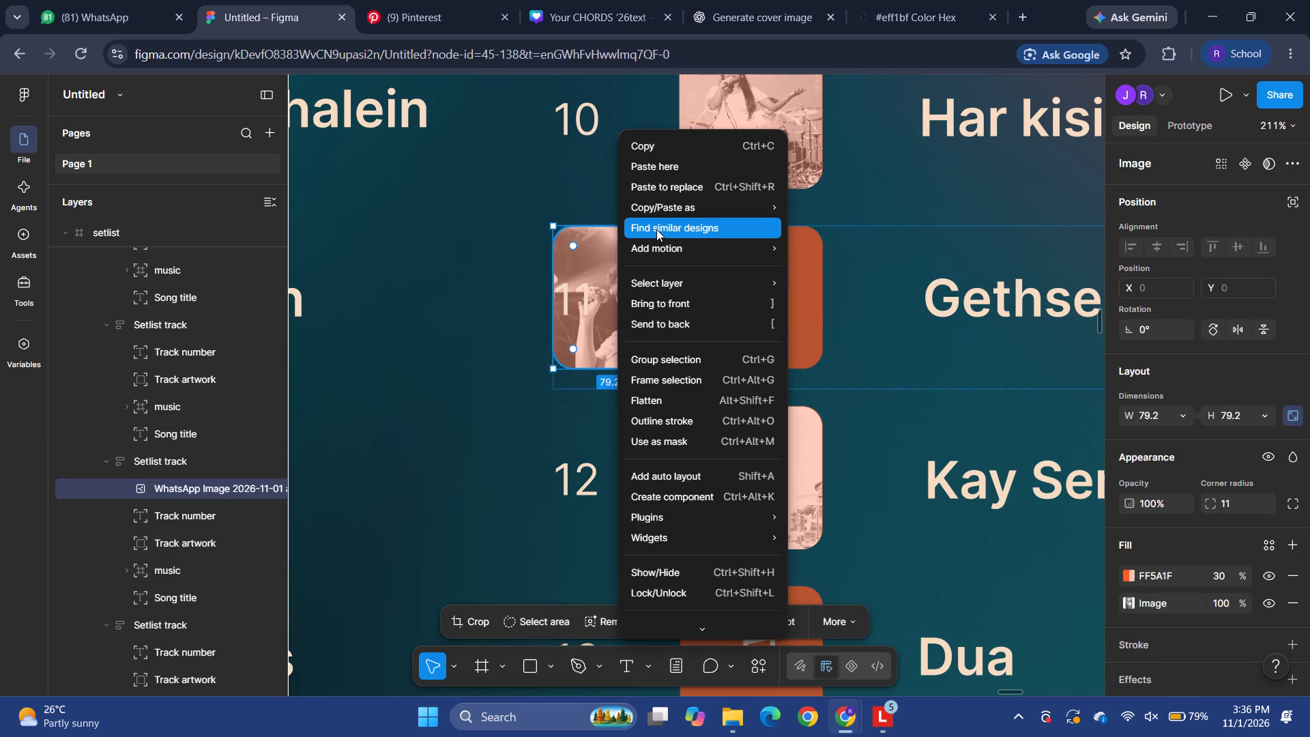
pyautogui.click(694, 297)
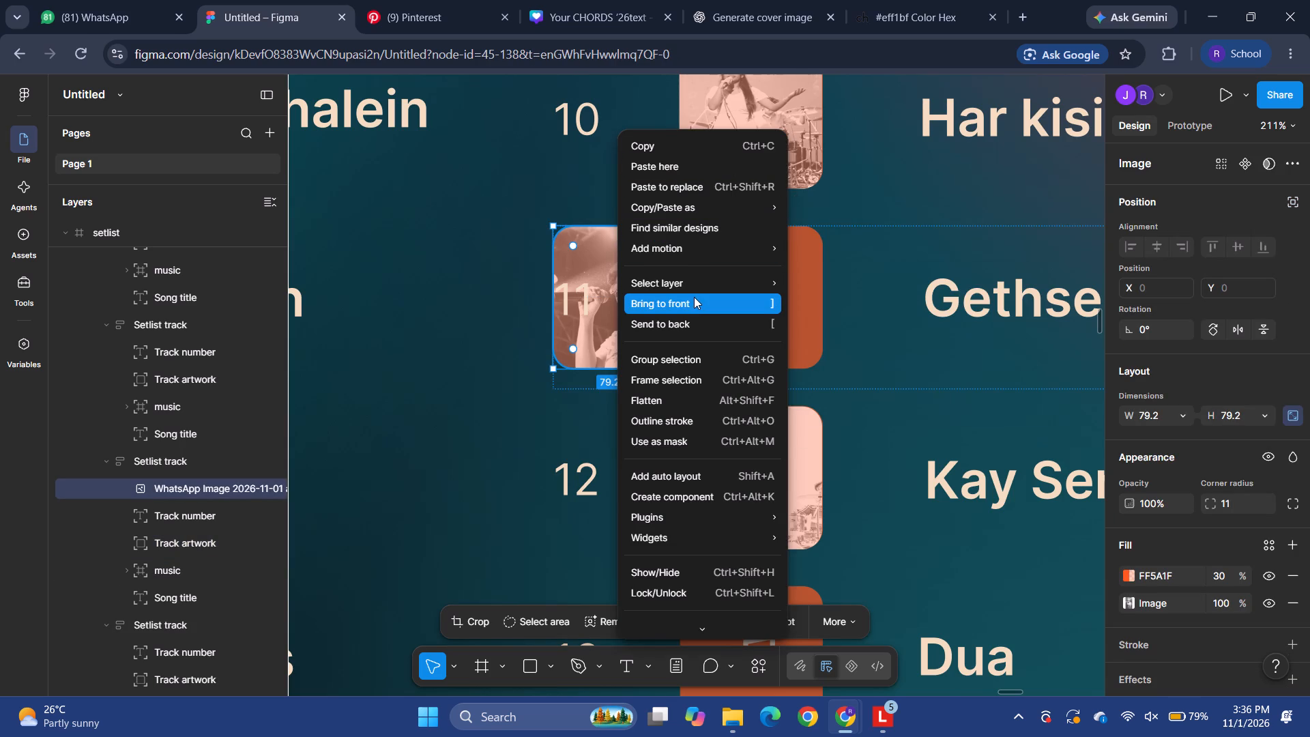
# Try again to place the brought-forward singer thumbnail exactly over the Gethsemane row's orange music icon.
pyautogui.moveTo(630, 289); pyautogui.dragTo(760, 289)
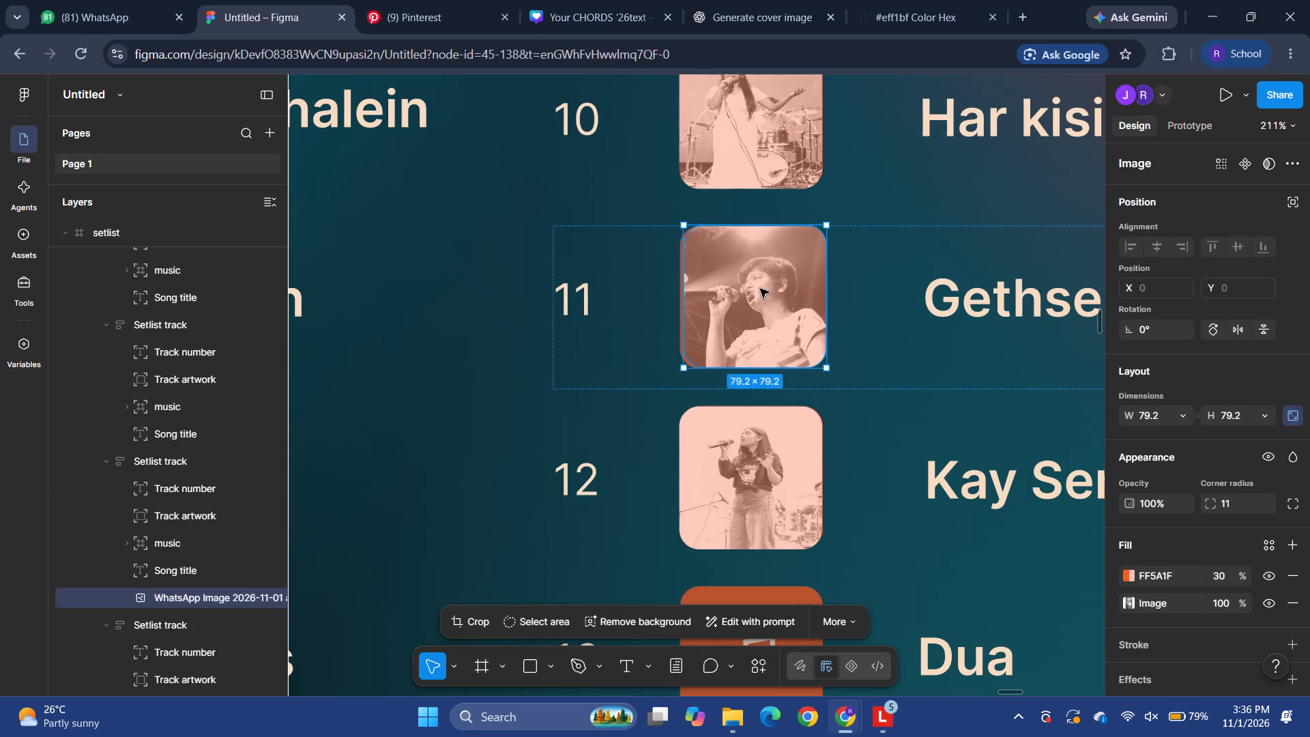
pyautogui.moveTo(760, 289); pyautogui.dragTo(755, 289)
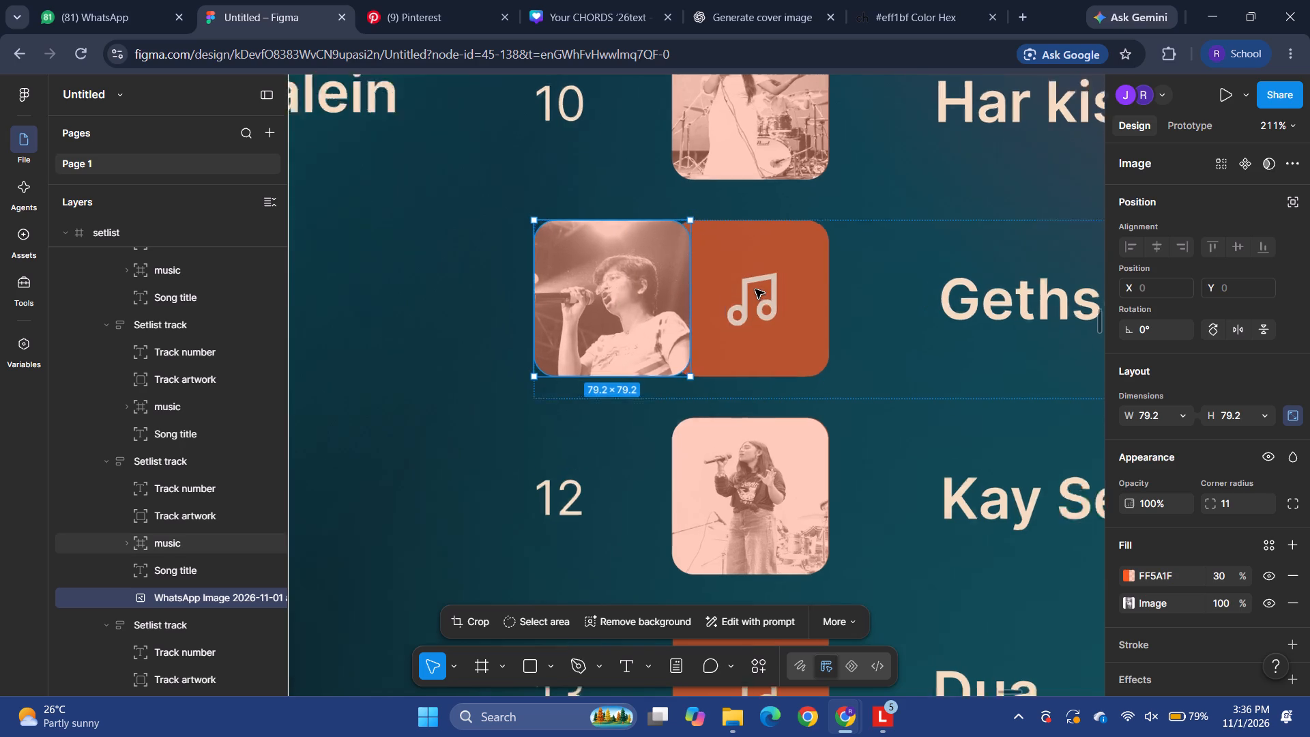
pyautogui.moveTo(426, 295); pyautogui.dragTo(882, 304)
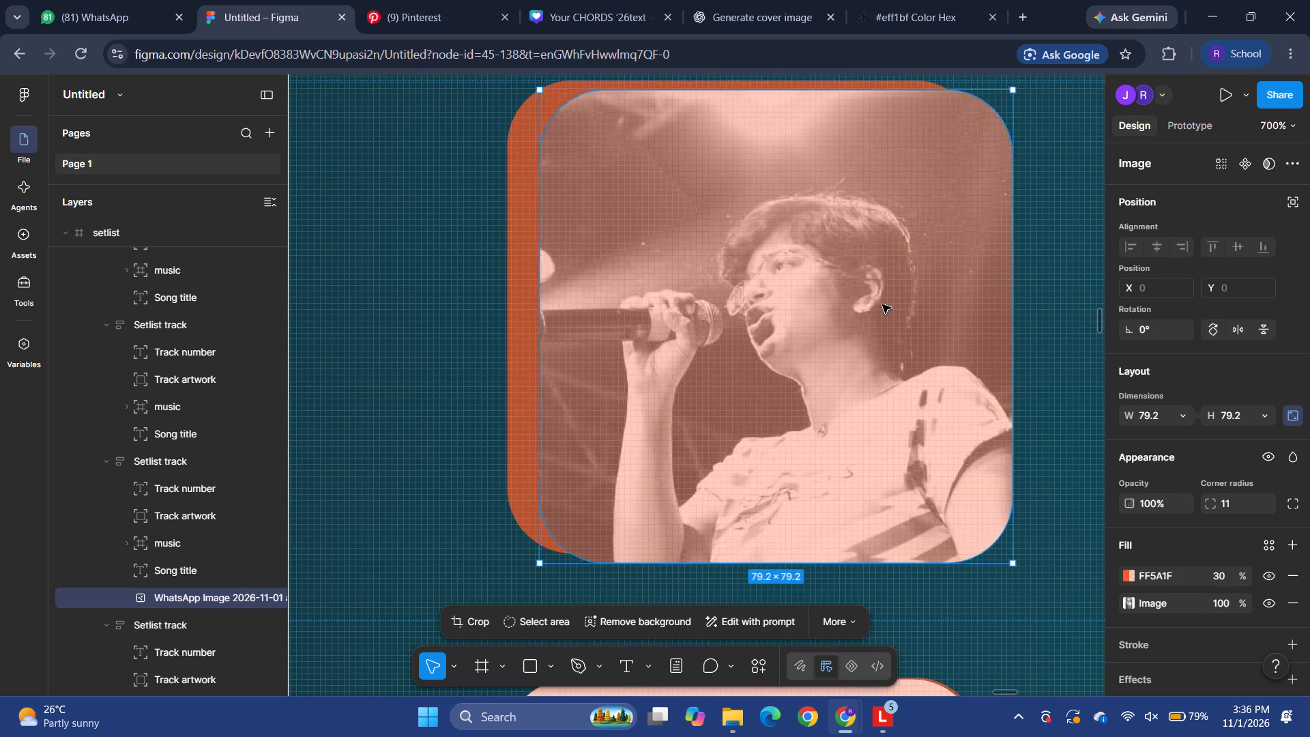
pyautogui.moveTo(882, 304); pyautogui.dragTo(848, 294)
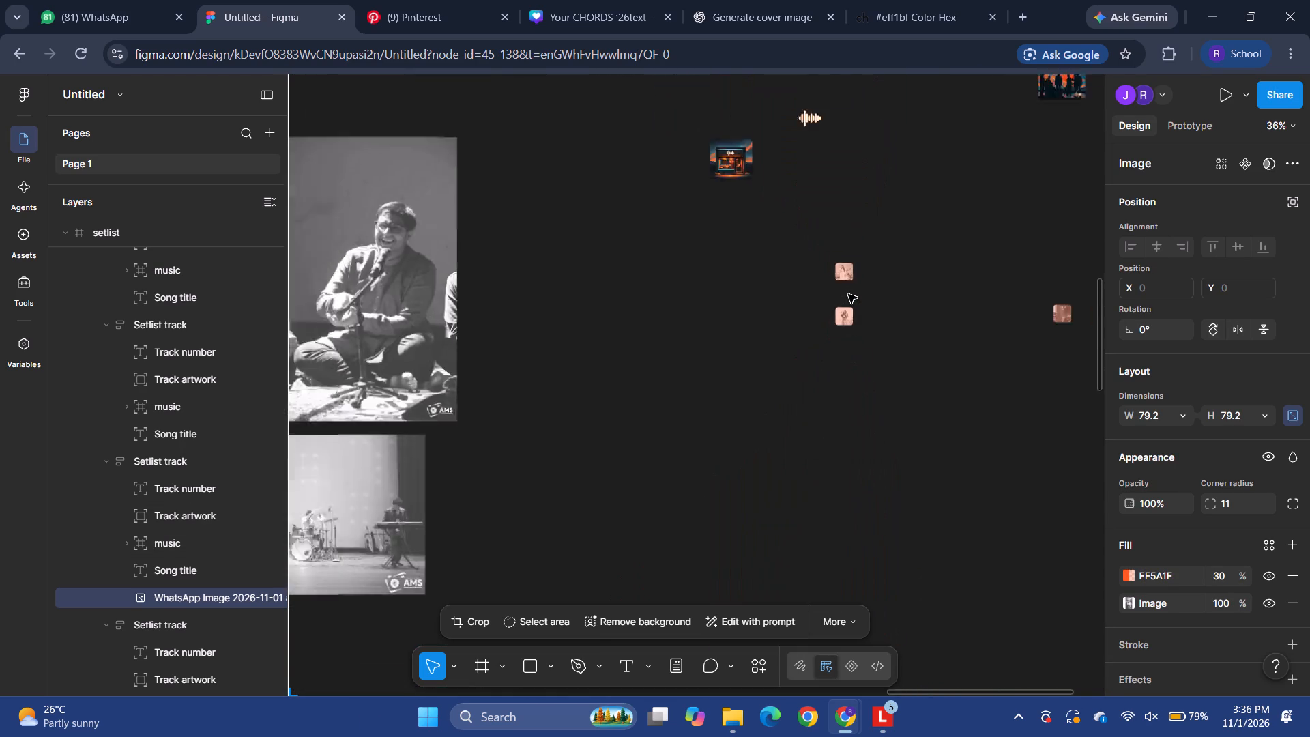
# Look over the loose thumbnails, performer photos and the setlist design across the canvas.
pyautogui.scroll(3, 848, 294)
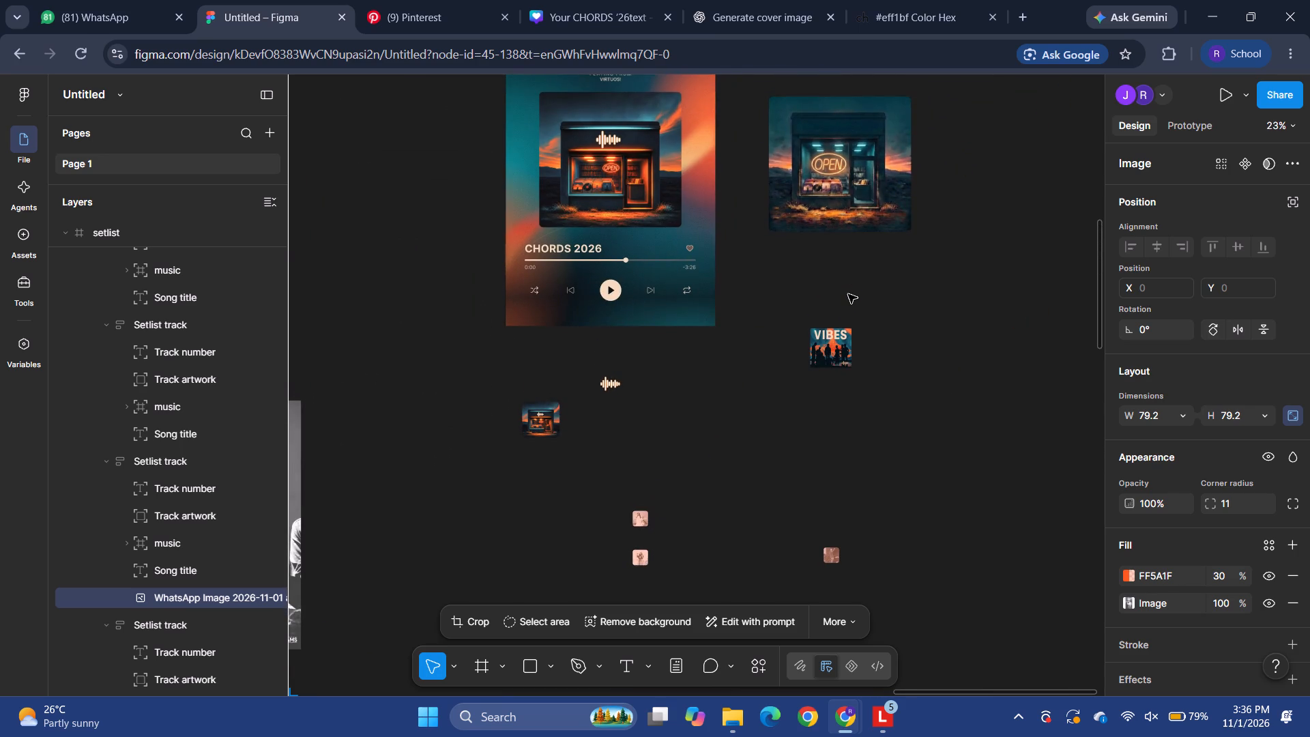
pyautogui.scroll(2, 848, 294)
pyautogui.scroll(-5, 848, 294)
pyautogui.hscroll(3, 848, 294)
pyautogui.scroll(-5, 848, 294)
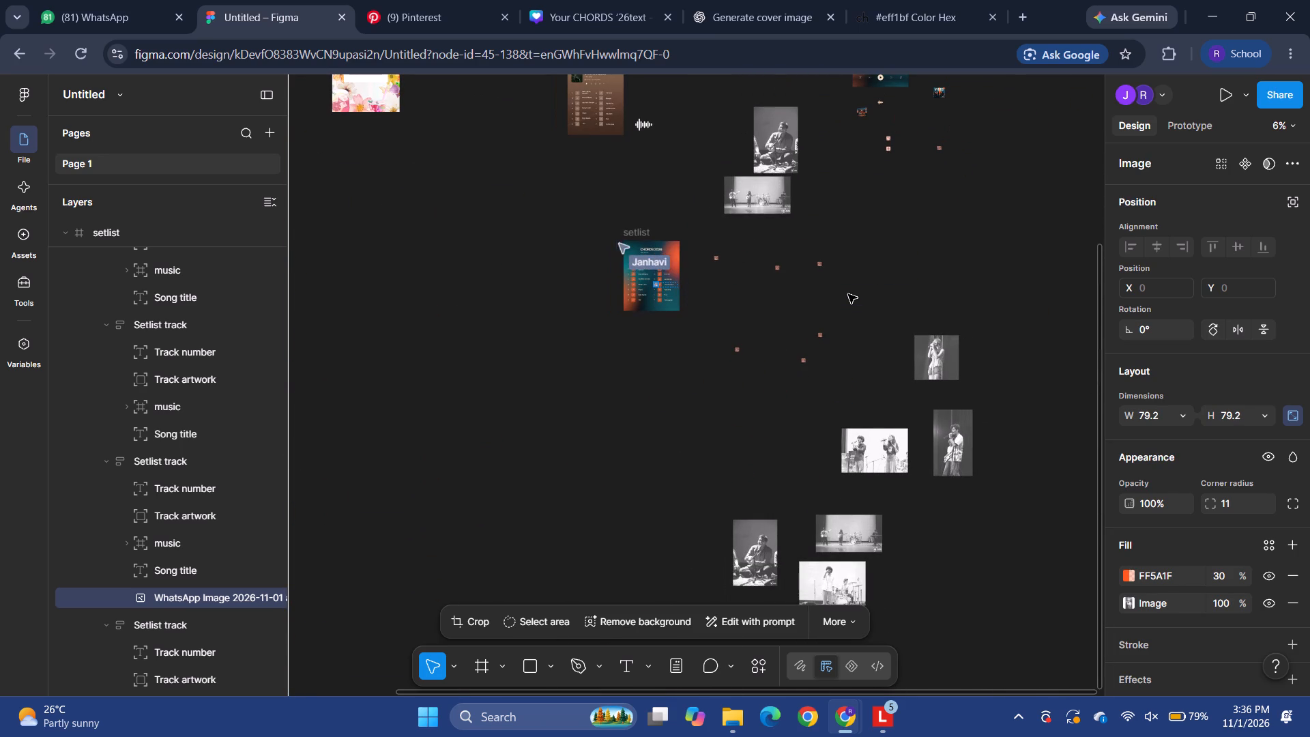
pyautogui.scroll(1, 848, 294)
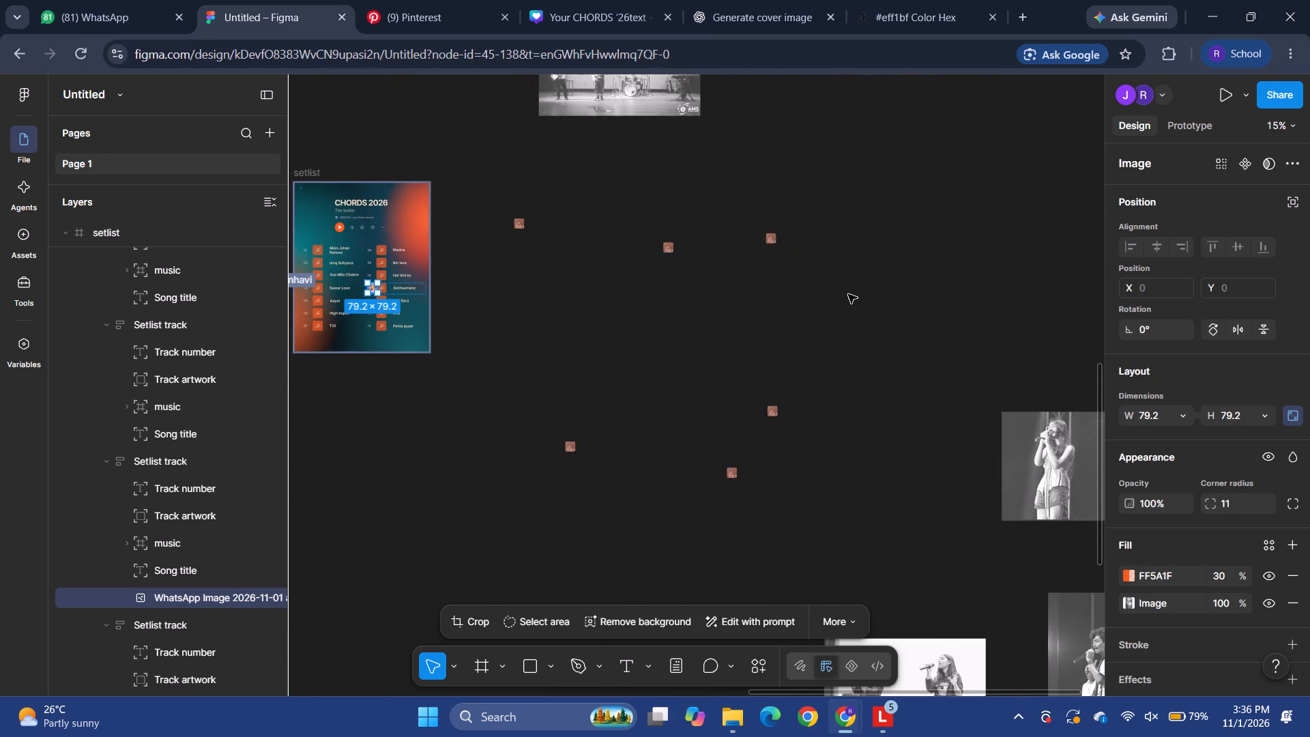
pyautogui.hscroll(8, 848, 294)
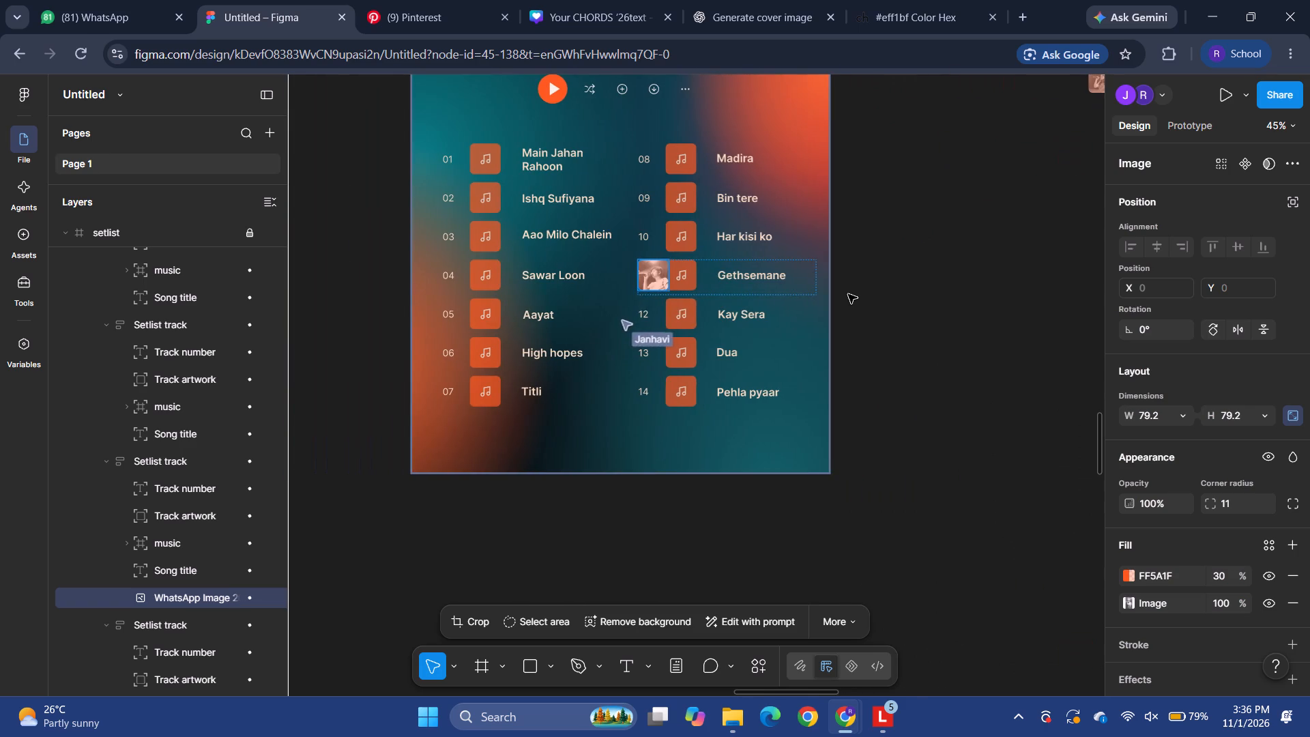
pyautogui.click(926, 308)
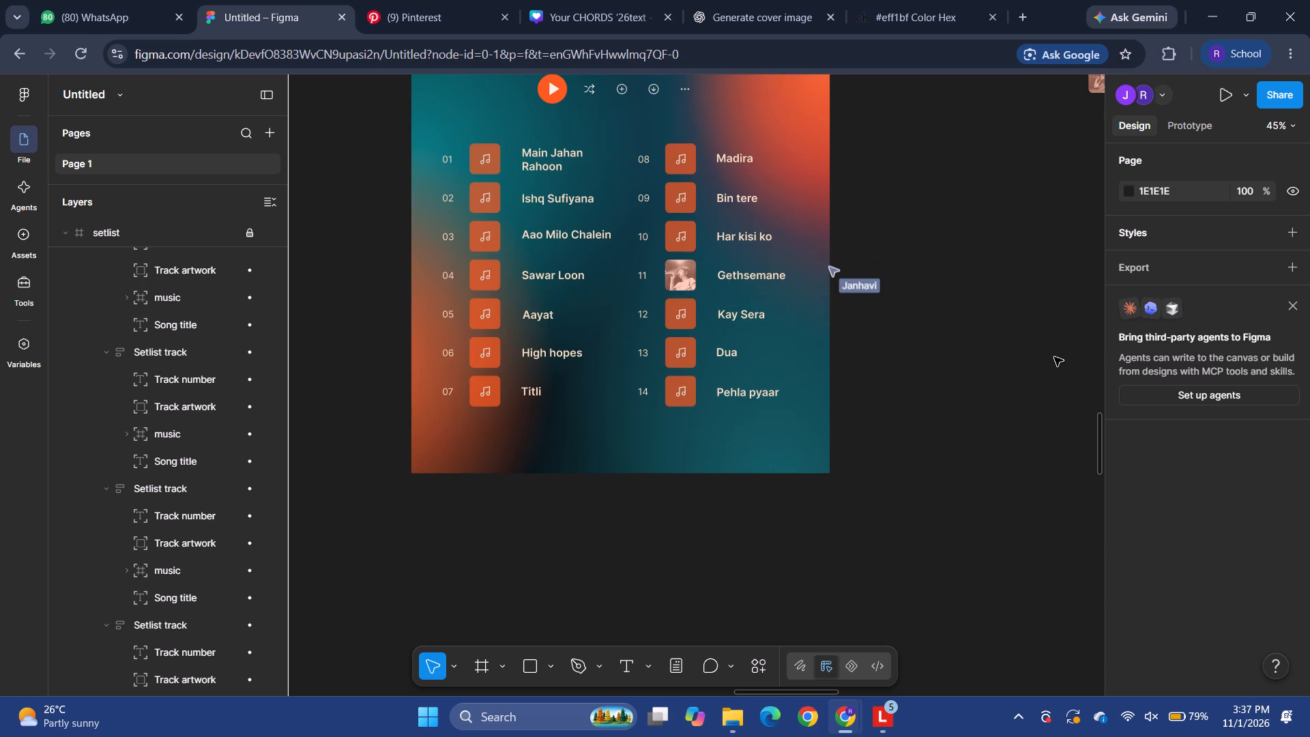
# Duplicate the CHORDS 2026 title in the Chords 2026 player design and move the copy onto the record shop artwork's upper edge.
pyautogui.scroll(6, 1054, 357)
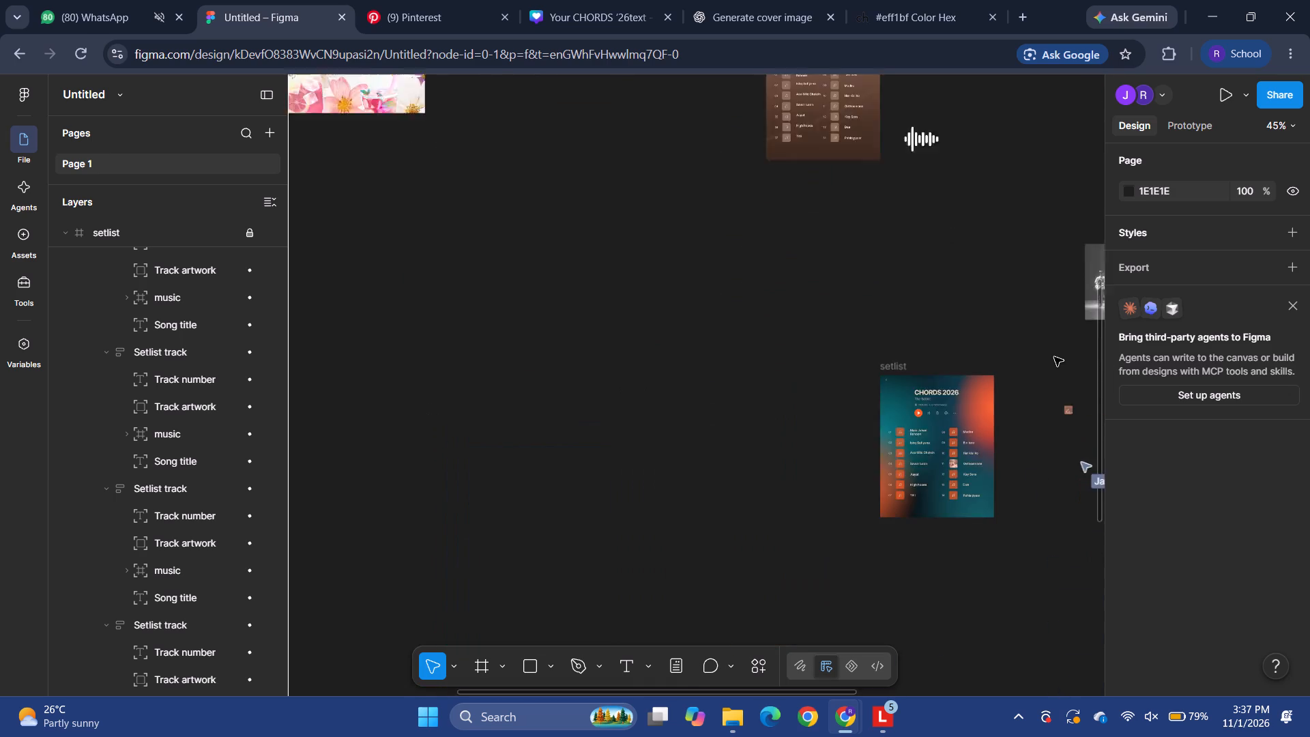
pyautogui.scroll(4, 1054, 357)
pyautogui.hscroll(-1, 1054, 357)
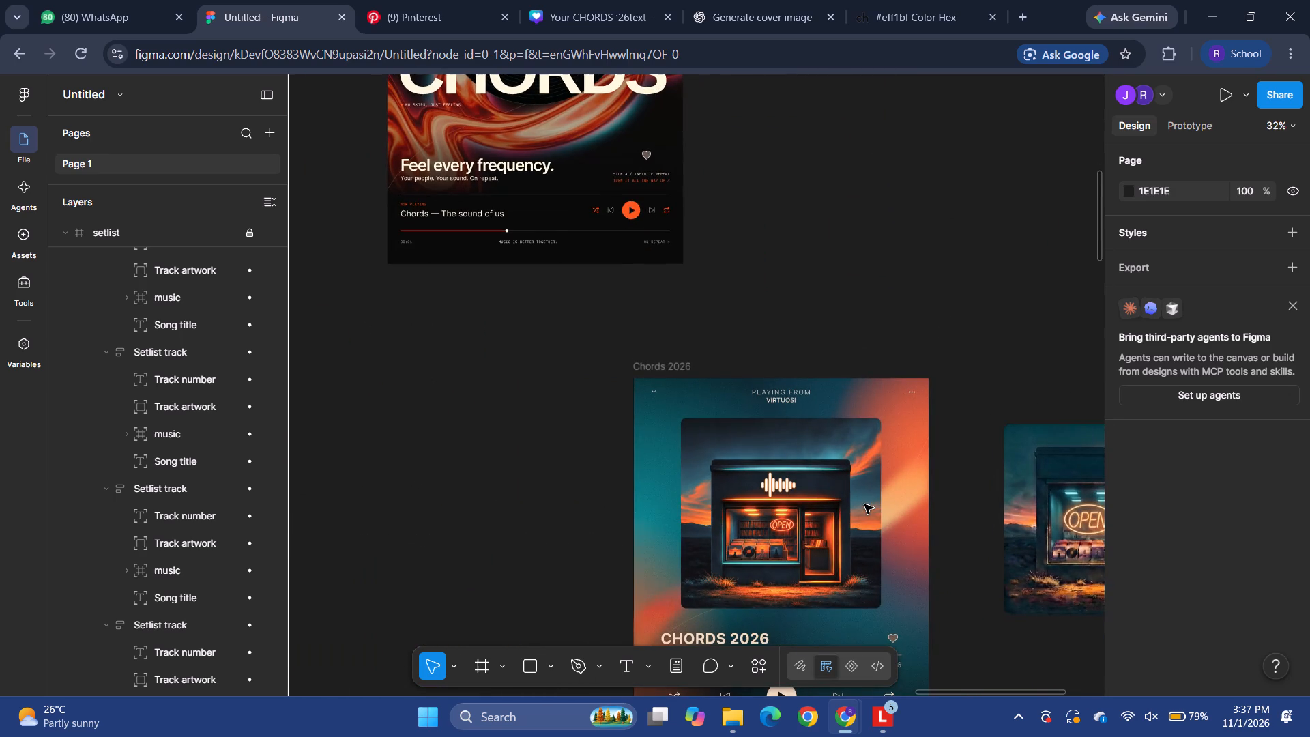
pyautogui.scroll(-3, 864, 504)
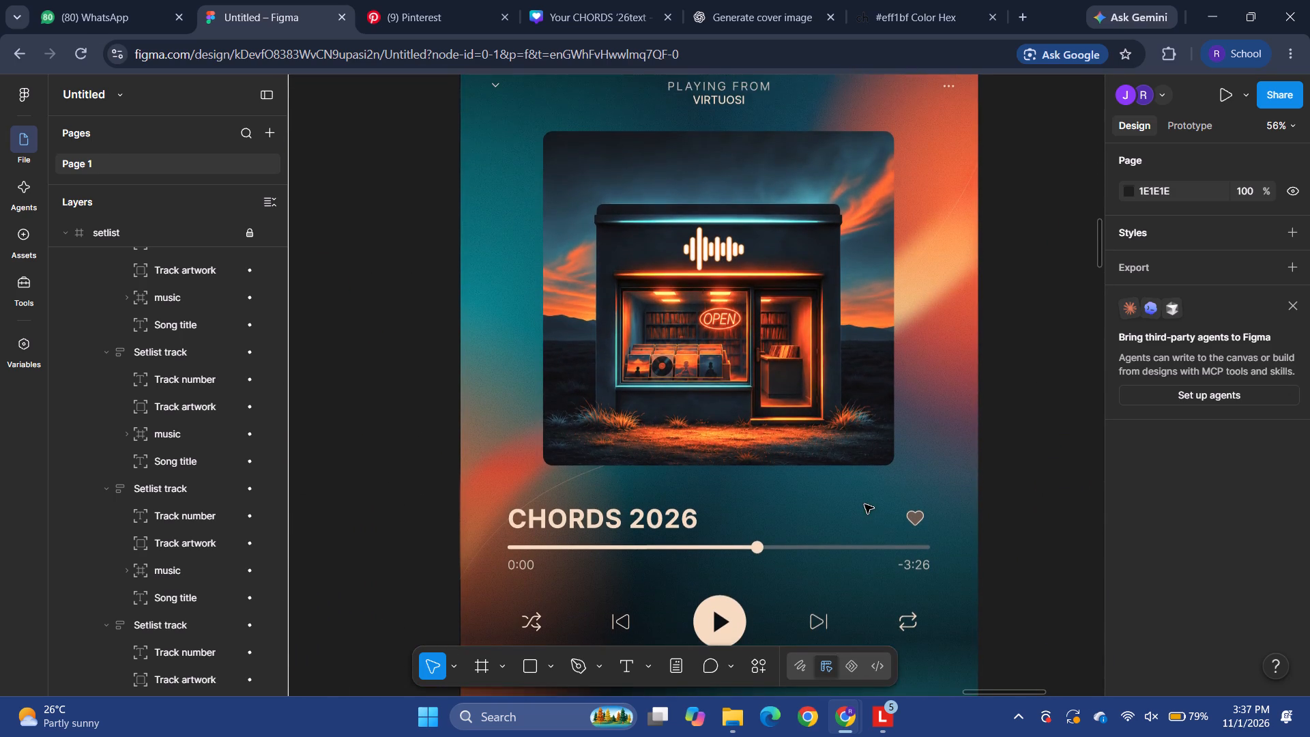
pyautogui.click(680, 402)
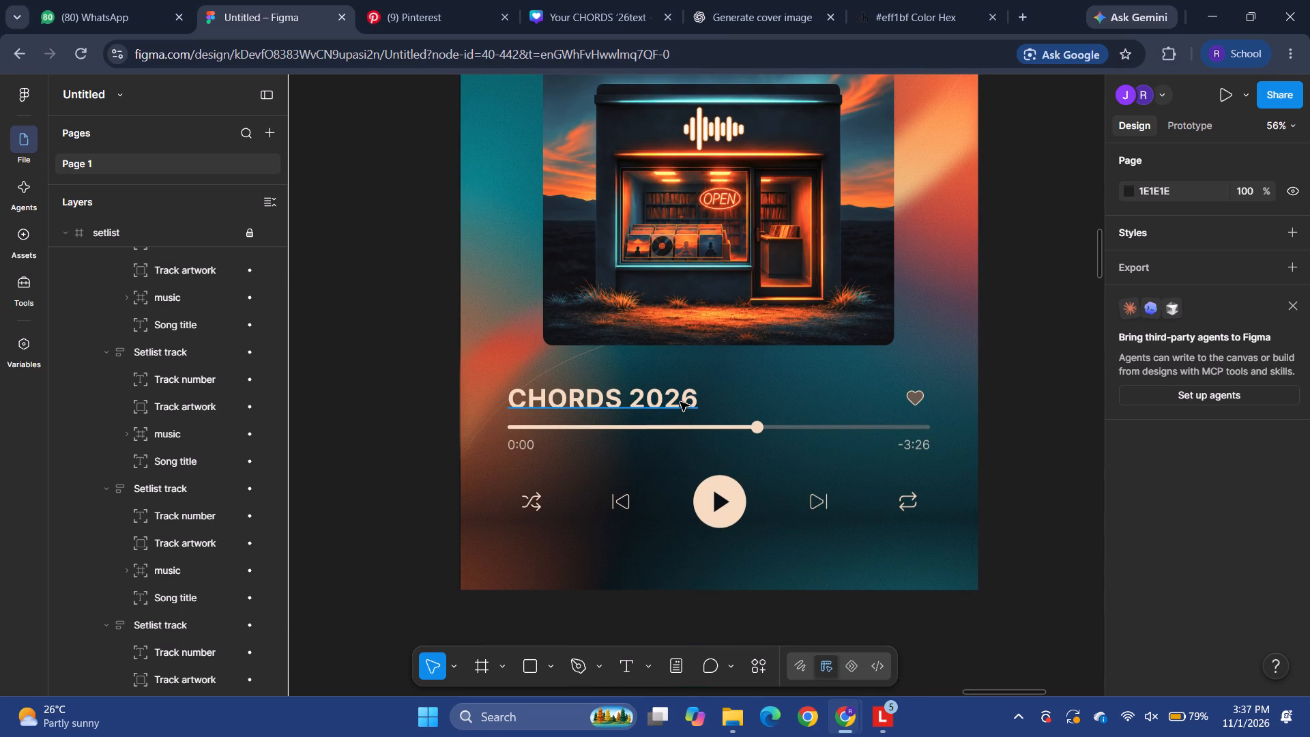
pyautogui.hotkey('ctrl', 'c')
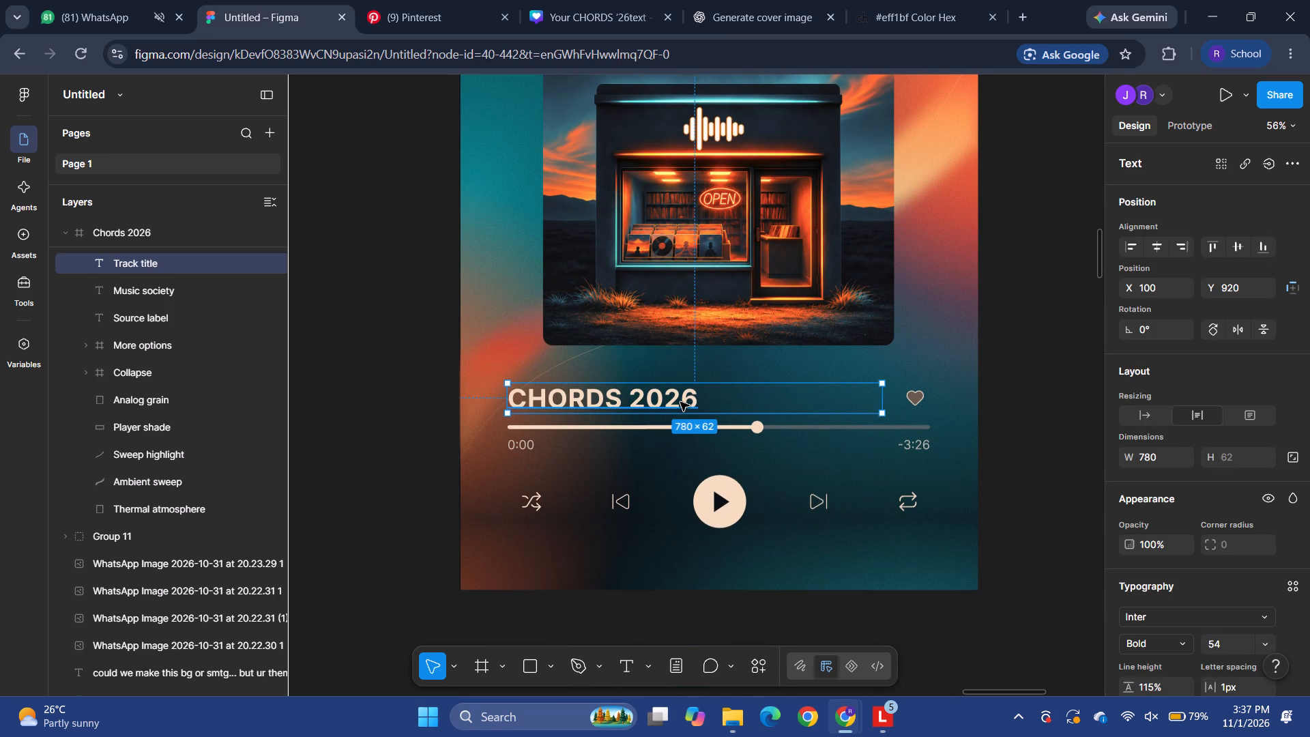
pyautogui.hotkey('ctrl', 'v')
pyautogui.moveTo(680, 402); pyautogui.dragTo(658, 561)
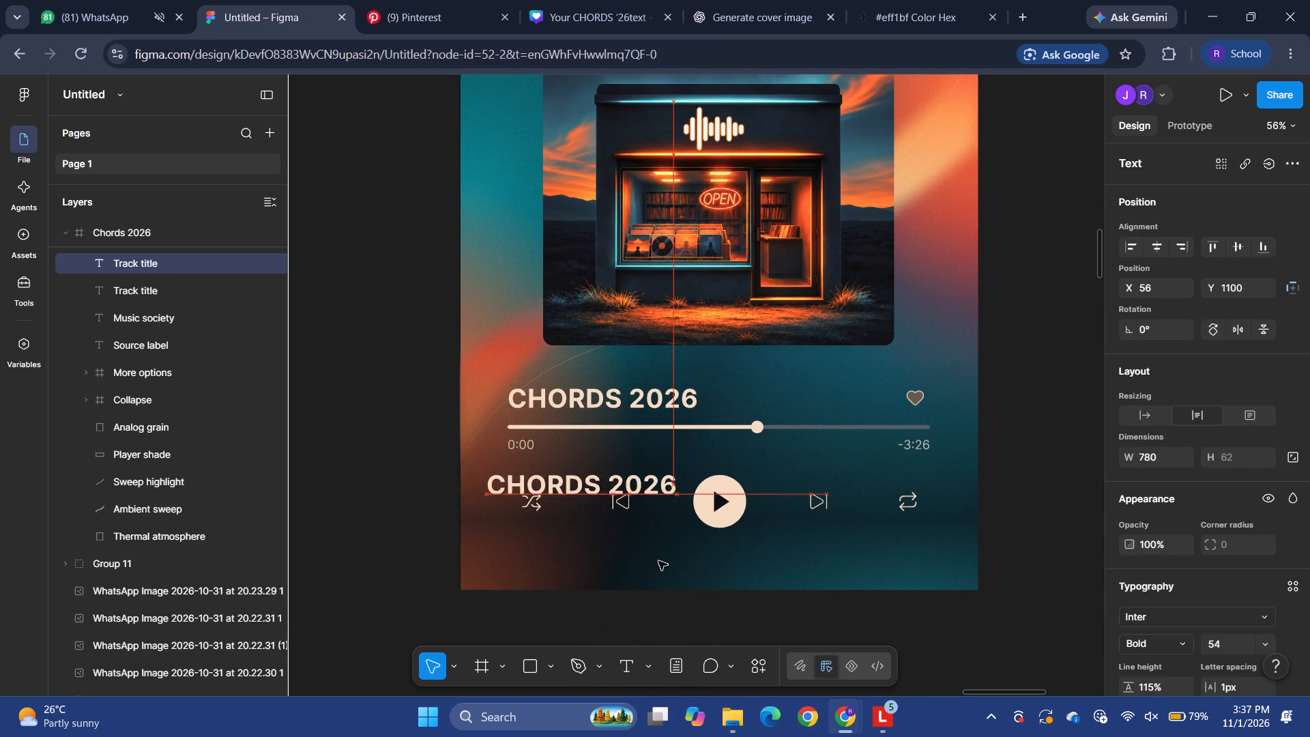
pyautogui.moveTo(658, 561); pyautogui.dragTo(830, 179)
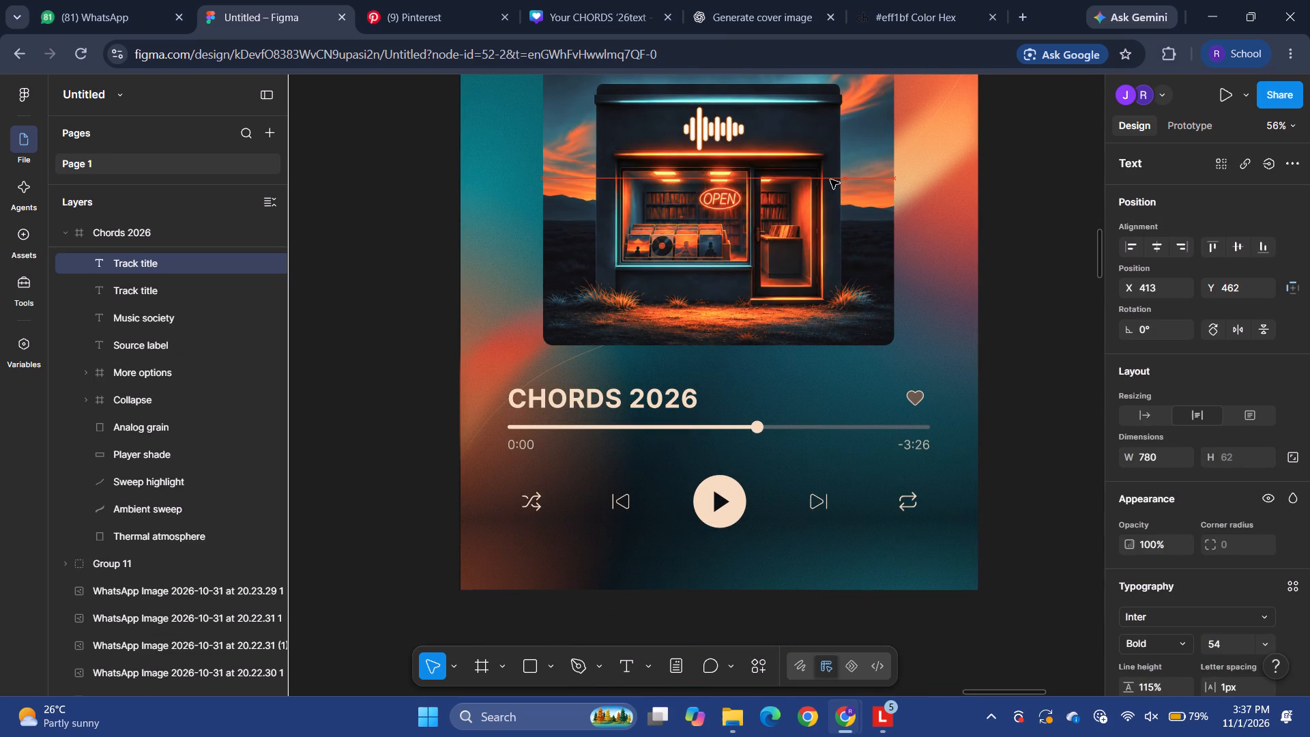
pyautogui.moveTo(830, 179); pyautogui.dragTo(830, 177)
pyautogui.scroll(2, 830, 177)
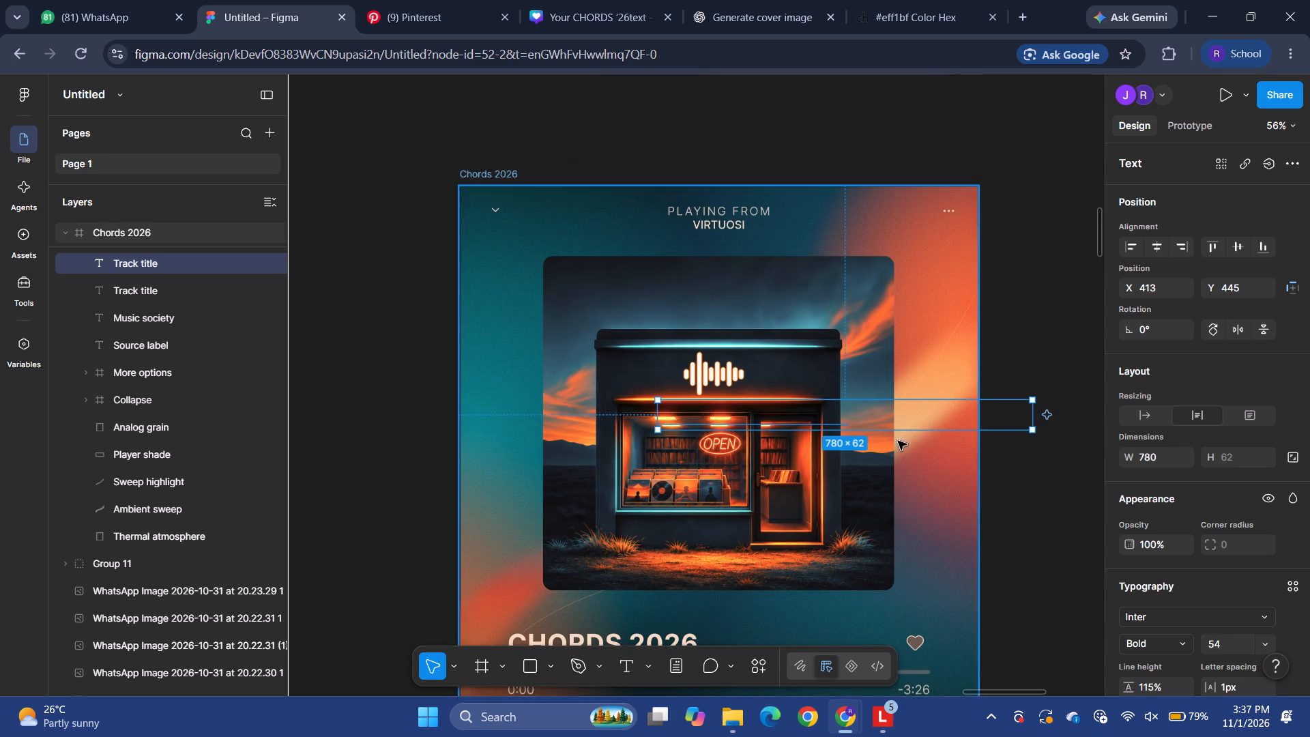
pyautogui.moveTo(905, 420); pyautogui.dragTo(802, 278)
# Bring the copied title in front of the record shop artwork and nudge it to about X 210, Y 161.
pyautogui.rightClick(802, 278)
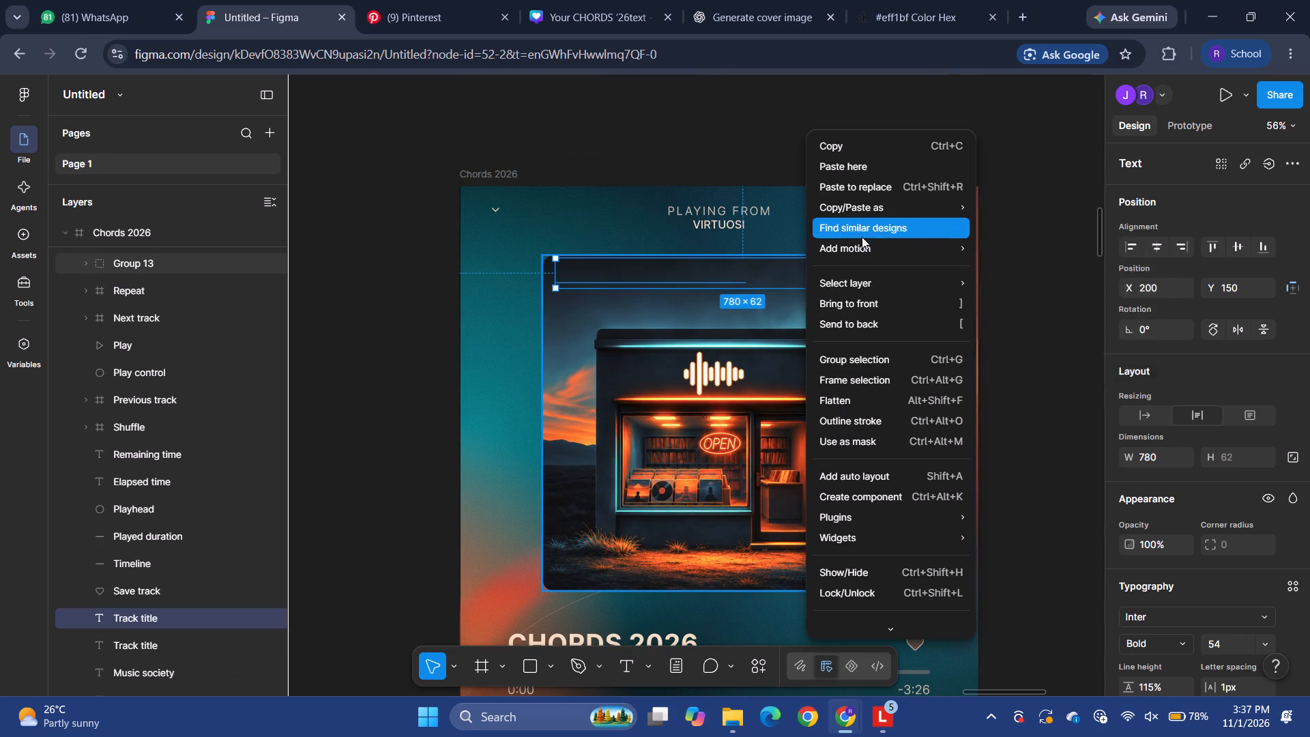
pyautogui.click(872, 294)
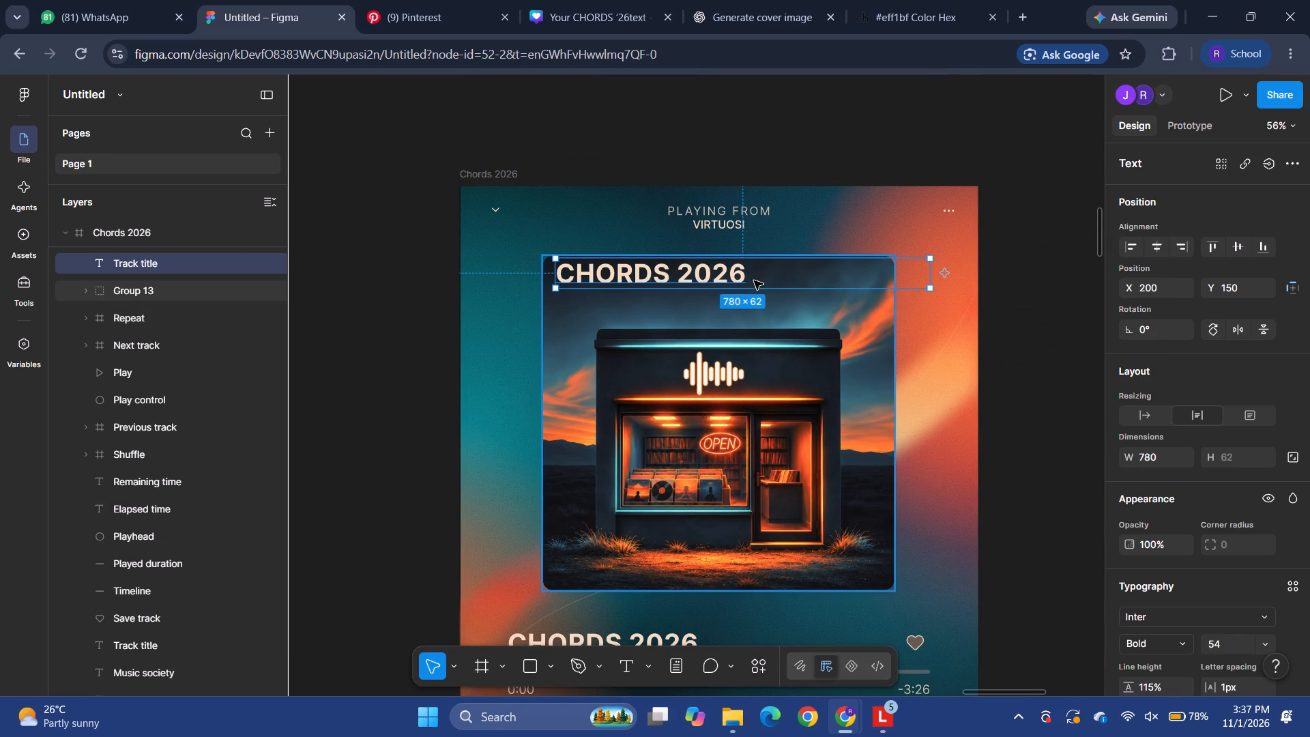
pyautogui.moveTo(757, 274); pyautogui.dragTo(763, 278)
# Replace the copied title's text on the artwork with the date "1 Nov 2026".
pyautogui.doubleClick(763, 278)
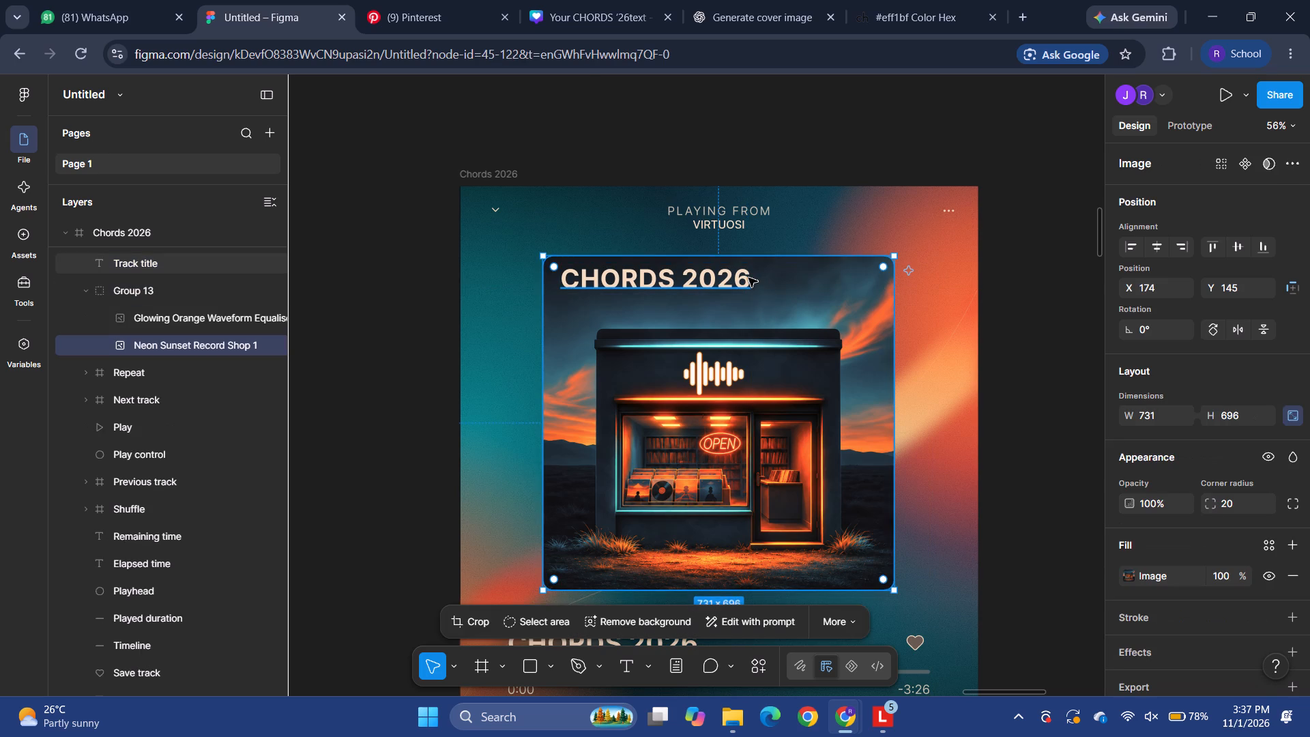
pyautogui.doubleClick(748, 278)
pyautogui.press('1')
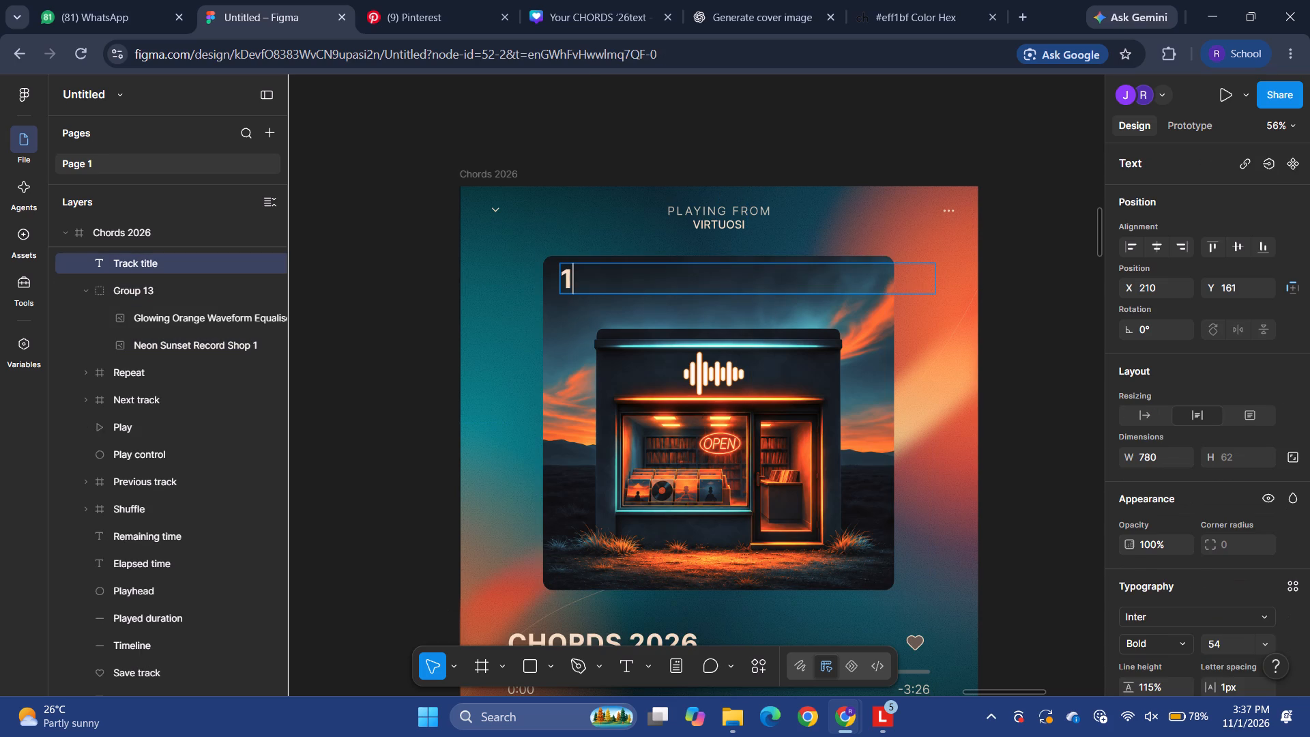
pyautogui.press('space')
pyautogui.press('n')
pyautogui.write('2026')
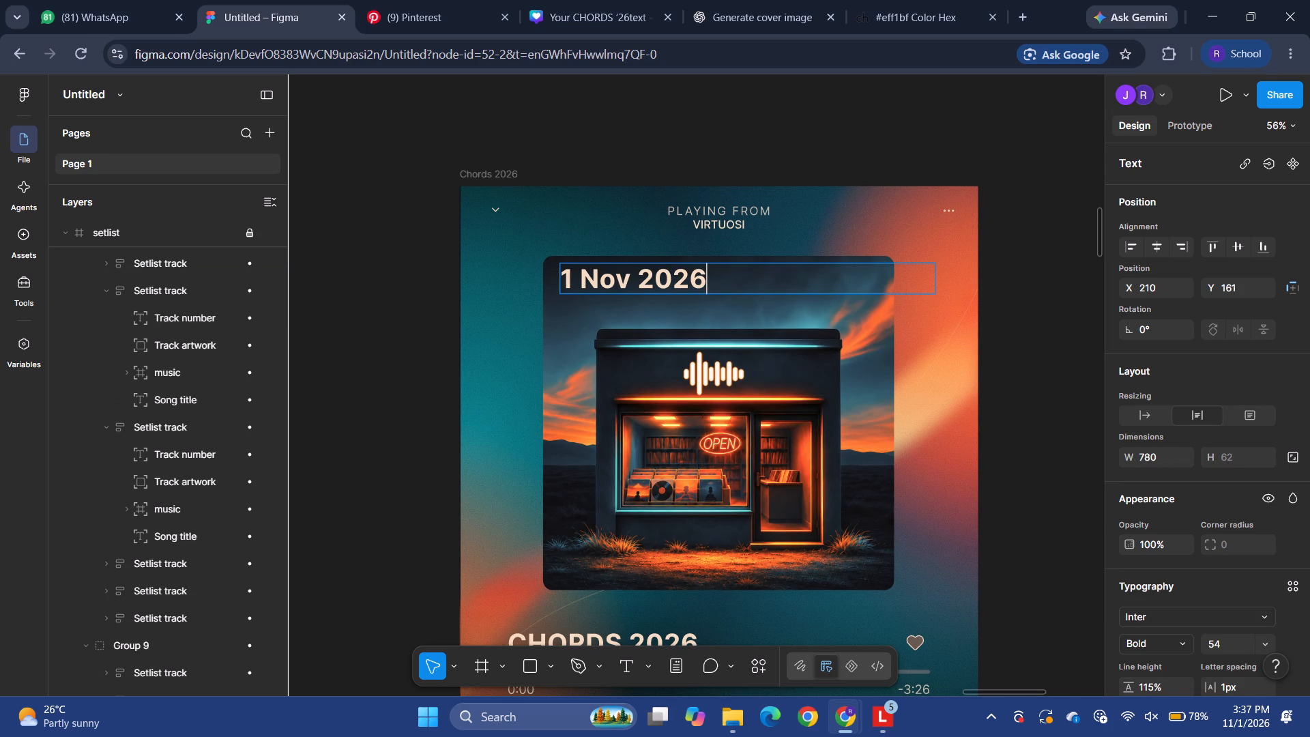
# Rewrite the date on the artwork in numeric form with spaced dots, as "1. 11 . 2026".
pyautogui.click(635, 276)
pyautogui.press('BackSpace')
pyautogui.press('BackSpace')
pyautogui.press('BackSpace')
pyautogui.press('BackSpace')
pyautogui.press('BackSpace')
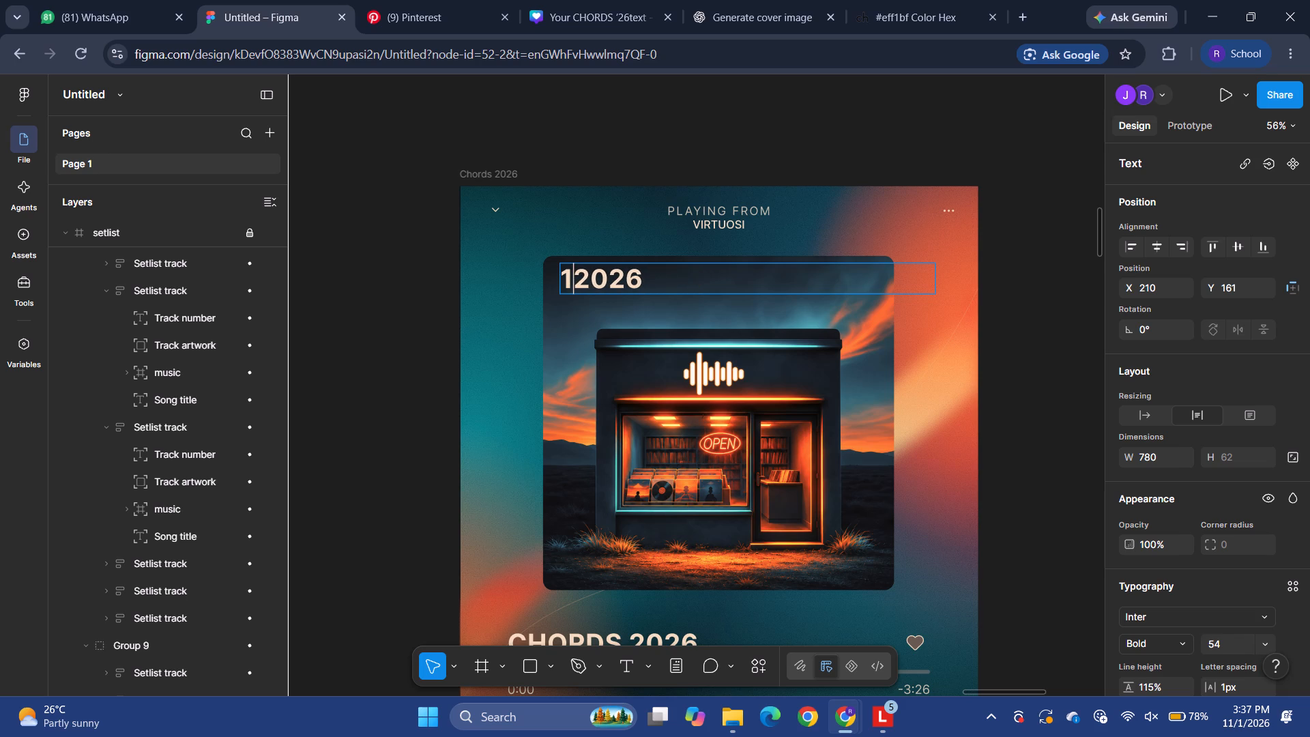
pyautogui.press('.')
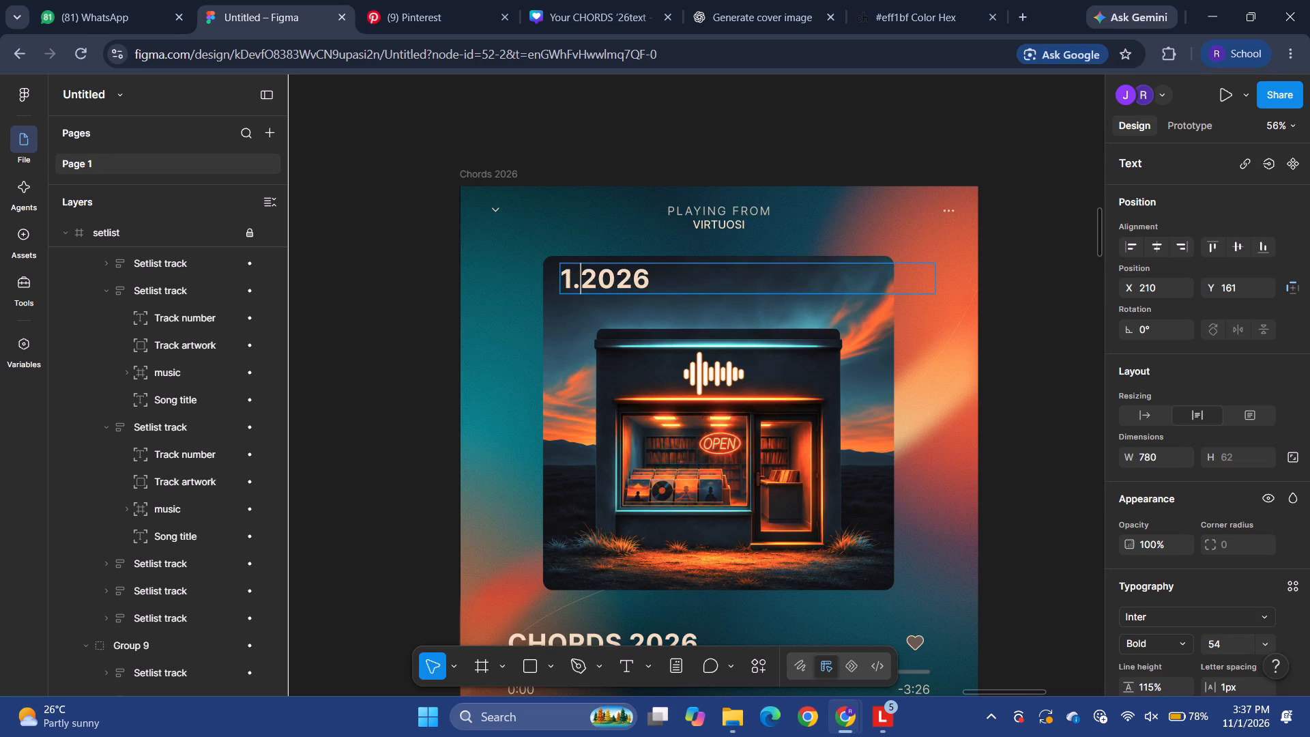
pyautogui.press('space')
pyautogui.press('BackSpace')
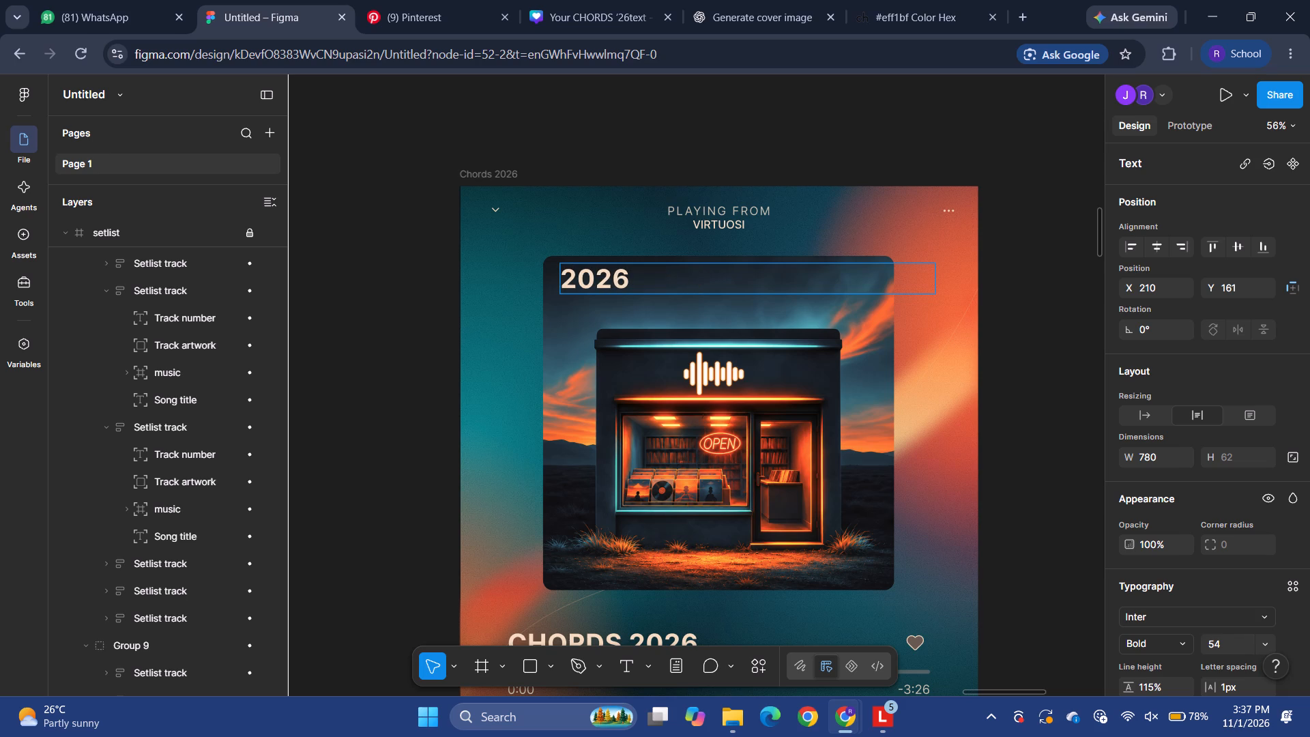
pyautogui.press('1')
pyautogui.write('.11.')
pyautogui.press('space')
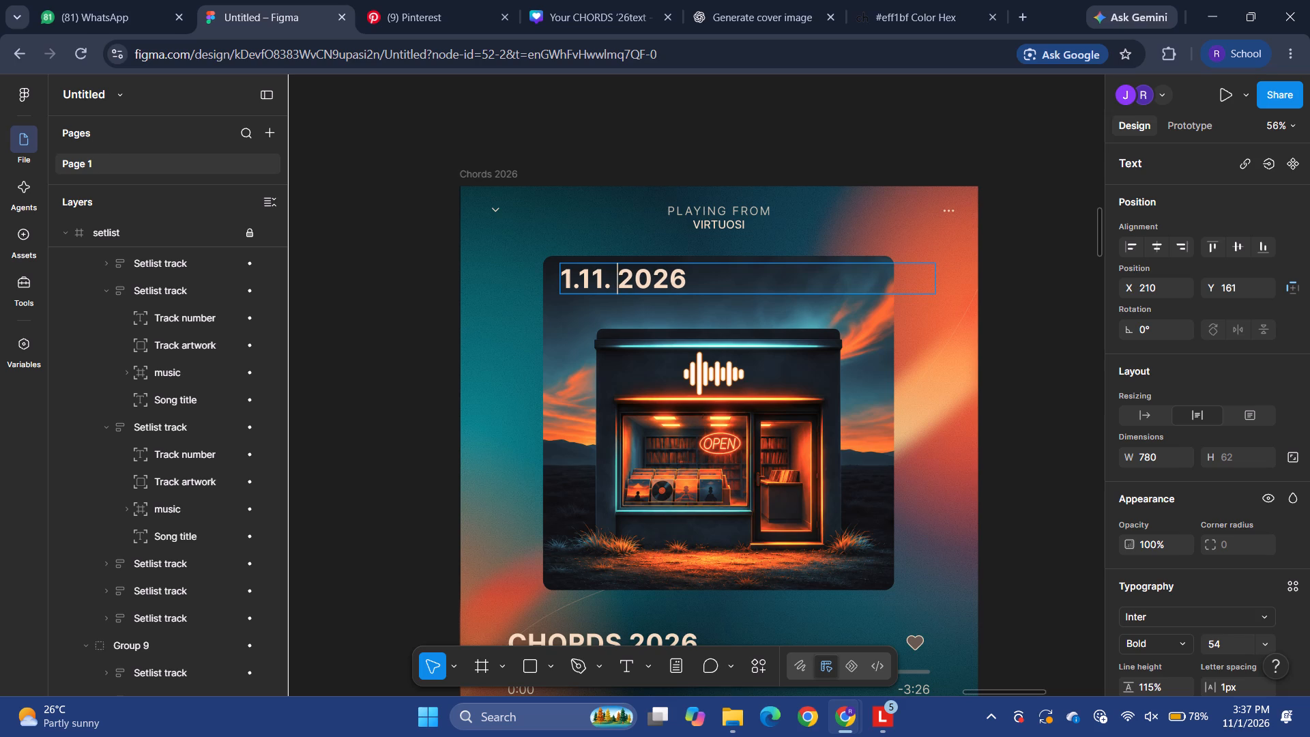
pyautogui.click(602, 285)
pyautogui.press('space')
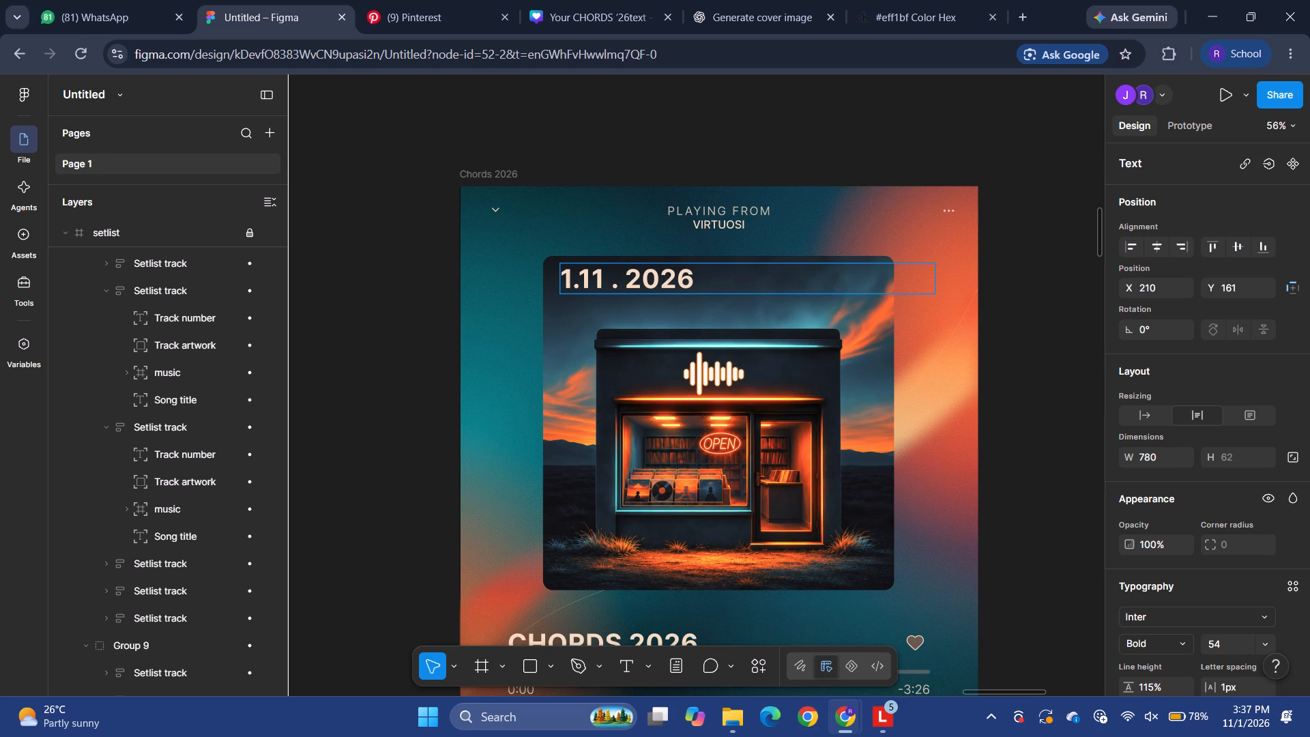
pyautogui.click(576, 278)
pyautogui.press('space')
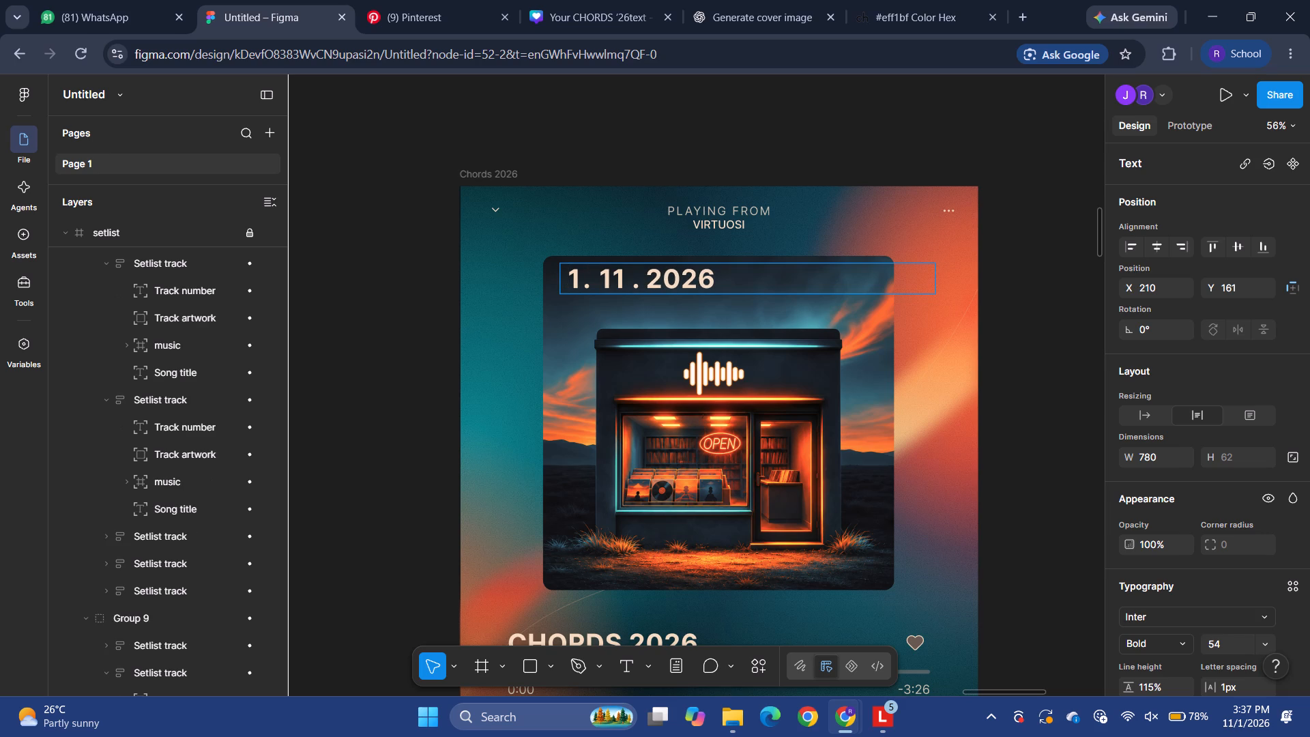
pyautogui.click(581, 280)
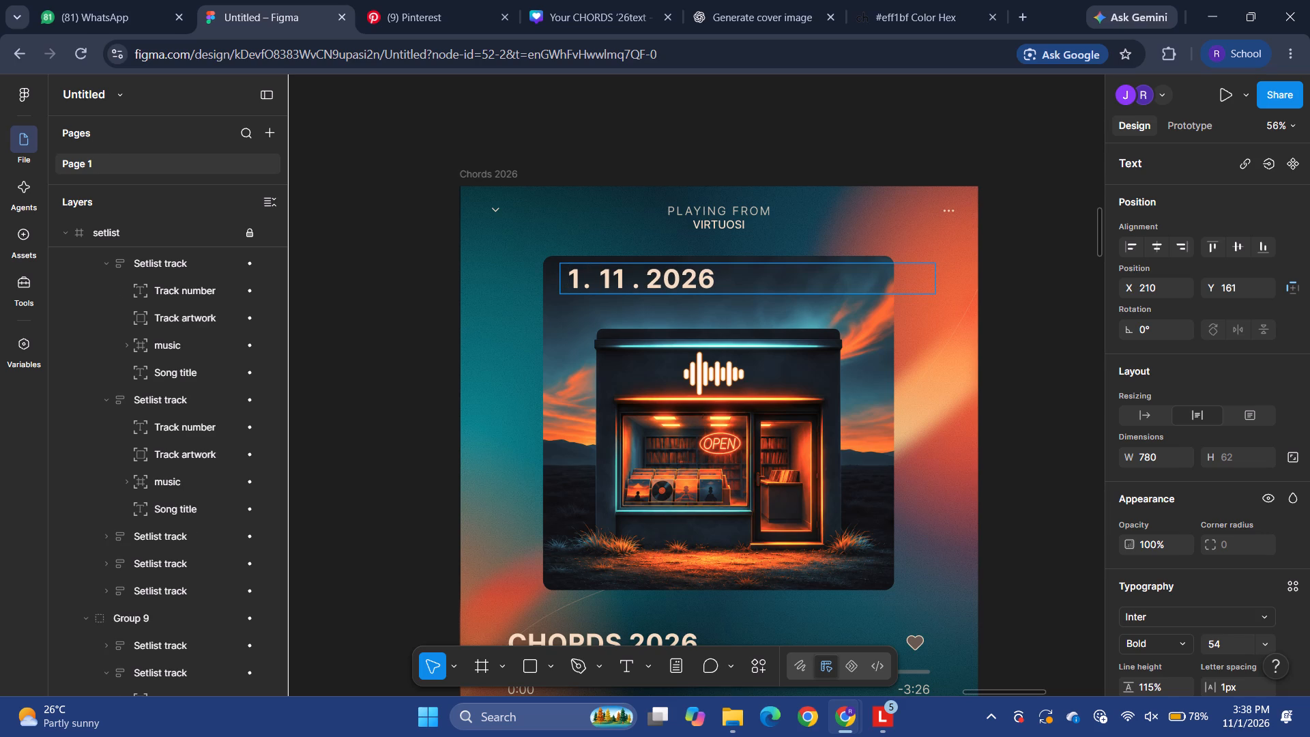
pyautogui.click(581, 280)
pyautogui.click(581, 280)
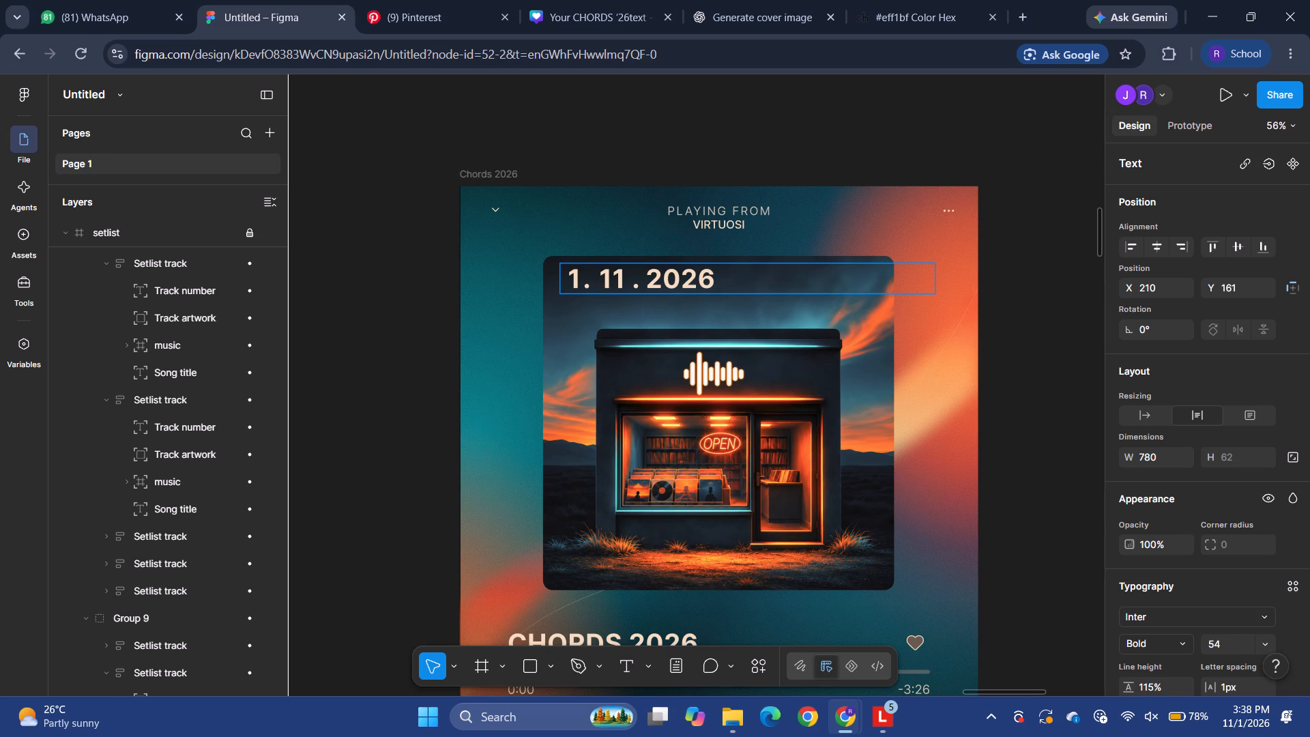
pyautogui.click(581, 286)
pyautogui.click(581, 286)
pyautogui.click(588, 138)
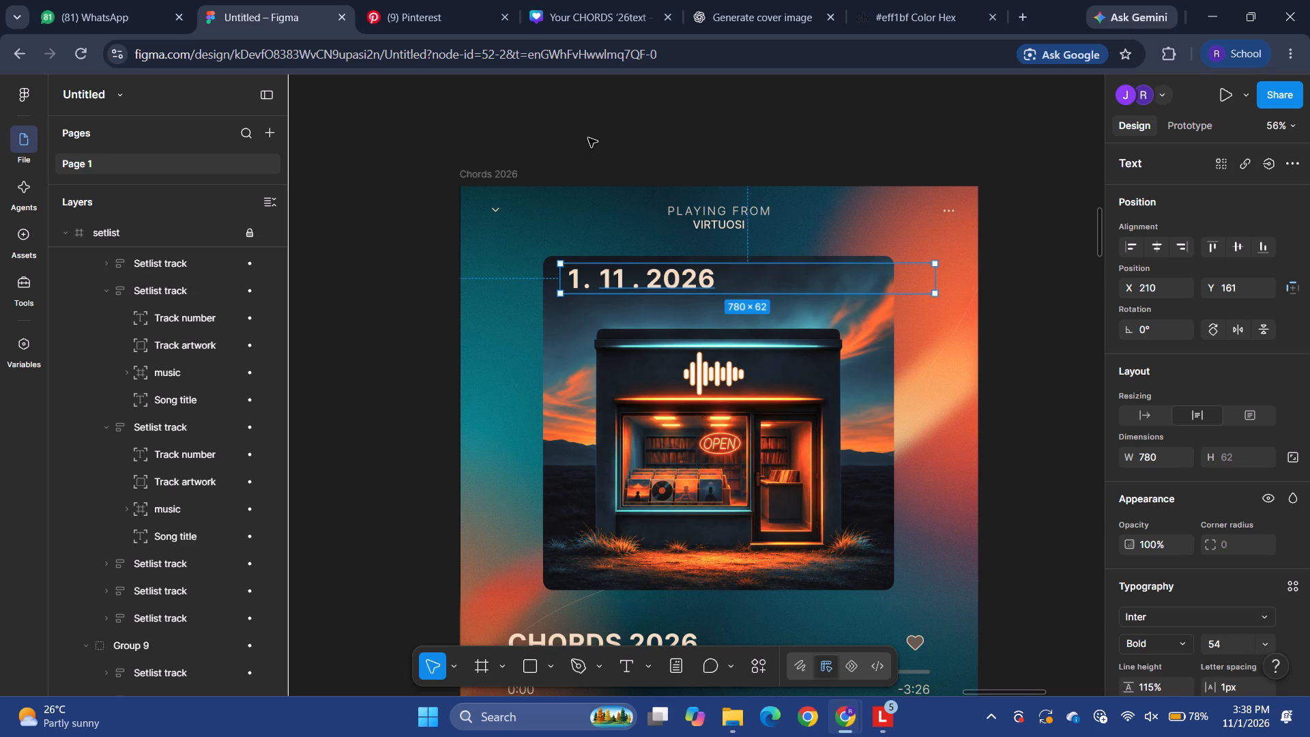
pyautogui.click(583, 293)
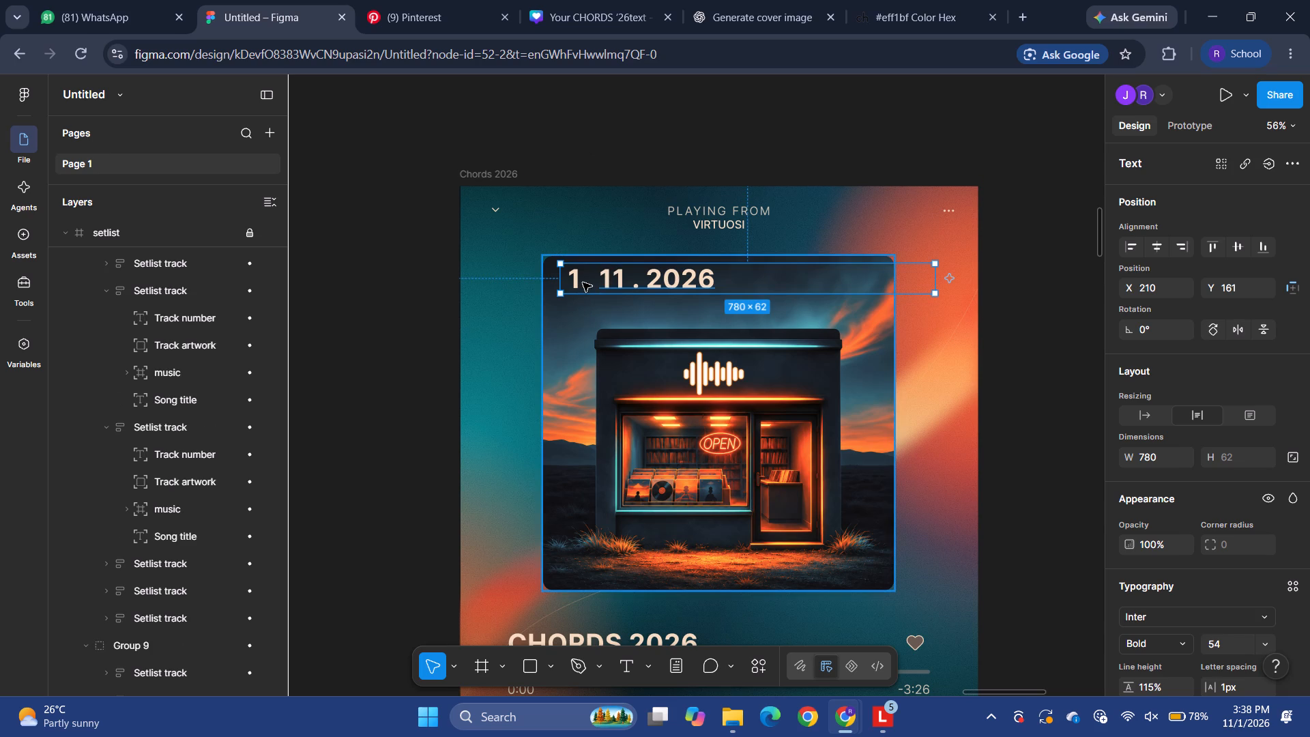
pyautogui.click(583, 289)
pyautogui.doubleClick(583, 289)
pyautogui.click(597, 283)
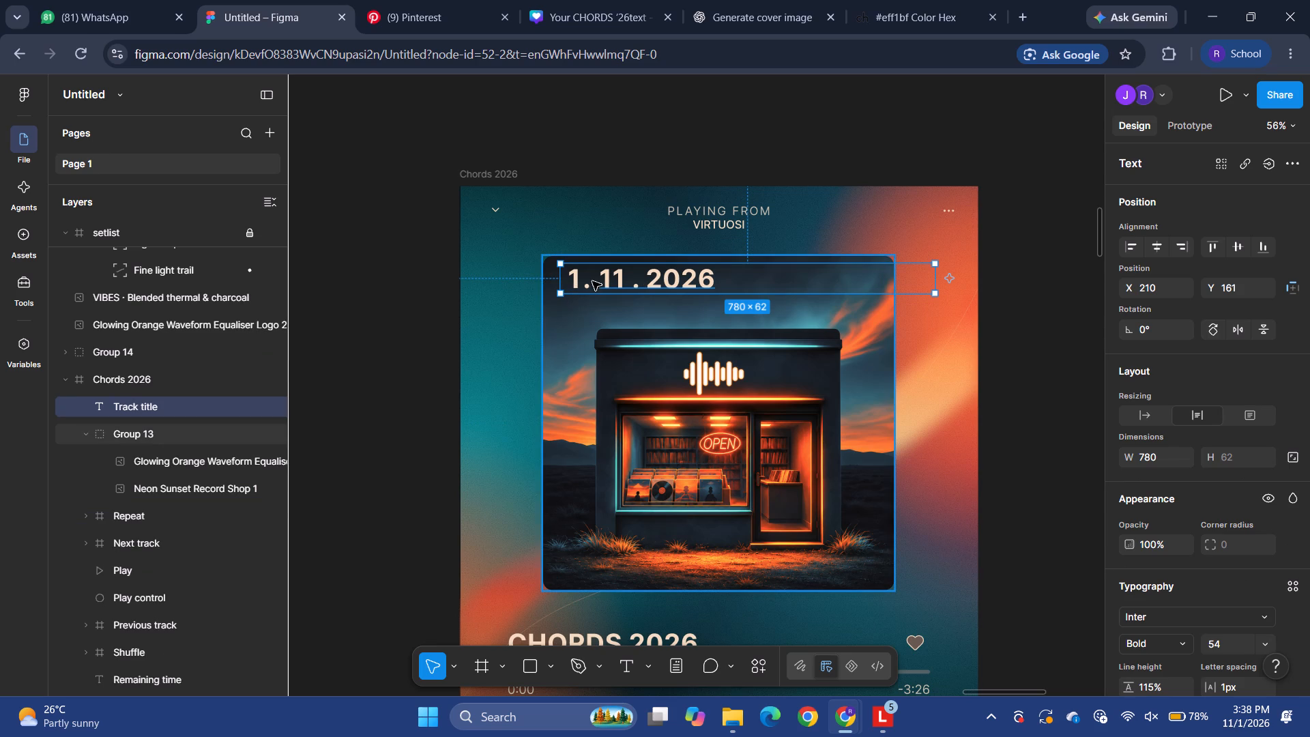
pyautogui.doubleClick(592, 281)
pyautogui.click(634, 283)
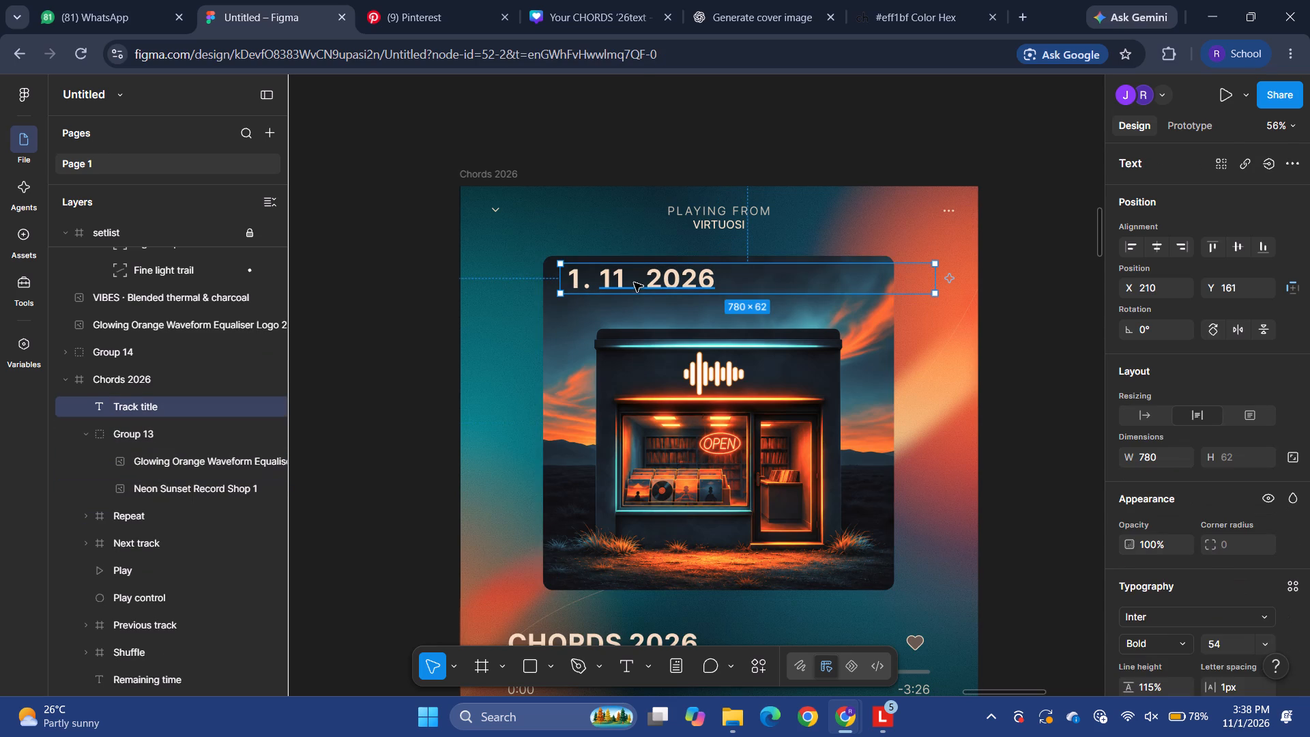
# Move the date text off the artwork to the empty canvas just above the Chords 2026 frame, at about X 9260, Y 730.
pyautogui.moveTo(728, 282); pyautogui.dragTo(718, 290)
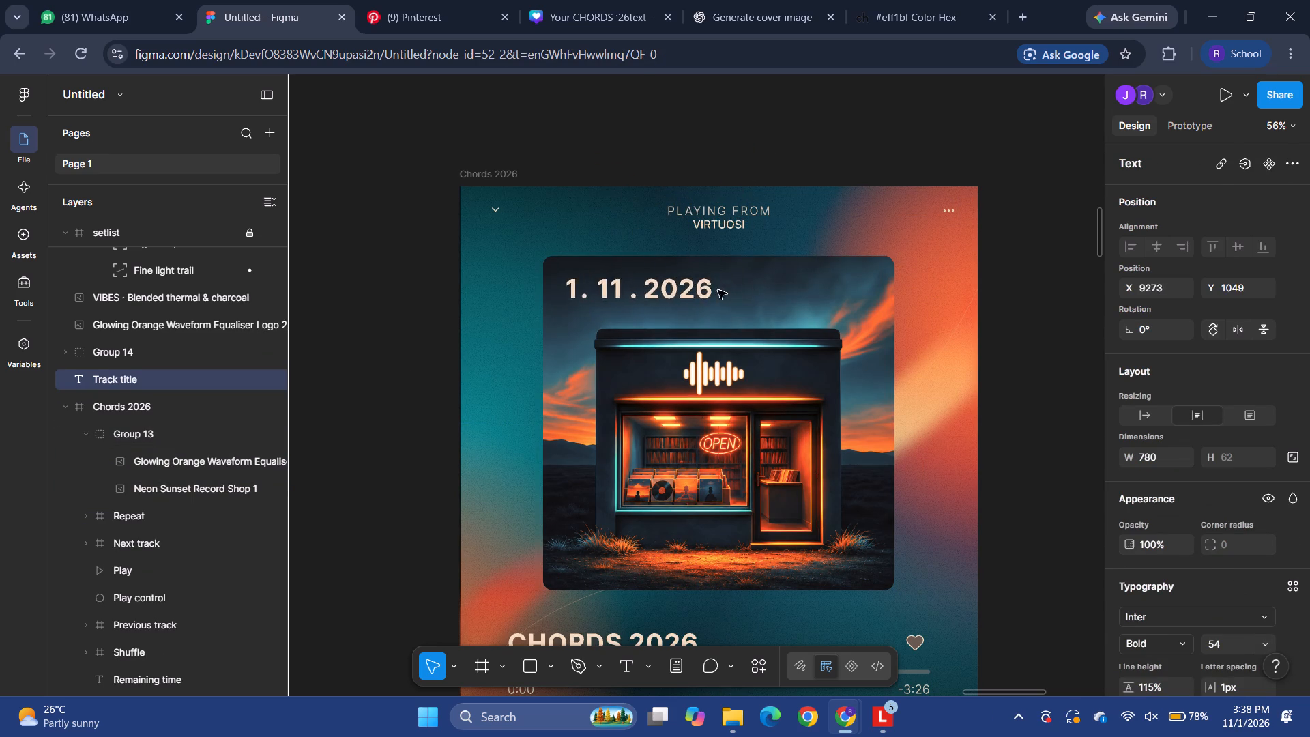
pyautogui.moveTo(718, 290); pyautogui.dragTo(720, 139)
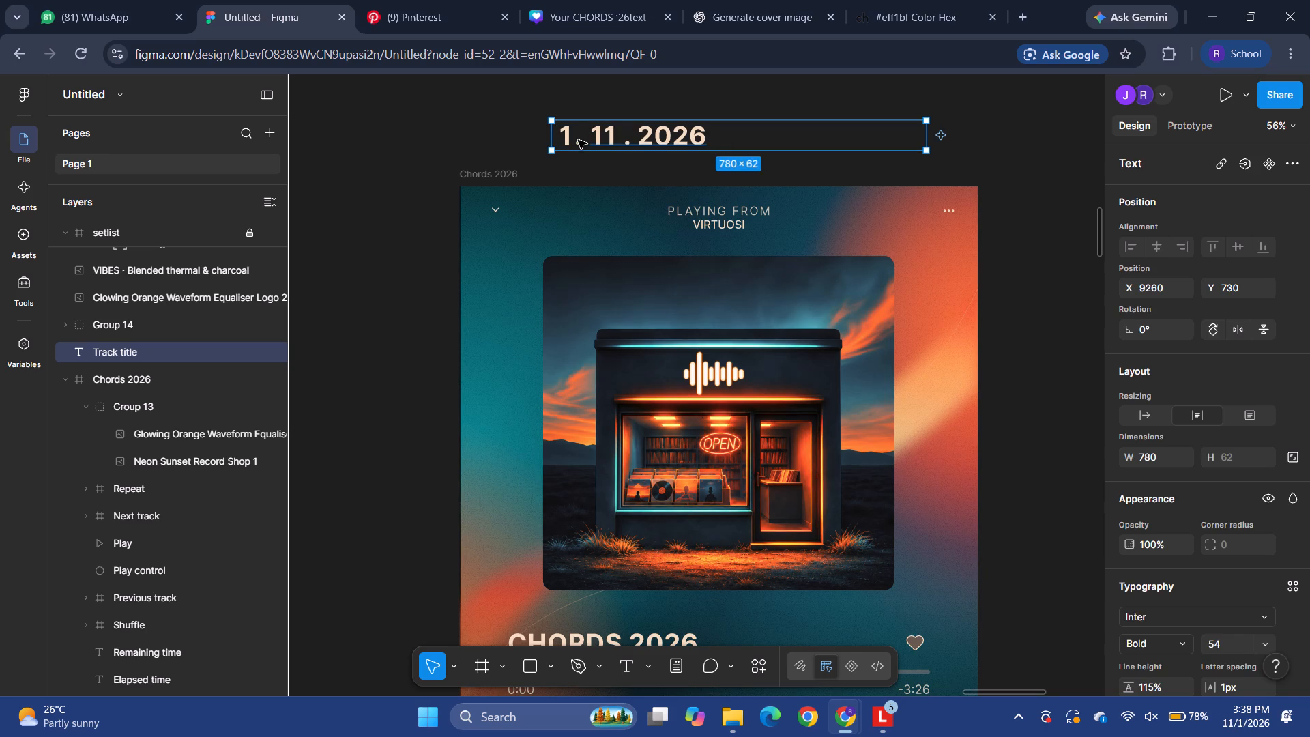
# Retype the date text above the Chords 2026 frame with evenly spaced dots, as "1 . 11 . 2026".
pyautogui.doubleClick(578, 140)
pyautogui.click(578, 140)
pyautogui.doubleClick(578, 140)
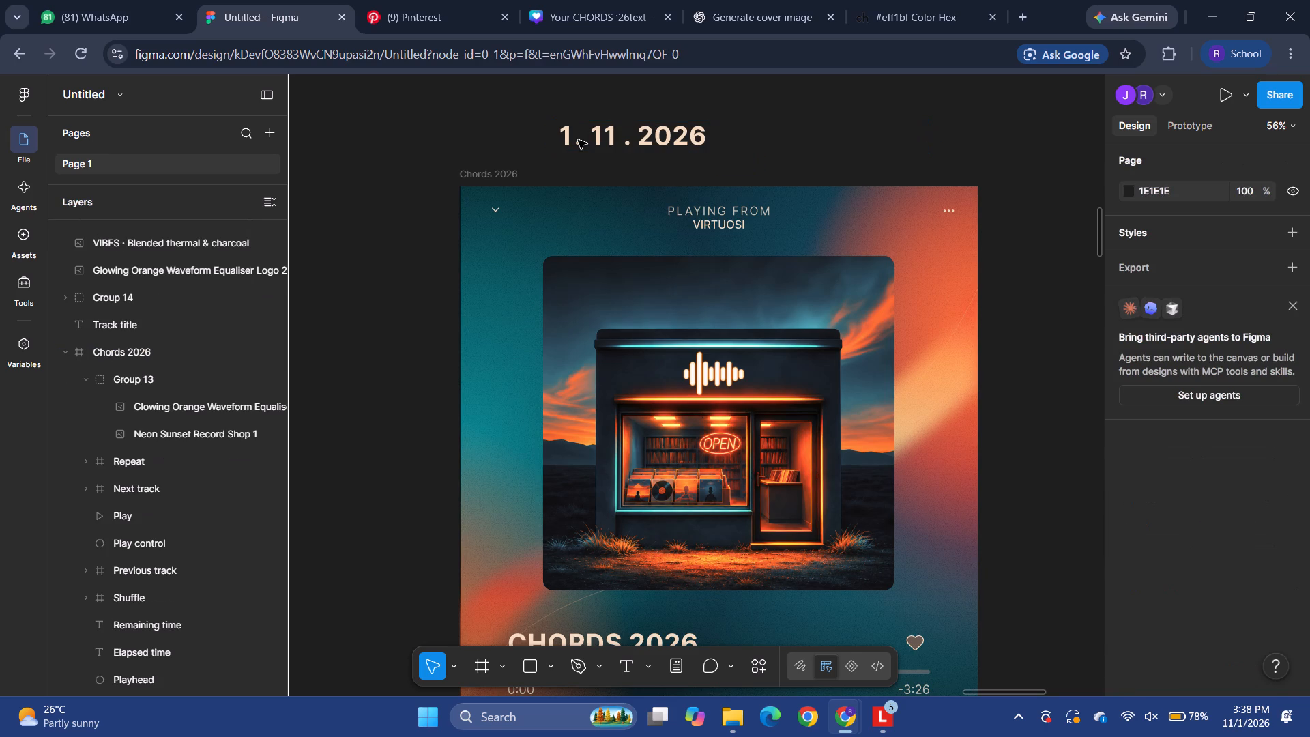
pyautogui.rightClick(578, 140)
pyautogui.click(578, 140)
pyautogui.click(623, 142)
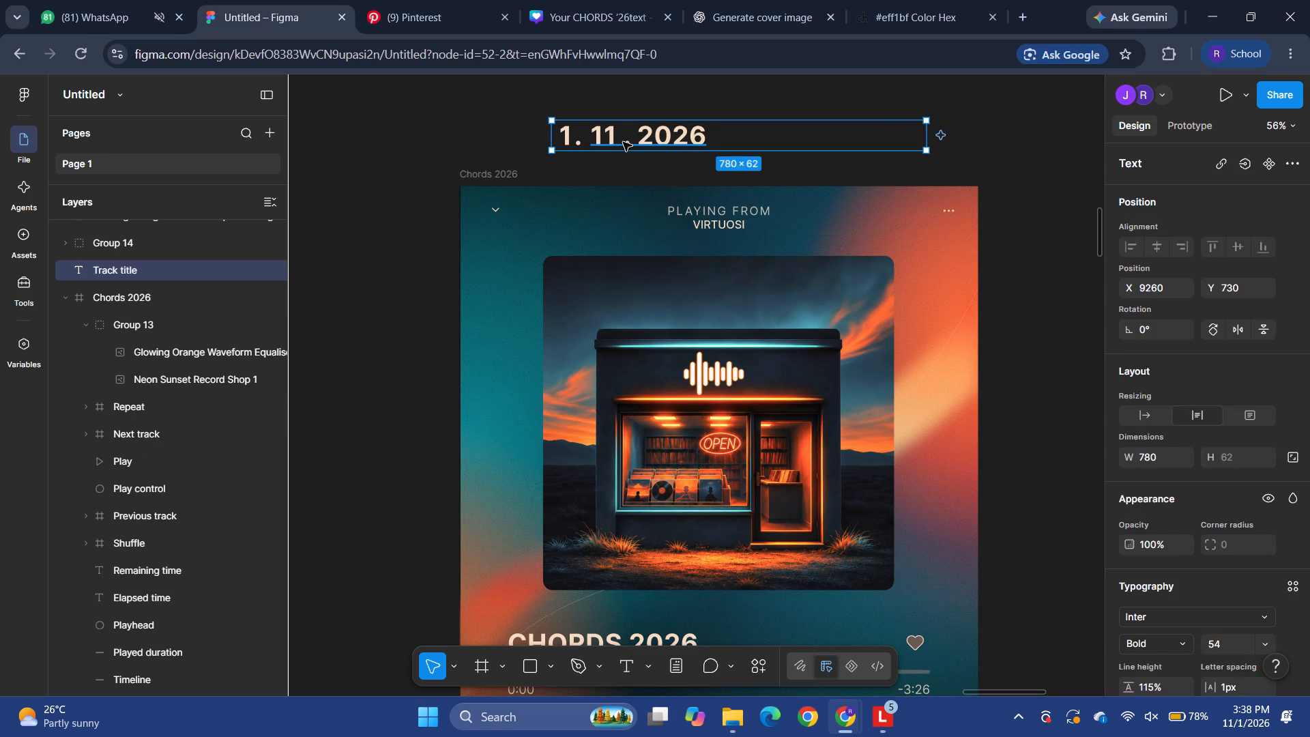
pyautogui.doubleClick(623, 142)
pyautogui.press('BackSpace')
pyautogui.press('BackSpace')
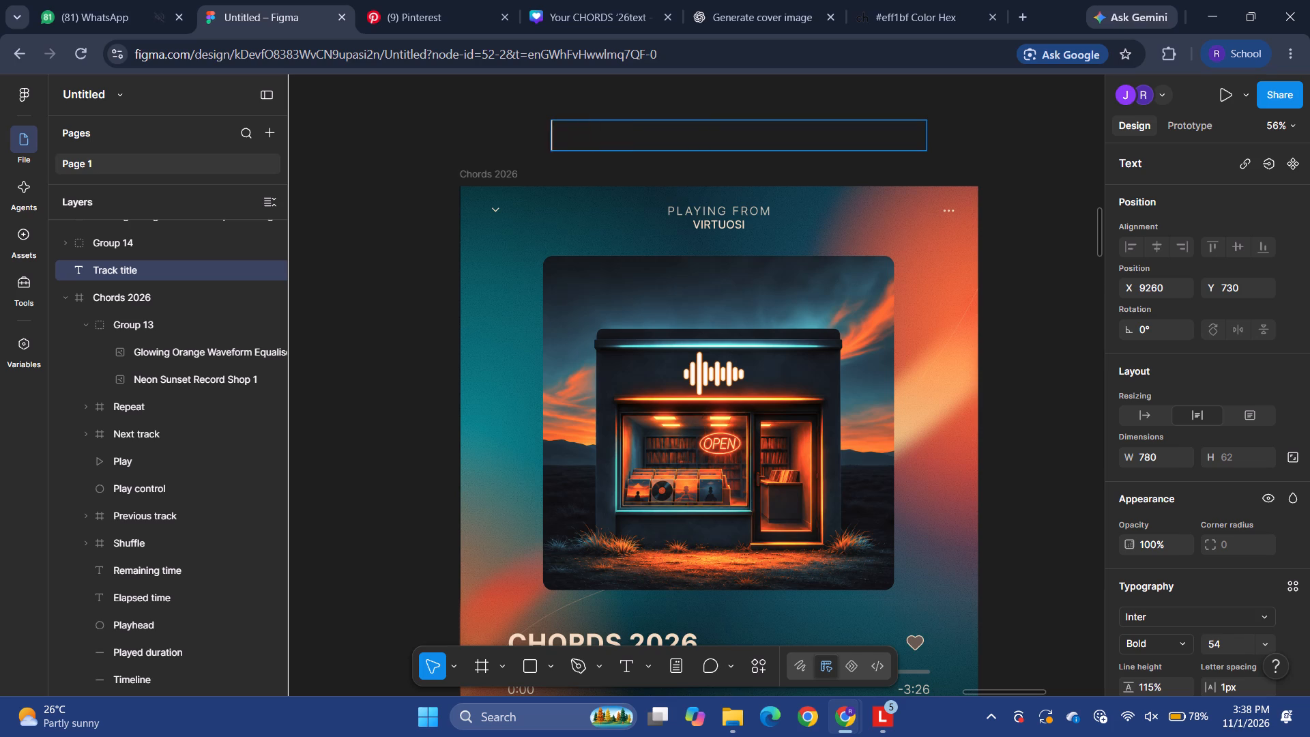
pyautogui.press('BackSpace')
pyautogui.write('1 .')
pyautogui.press('space')
pyautogui.write('11')
pyautogui.press('space')
pyautogui.write('.')
pyautogui.press('space')
pyautogui.write('202')
pyautogui.press('6')
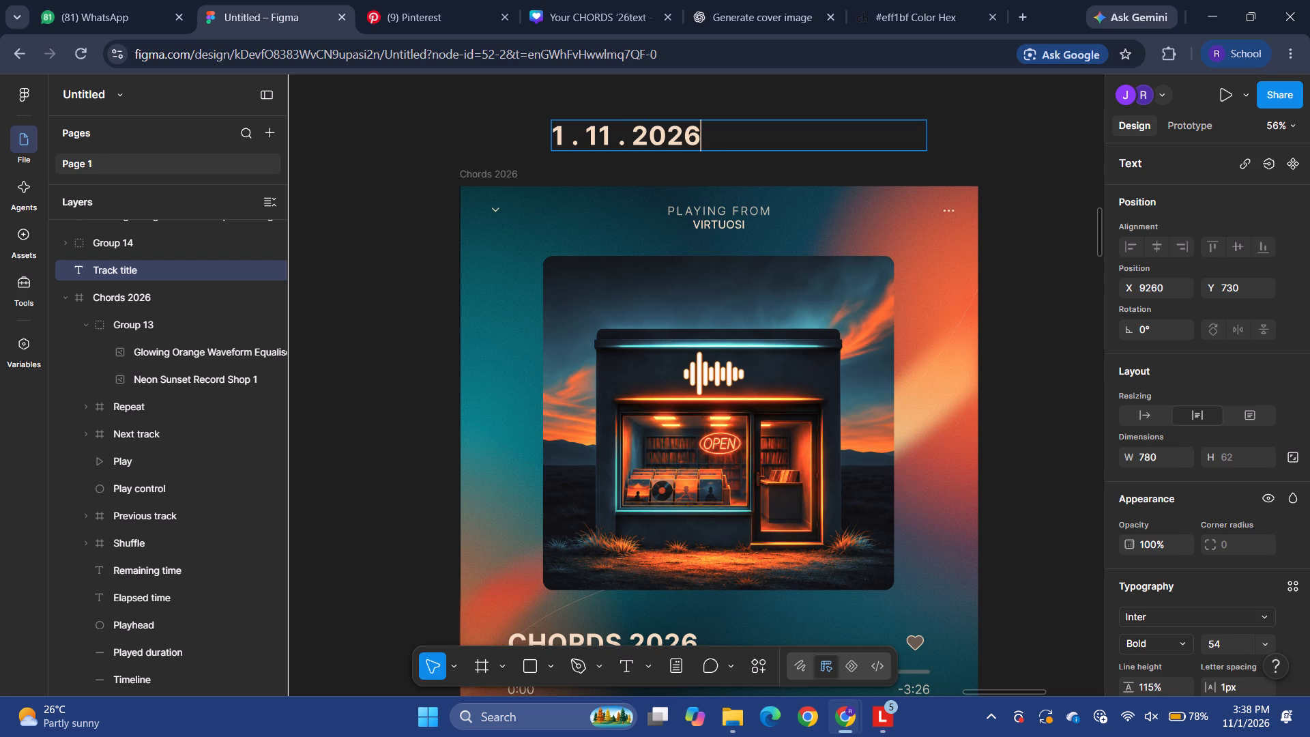
pyautogui.click(776, 89)
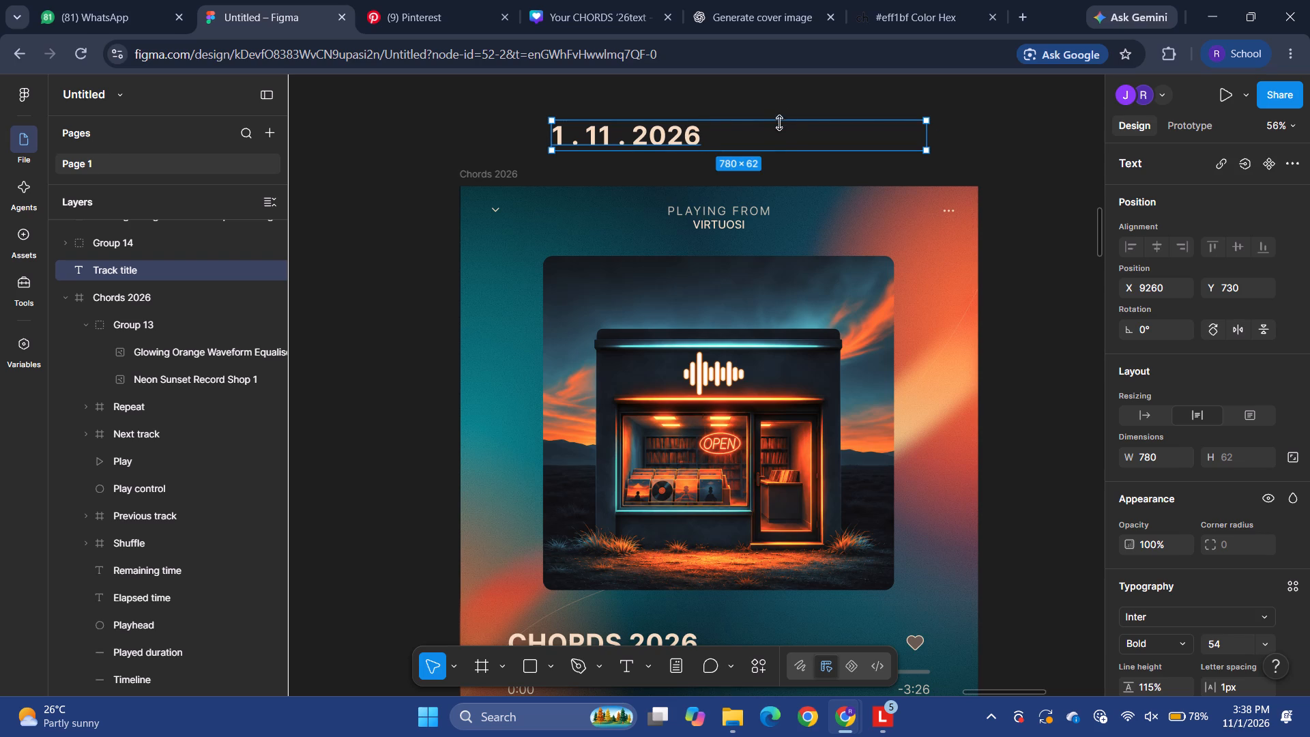
# Move the date text back onto the upper part of the record shop artwork, at about X 200, Y 161.
pyautogui.moveTo(781, 130); pyautogui.dragTo(789, 274)
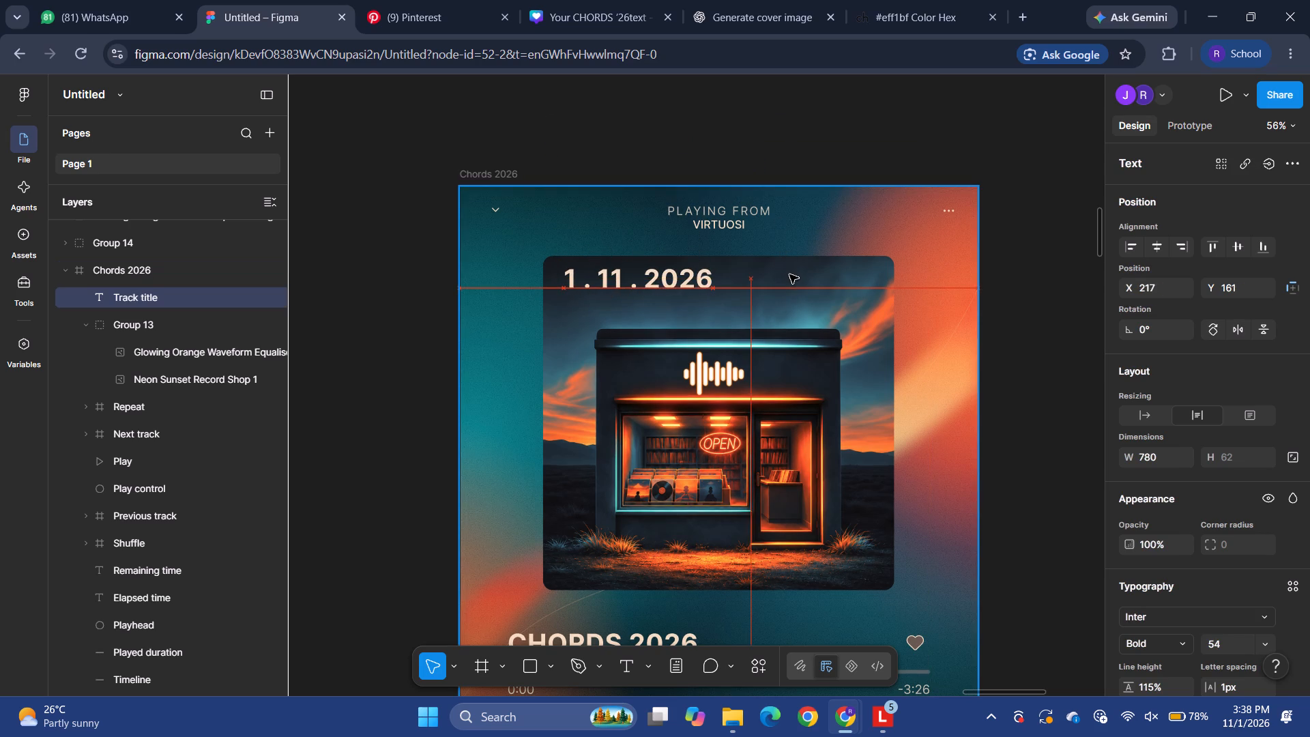
pyautogui.moveTo(789, 274); pyautogui.dragTo(783, 274)
pyautogui.click(834, 123)
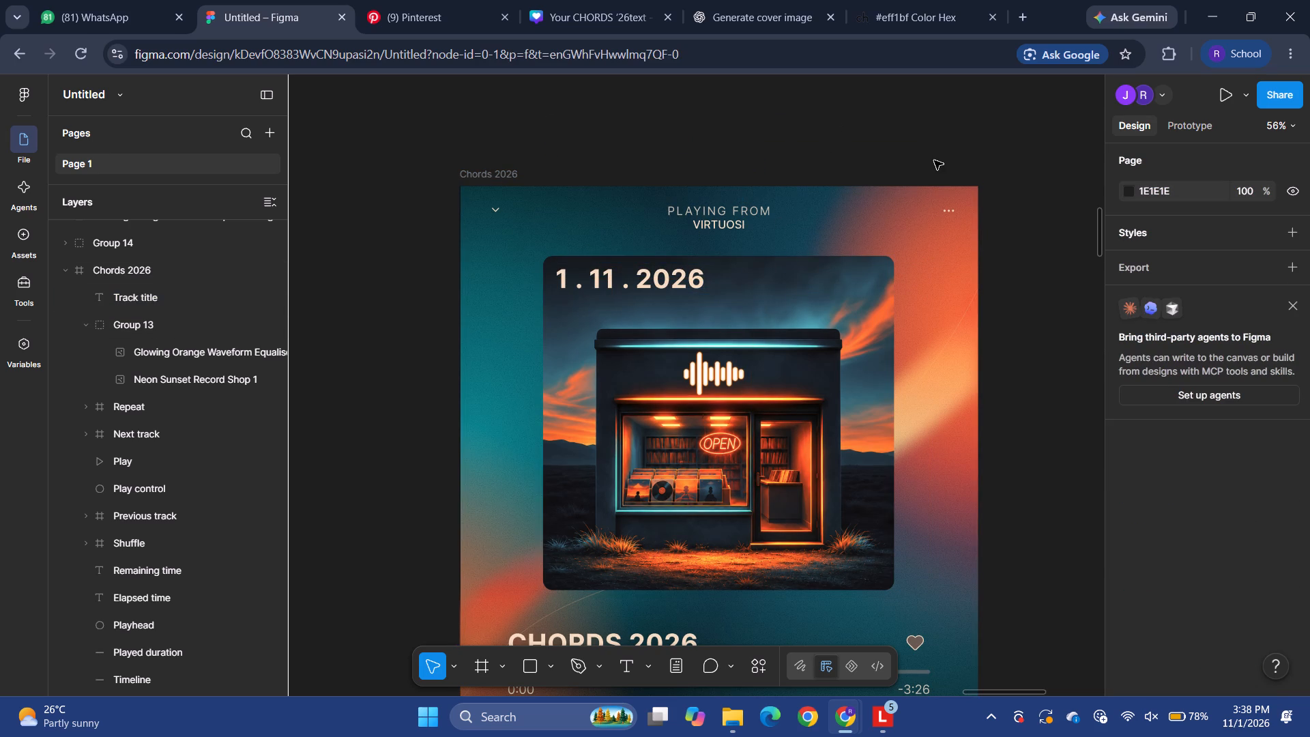
# Duplicate the date directly beneath the original at about X 200, Y 212, and narrow the copy's text box to about 732 × 62.
pyautogui.click(665, 293)
pyautogui.hotkey('ctrl', 'c')
pyautogui.hotkey('ctrl', 'v')
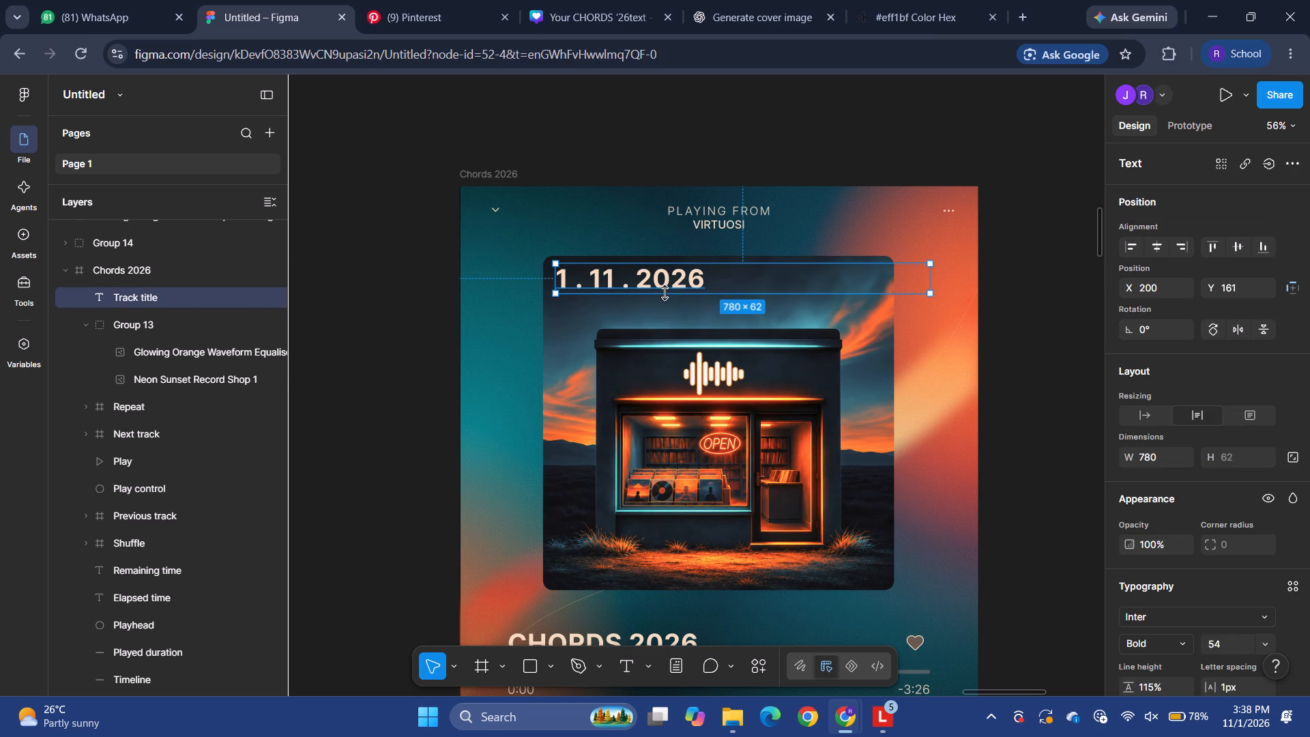
pyautogui.moveTo(717, 283); pyautogui.dragTo(716, 306)
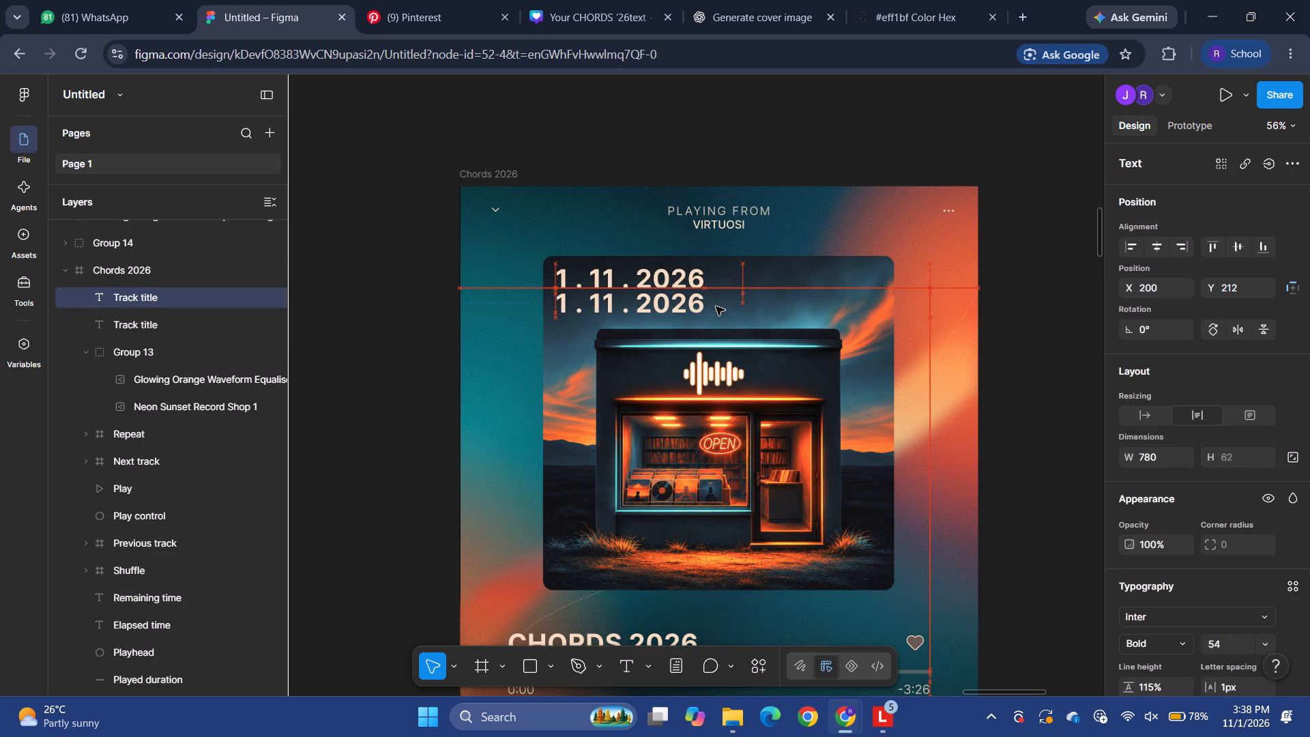
pyautogui.moveTo(935, 290); pyautogui.dragTo(849, 321)
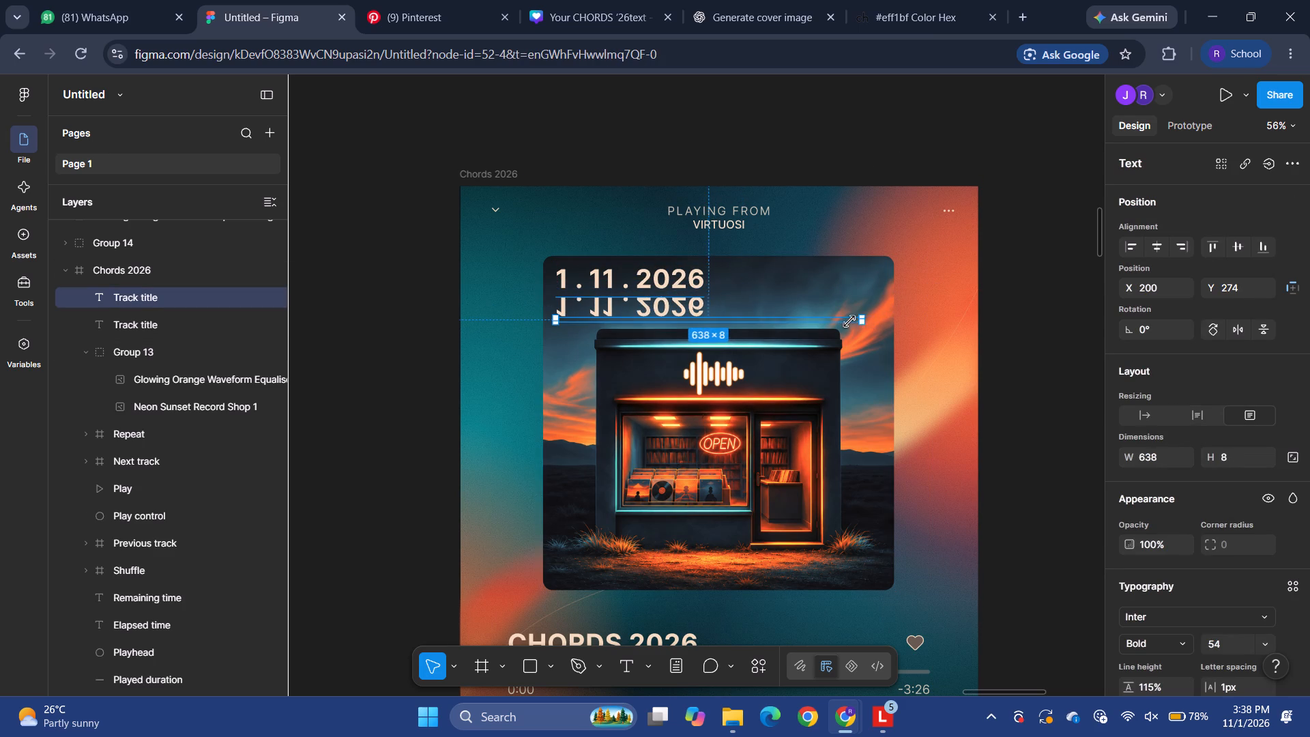
pyautogui.moveTo(849, 321); pyautogui.dragTo(905, 289)
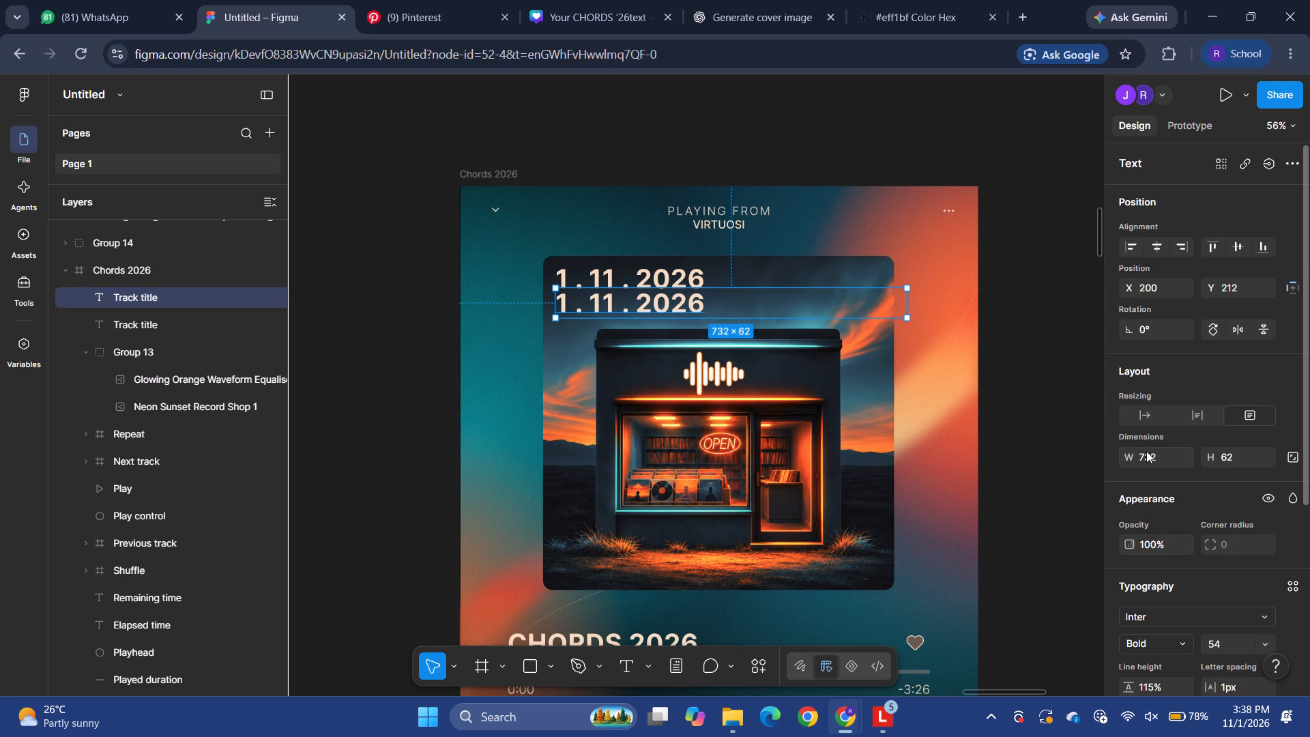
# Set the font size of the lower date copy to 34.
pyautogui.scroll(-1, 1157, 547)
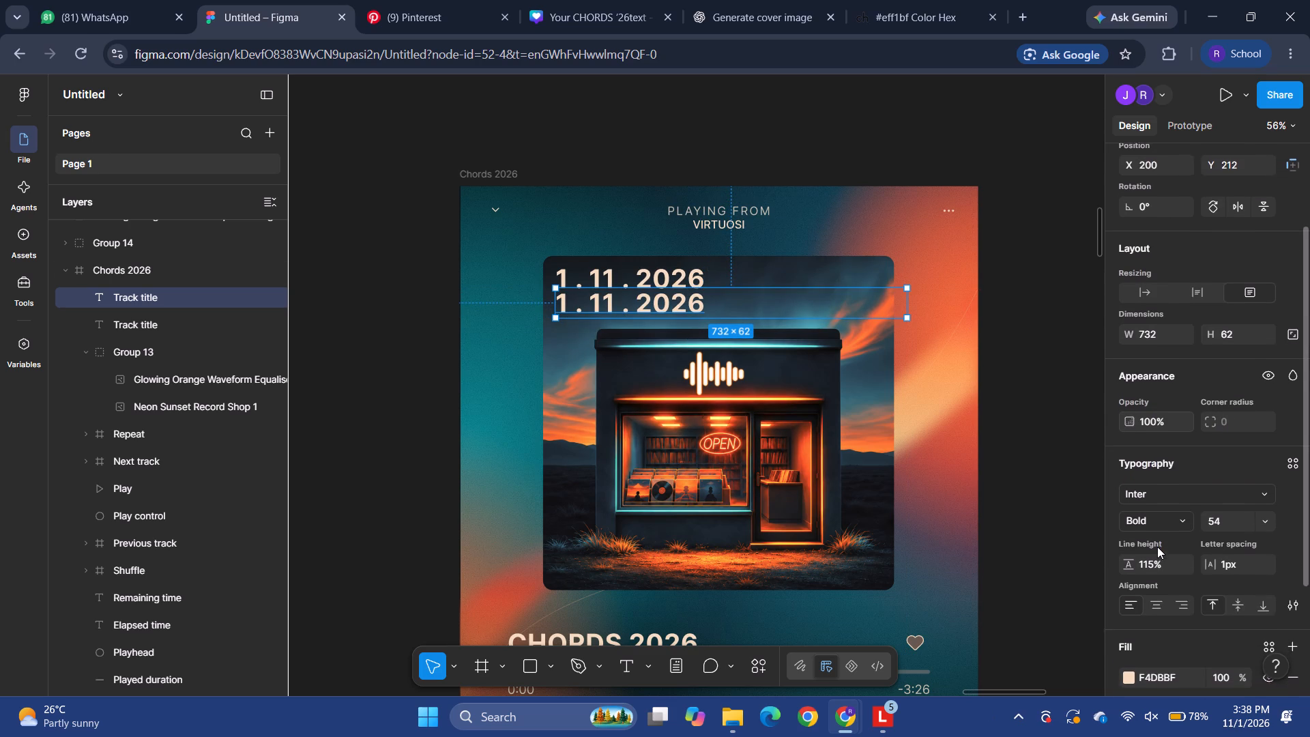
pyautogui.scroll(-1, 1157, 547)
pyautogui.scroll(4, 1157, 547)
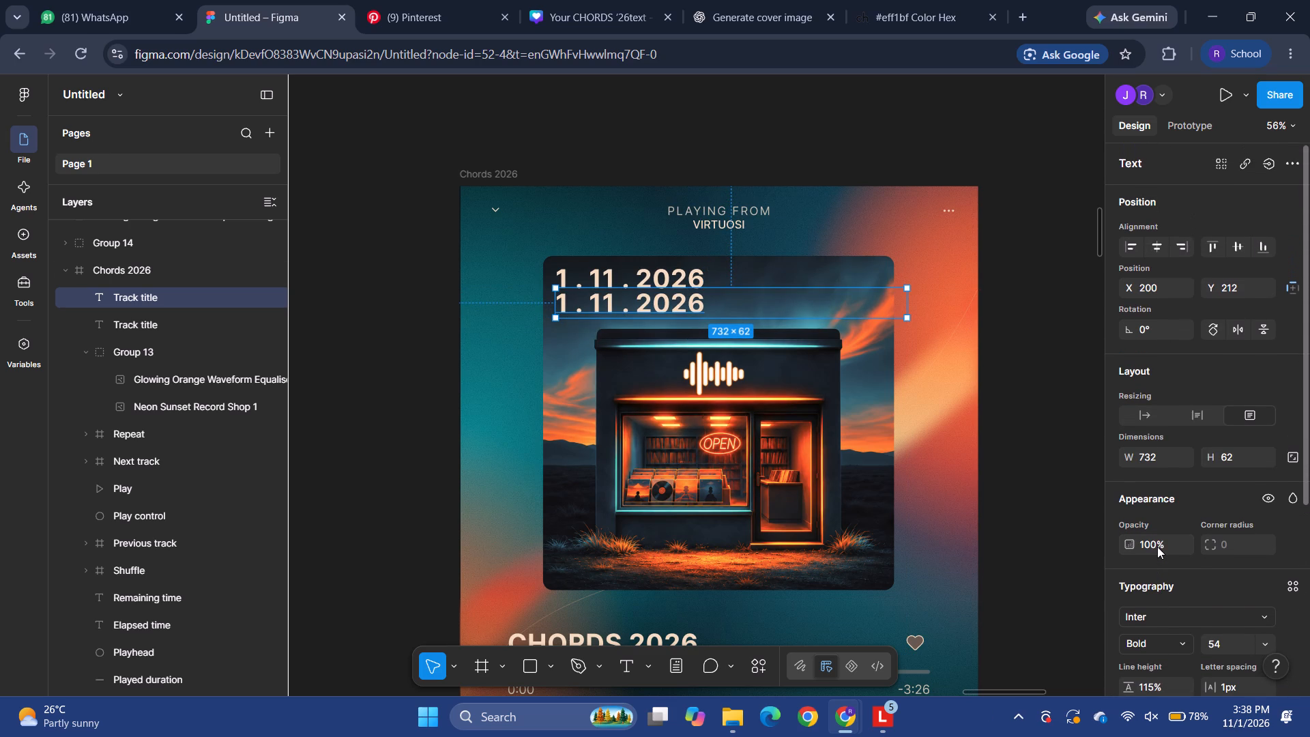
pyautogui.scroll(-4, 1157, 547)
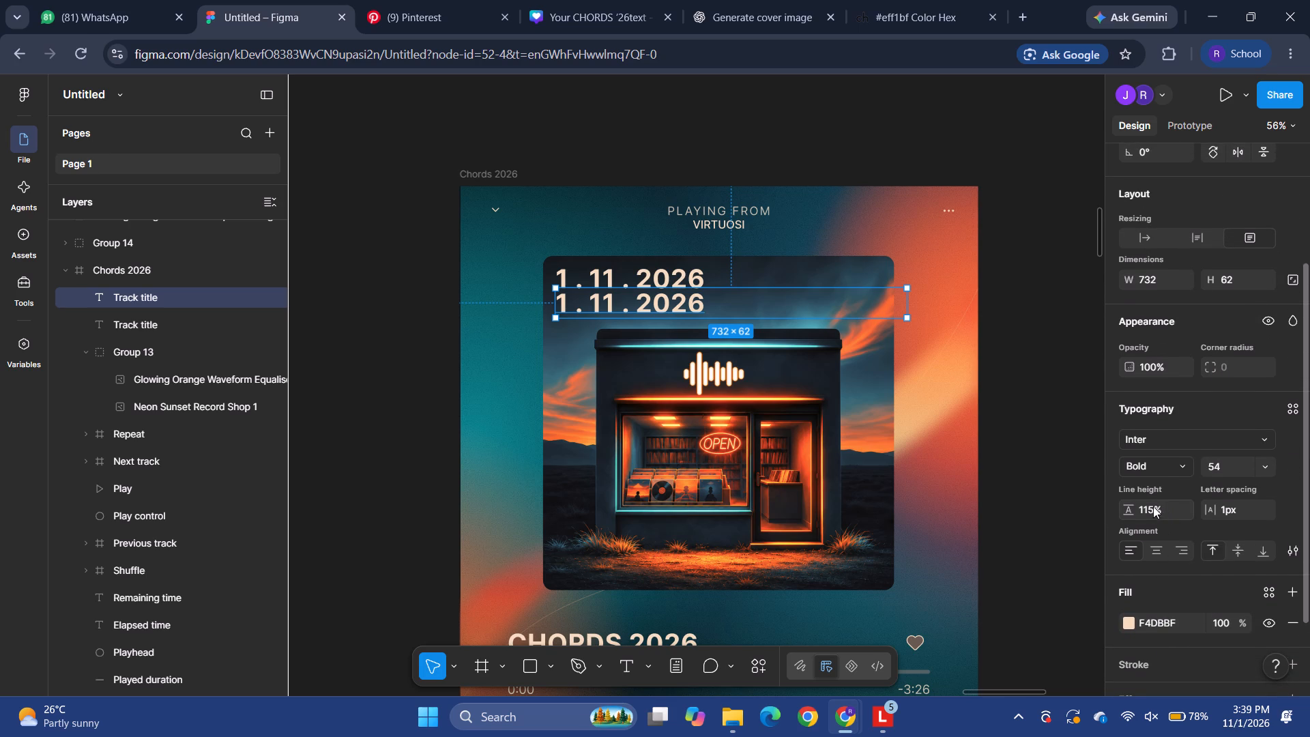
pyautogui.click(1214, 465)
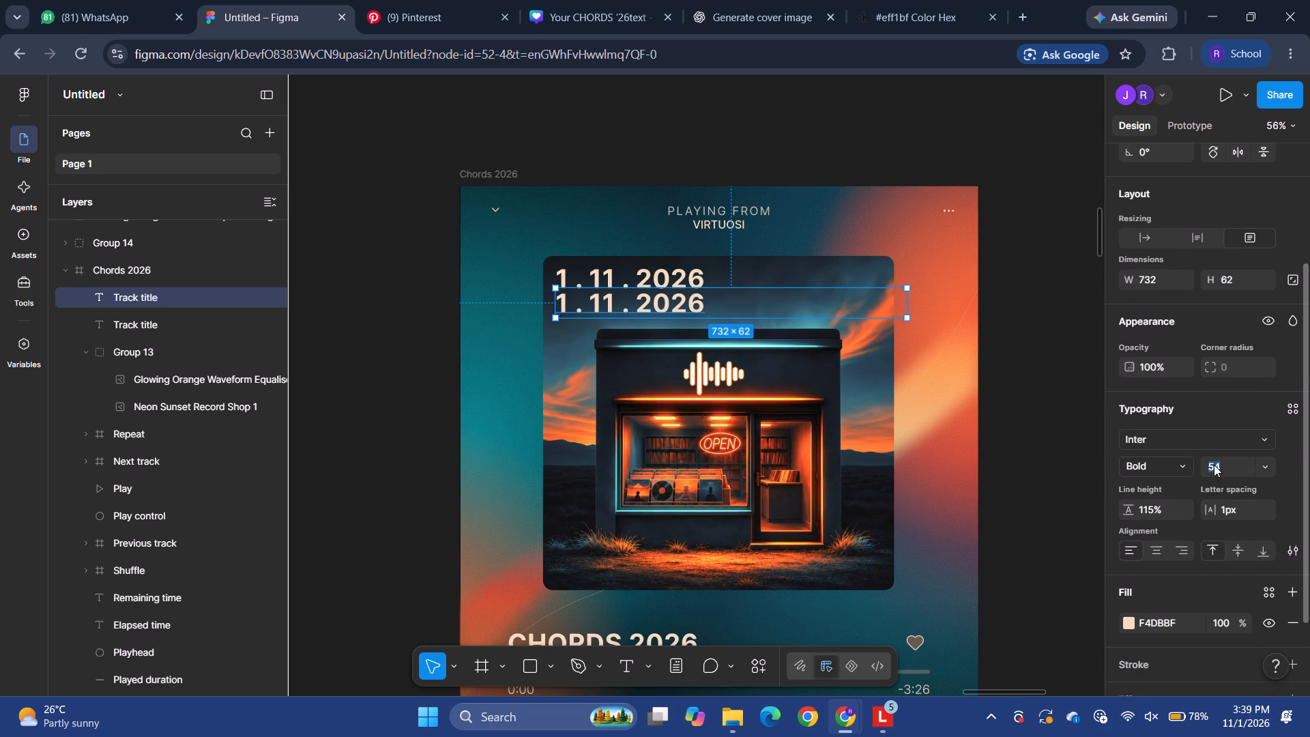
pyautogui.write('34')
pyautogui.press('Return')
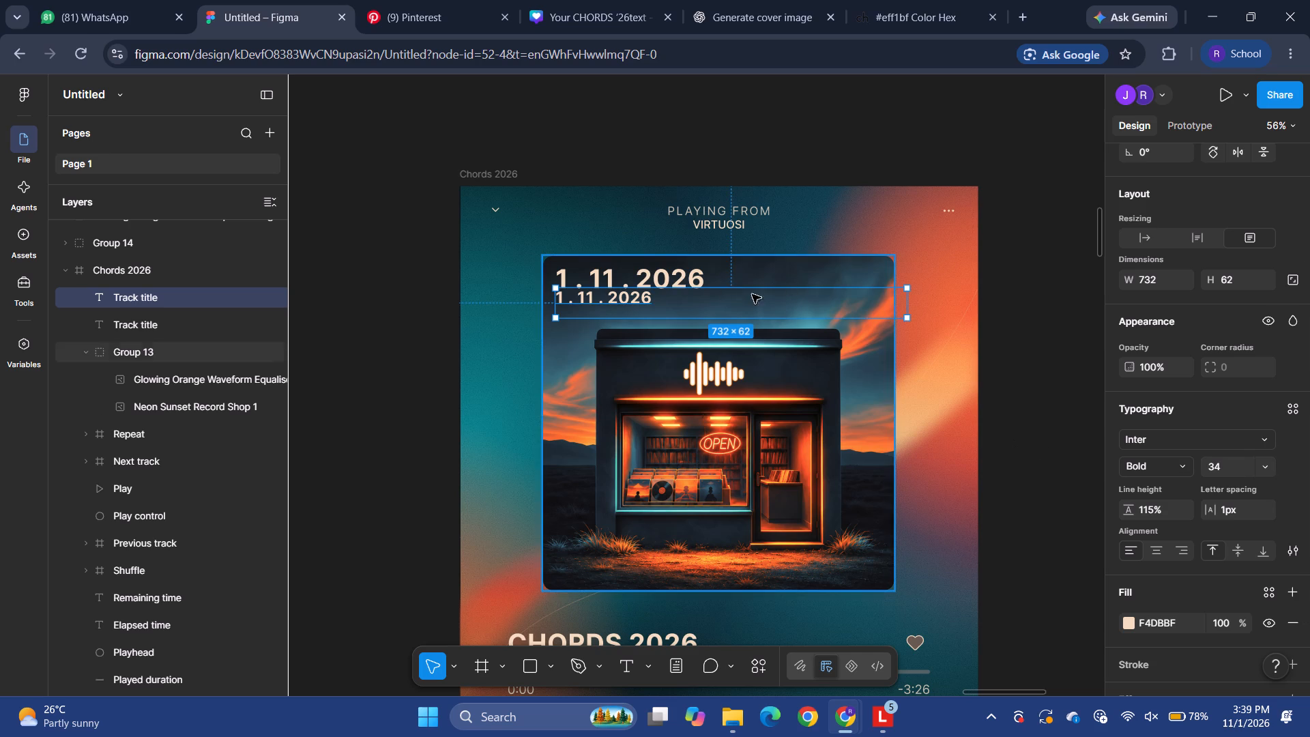
# Replace the lower date copy's text with "MAIN AUDITORIUM".
pyautogui.doubleClick(695, 304)
pyautogui.doubleClick(648, 298)
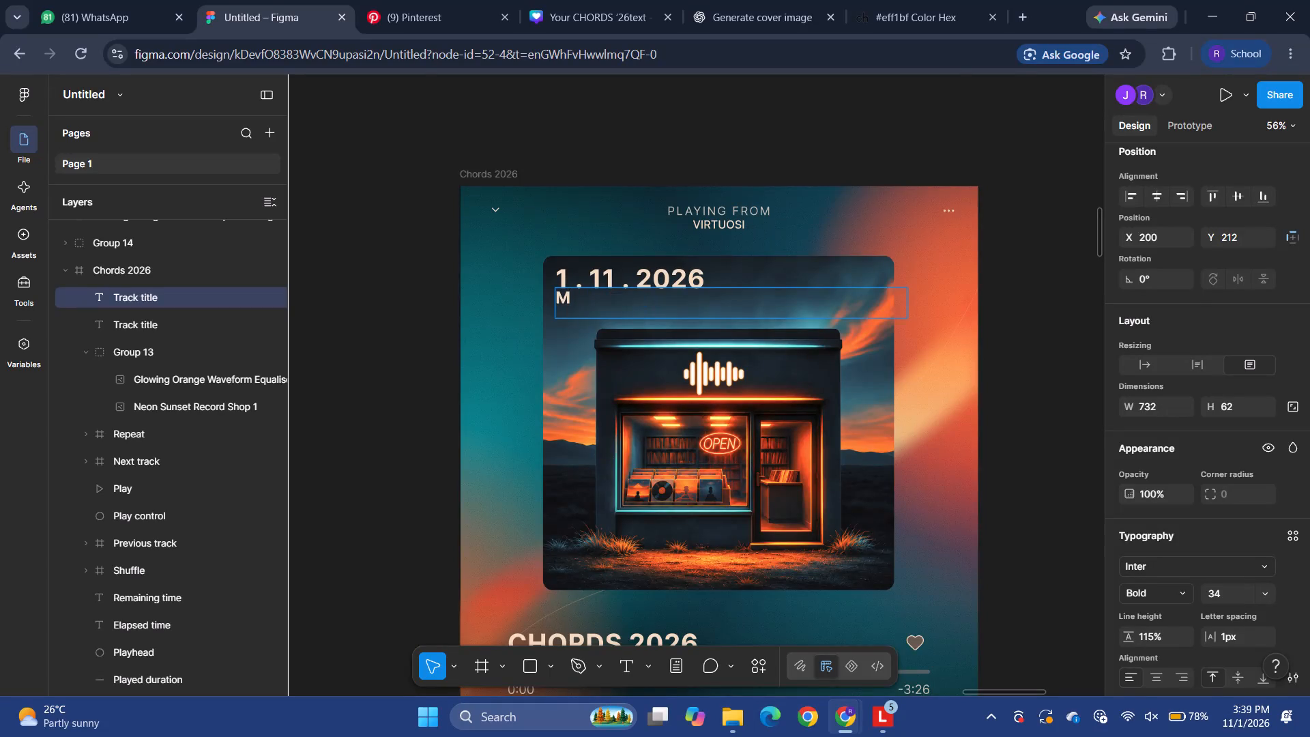
pyautogui.press('a')
pyautogui.write('IN AUDITORIUM')
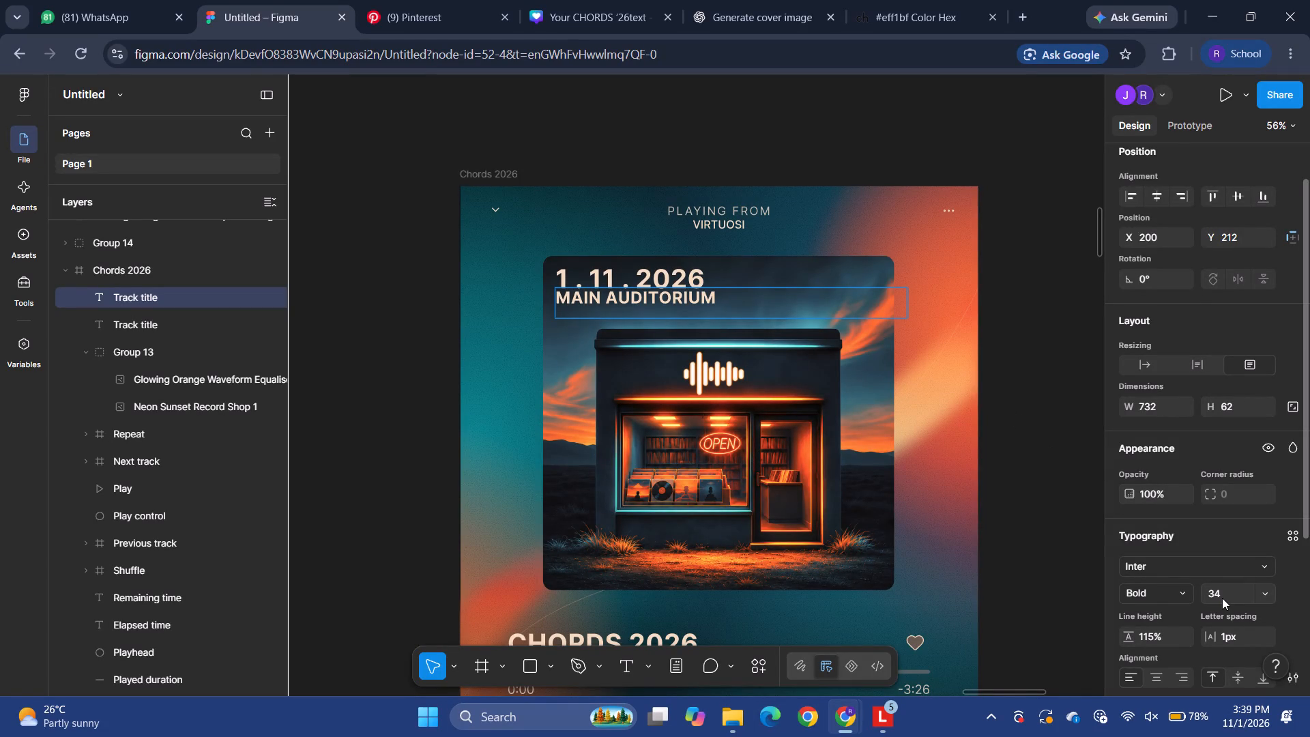
# Set the font size of the MAIN AUDITORIUM text to 20.
pyautogui.doubleClick(1222, 598)
pyautogui.write('20')
pyautogui.press('Return')
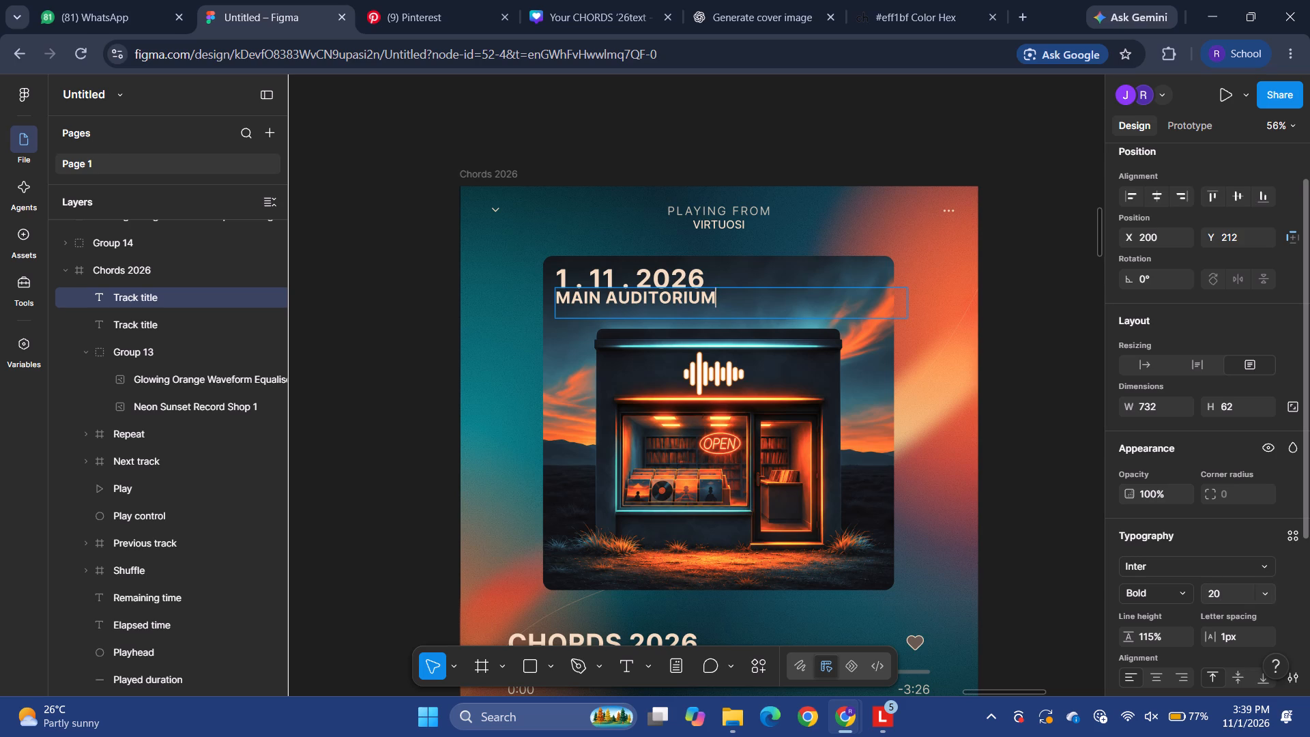
pyautogui.click(1013, 173)
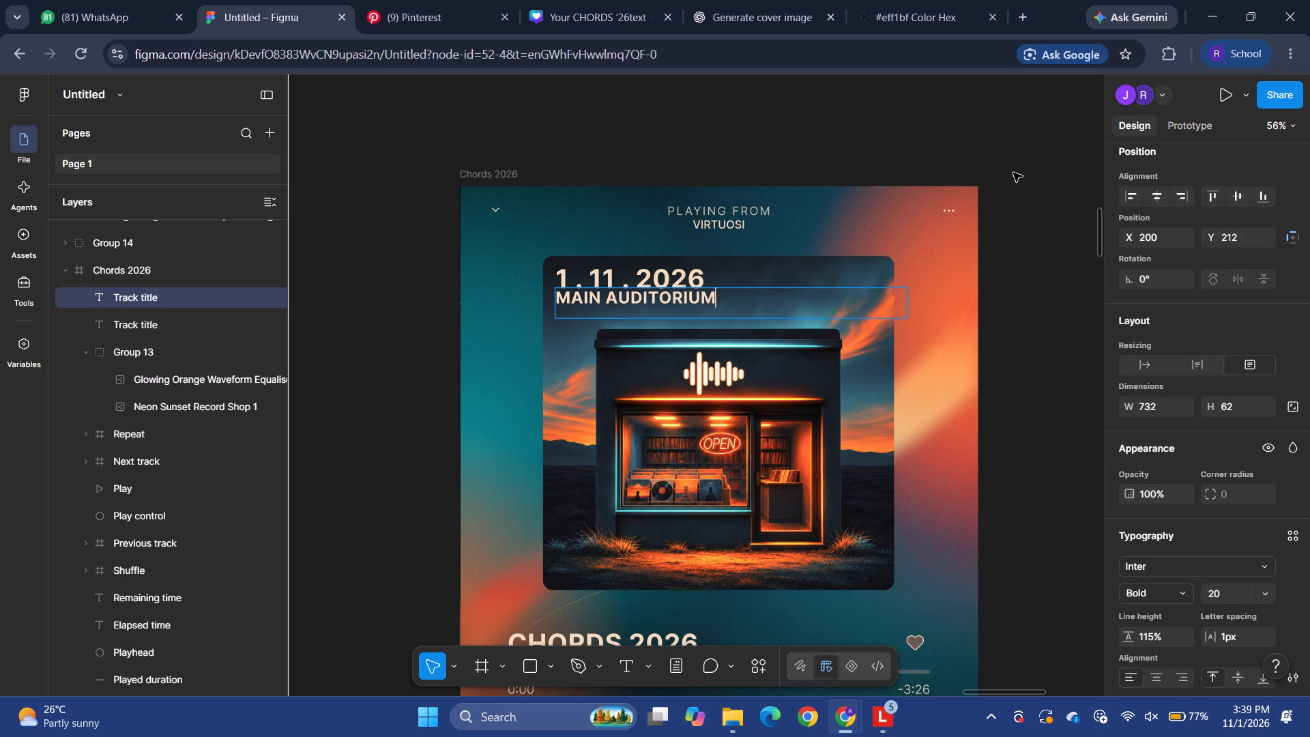
pyautogui.click(682, 300)
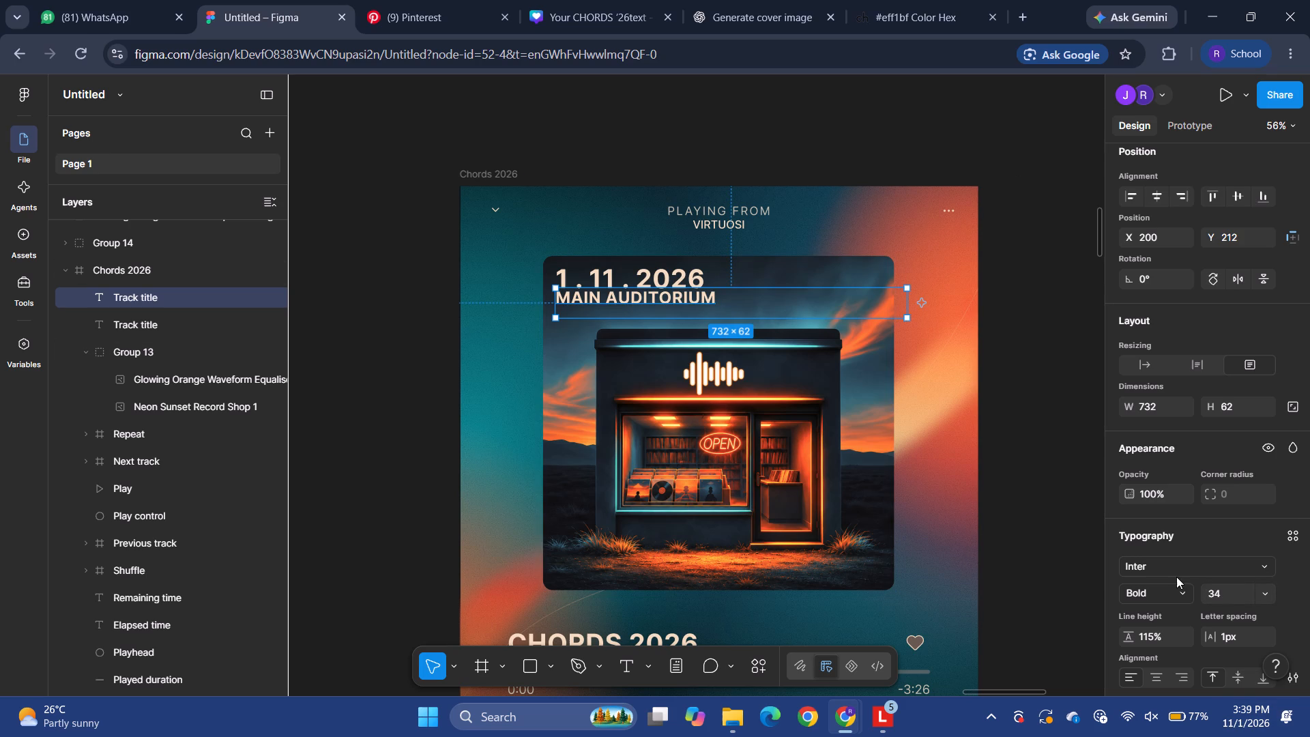
pyautogui.doubleClick(1219, 590)
pyautogui.write('20')
pyautogui.press('Return')
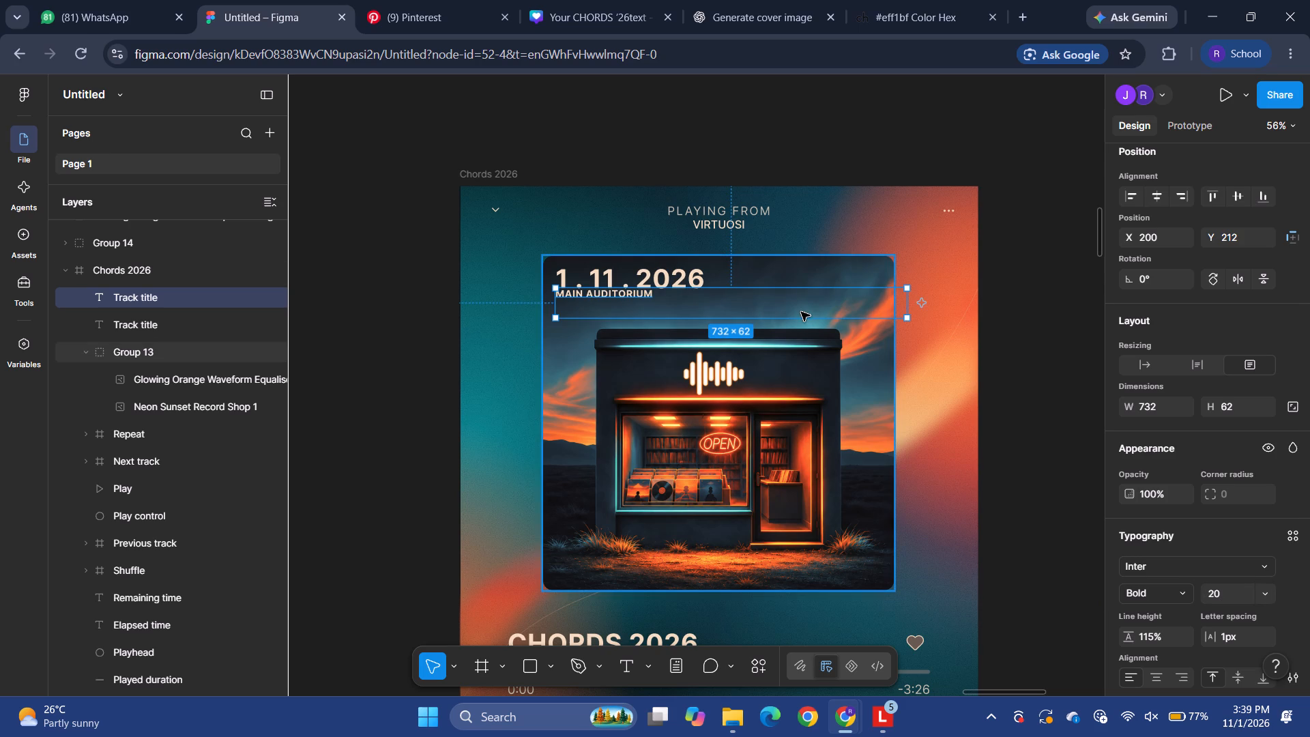
# Move the MAIN AUDITORIUM line slightly below the date, left-aligned with it at about X 200, Y 232.
pyautogui.moveTo(801, 312); pyautogui.dragTo(801, 323)
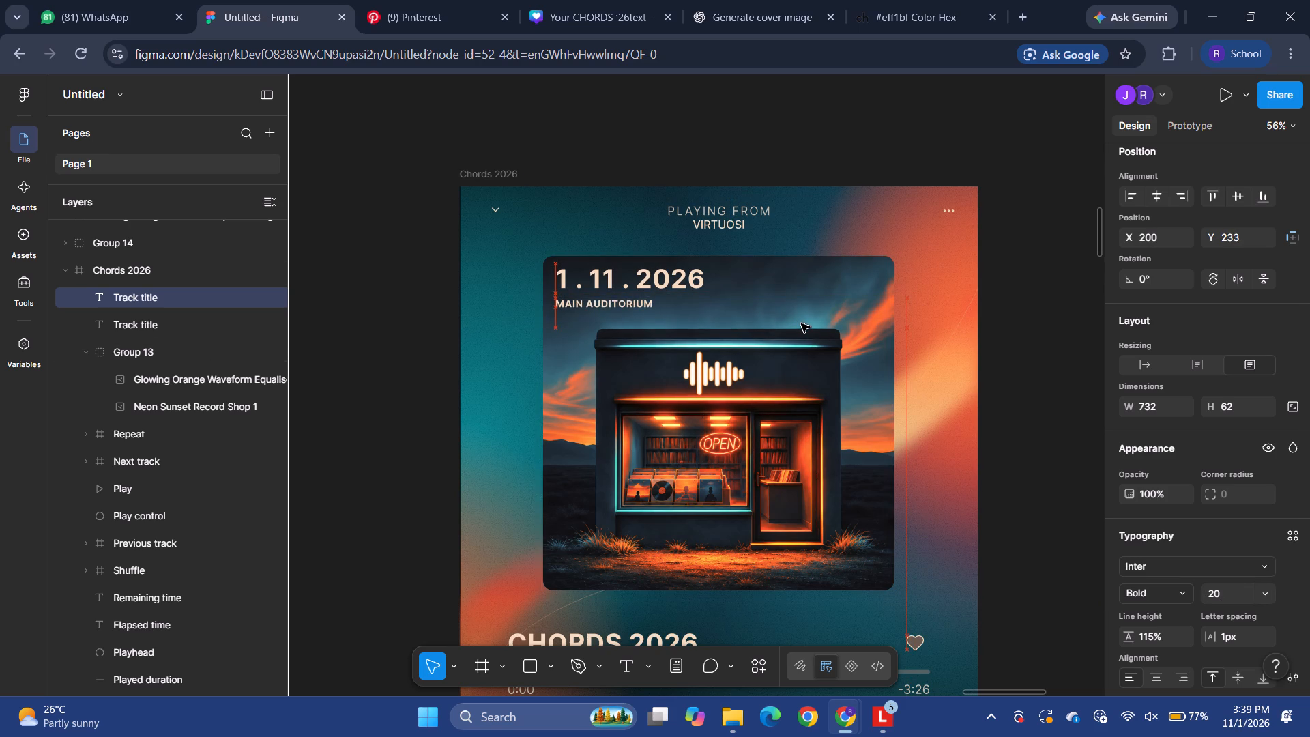
pyautogui.moveTo(801, 323); pyautogui.dragTo(800, 322)
pyautogui.moveTo(800, 322); pyautogui.dragTo(1002, 299)
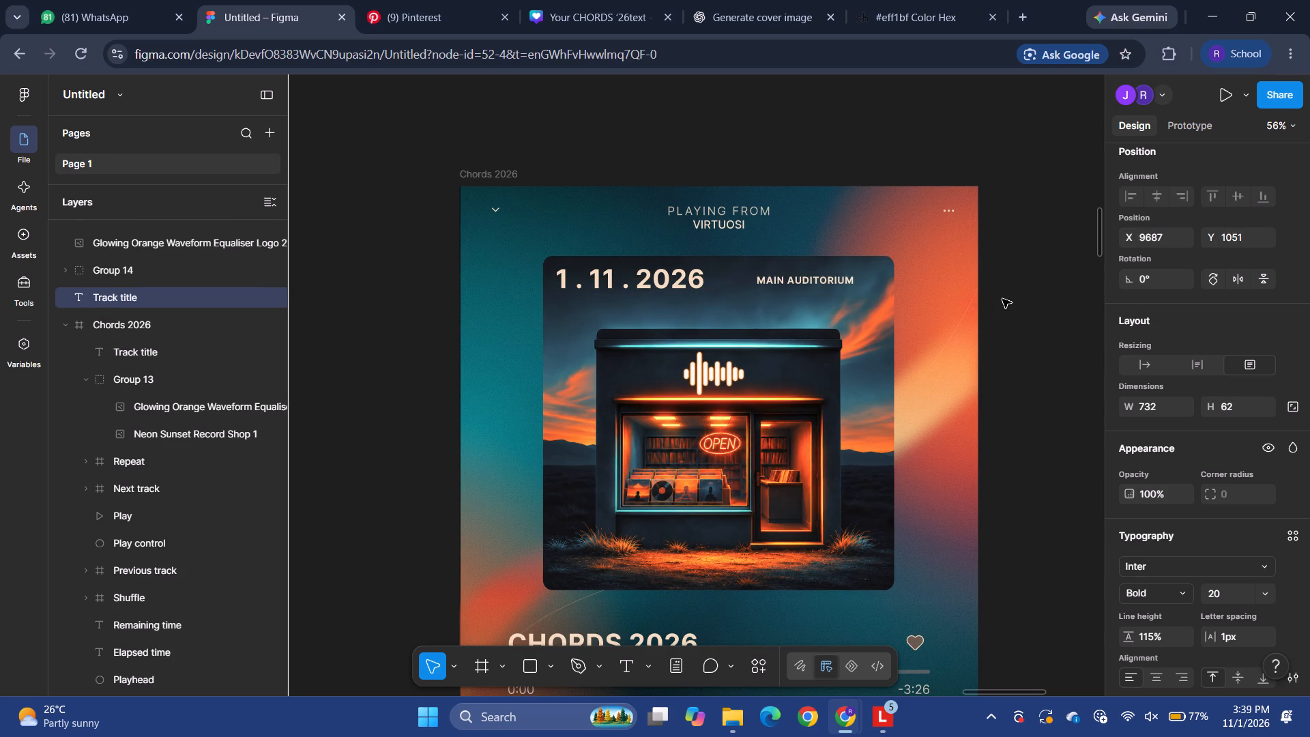
pyautogui.moveTo(1002, 299); pyautogui.dragTo(804, 326)
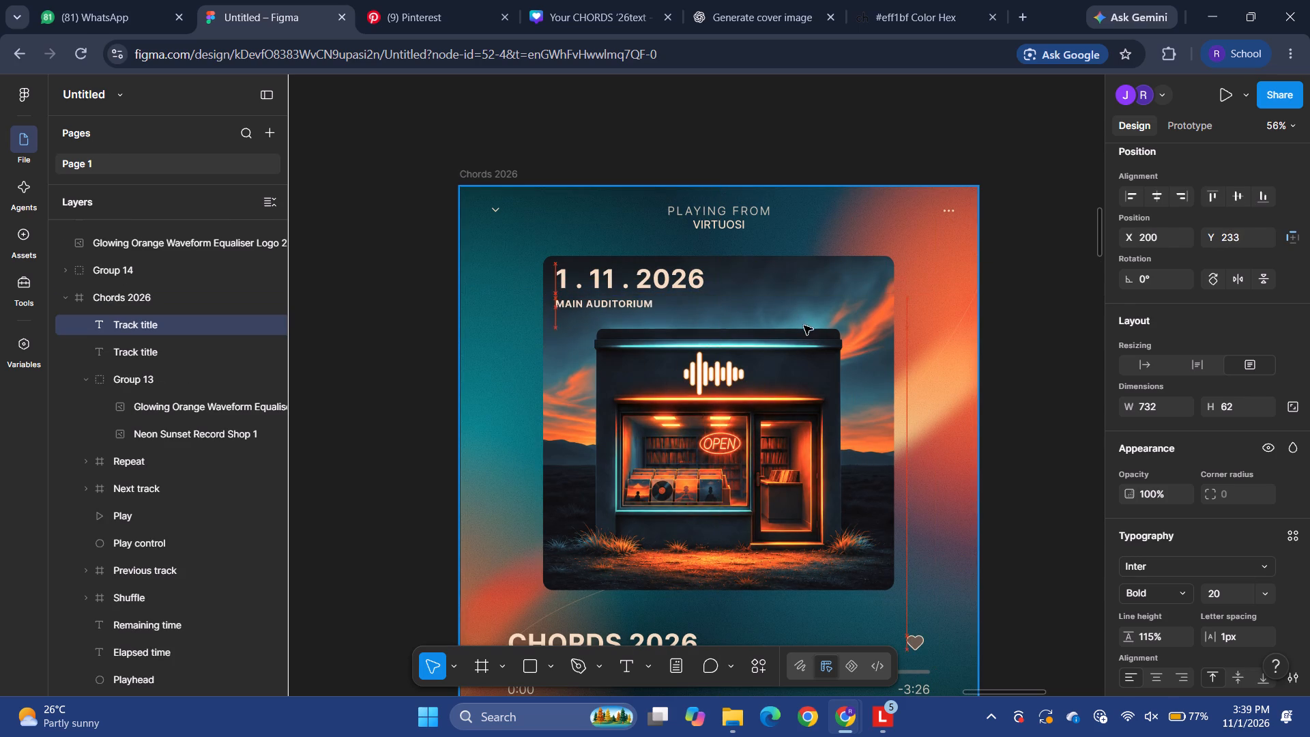
pyautogui.moveTo(804, 326); pyautogui.dragTo(800, 321)
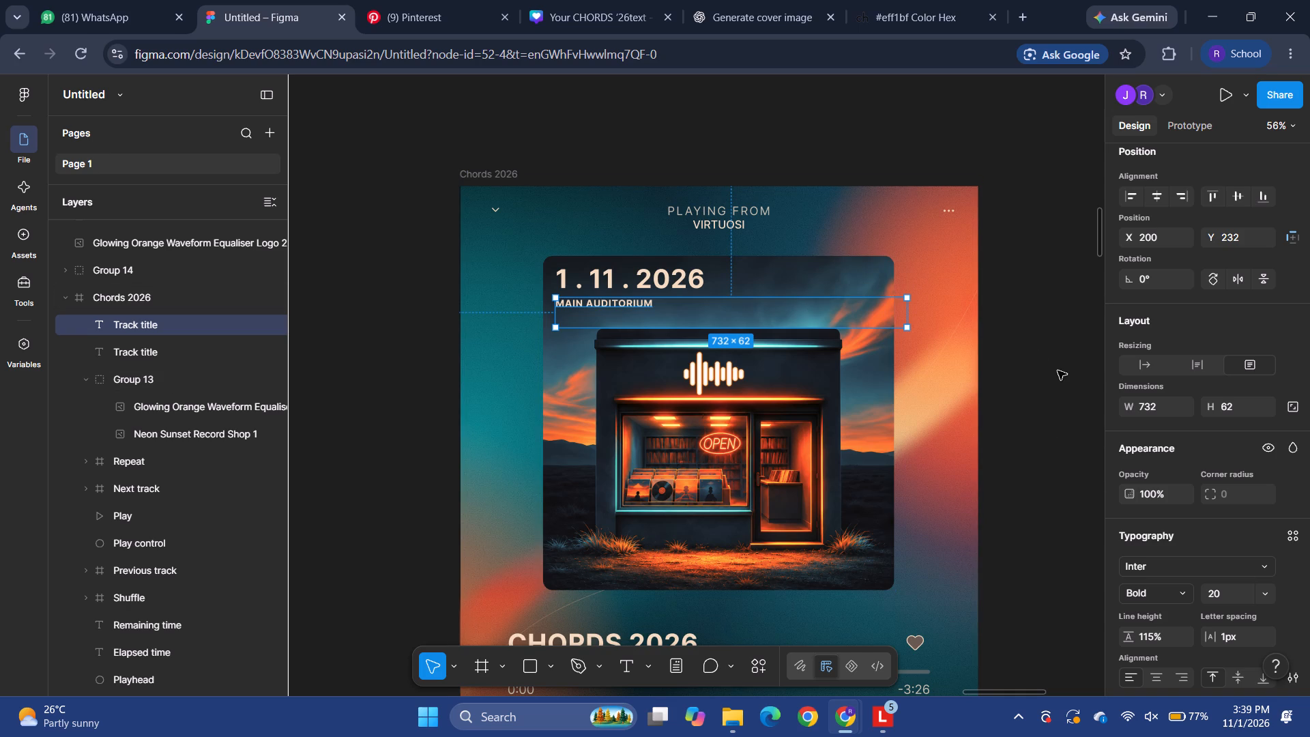
# Duplicate the large date and place the copy beside it on the same line, at about X 576, Y 161.
pyautogui.click(626, 278)
pyautogui.hotkey('ctrl', 'c')
pyautogui.hotkey('ctrl', 'v')
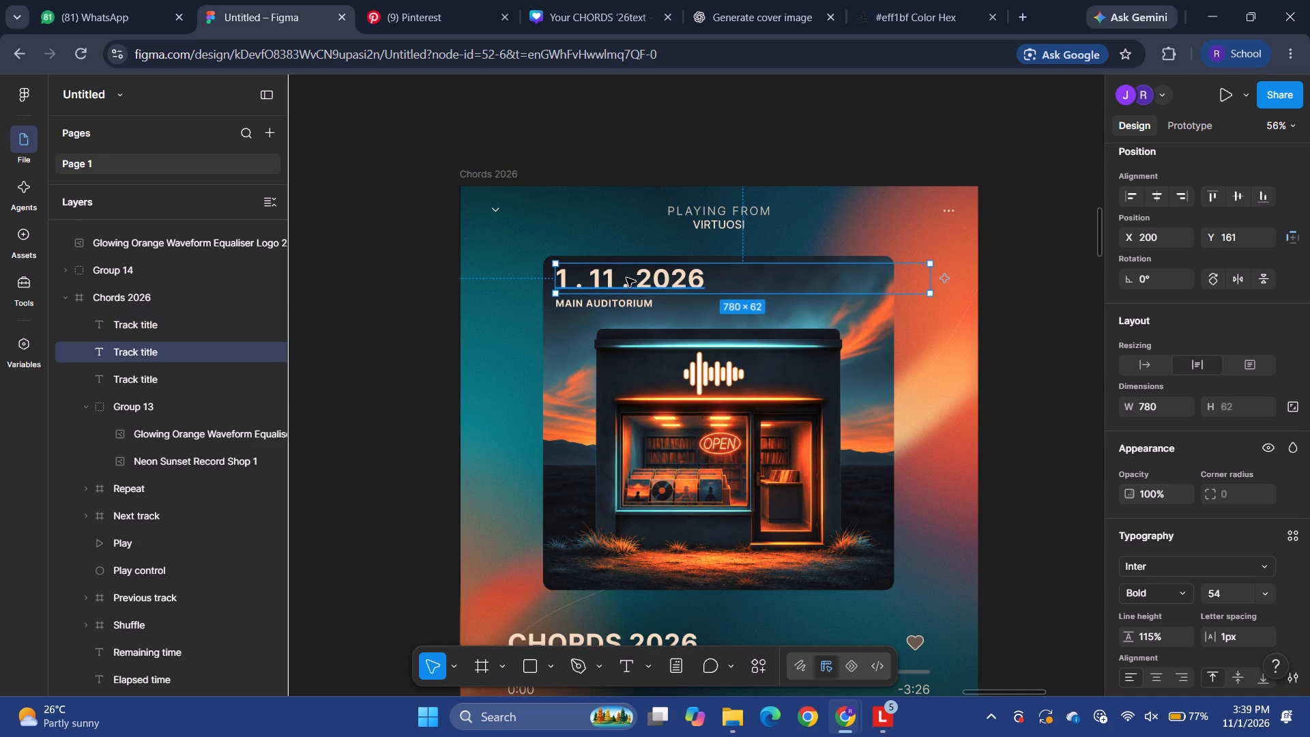
pyautogui.moveTo(689, 283); pyautogui.dragTo(871, 284)
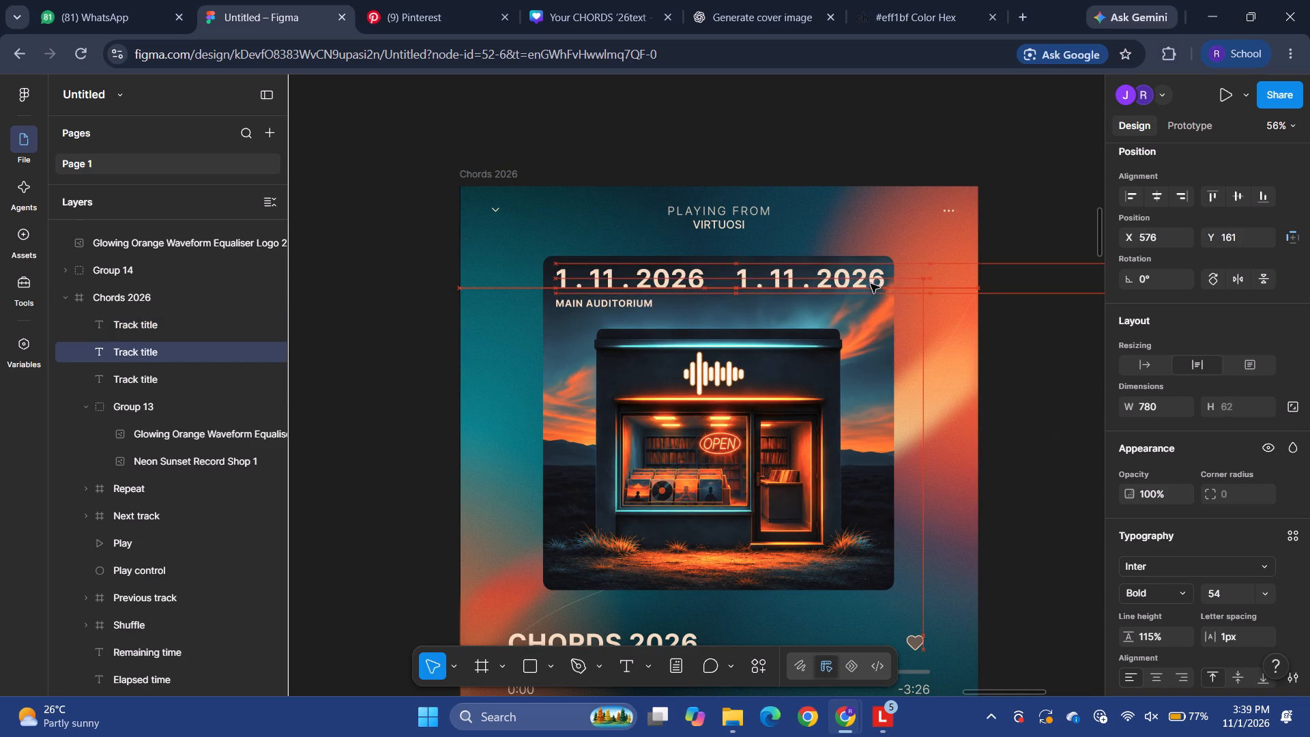
pyautogui.moveTo(871, 284); pyautogui.dragTo(870, 281)
# Replace the text of the date copy beside the original date with "5:30 PM".
pyautogui.doubleClick(870, 281)
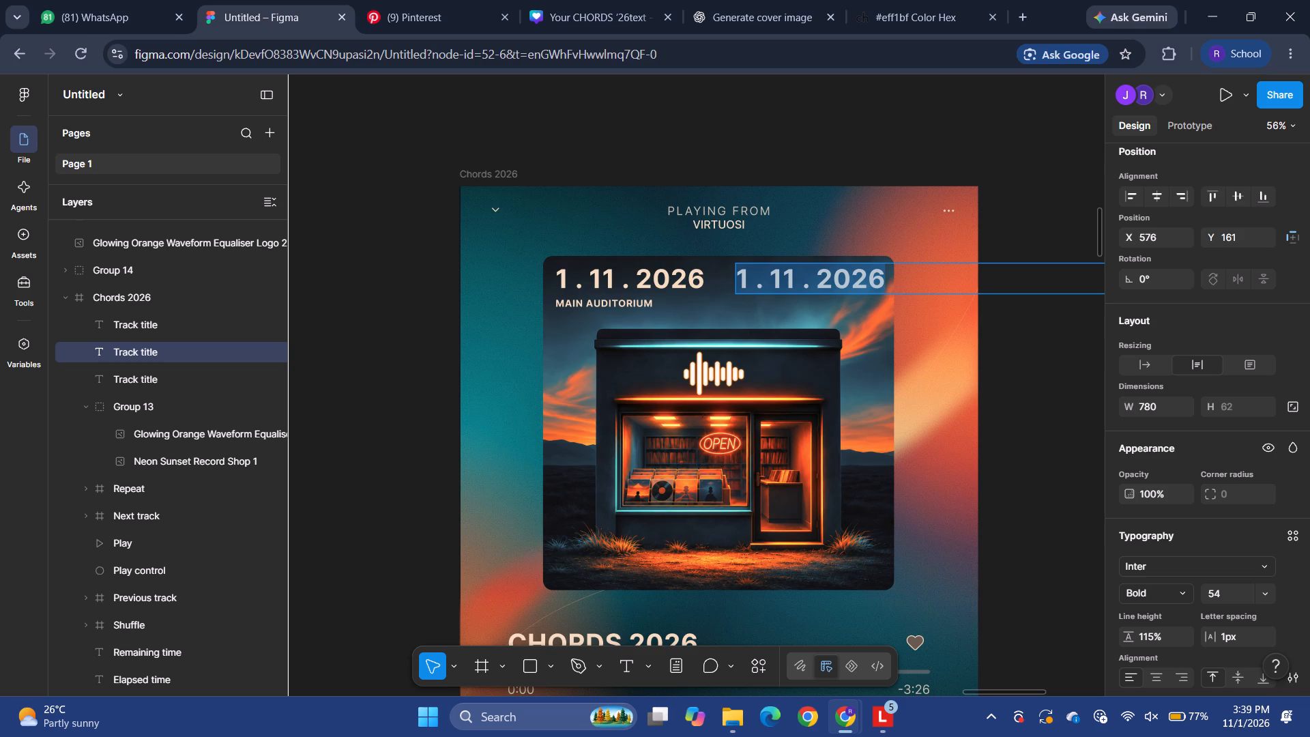
pyautogui.write('5:30')
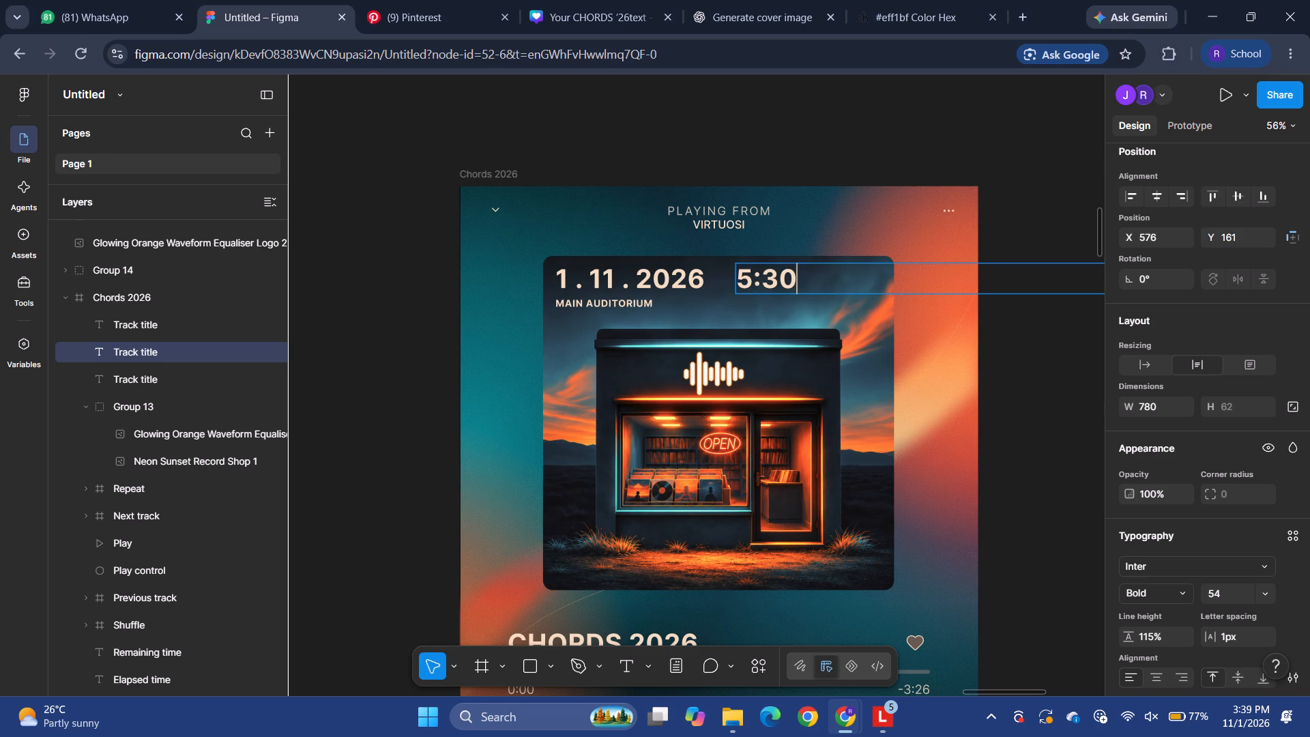
pyautogui.press('space')
pyautogui.write('PM')
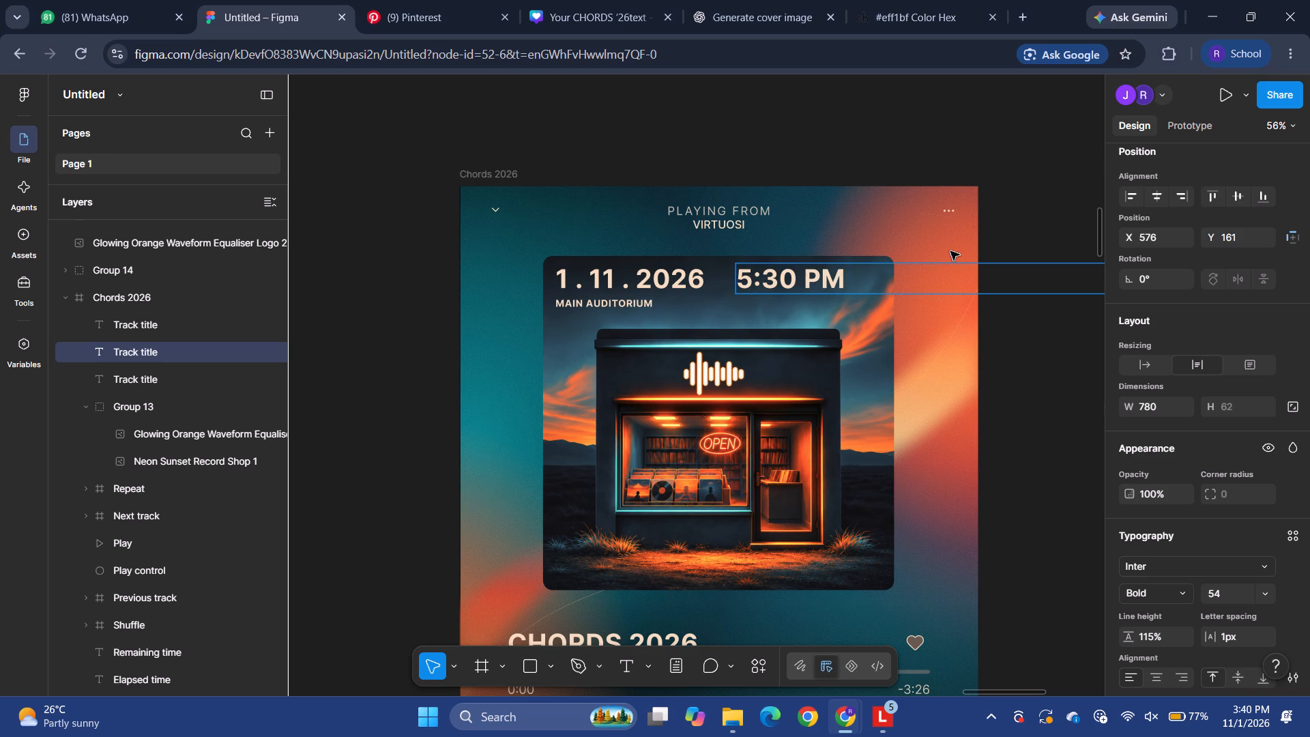
pyautogui.click(1023, 171)
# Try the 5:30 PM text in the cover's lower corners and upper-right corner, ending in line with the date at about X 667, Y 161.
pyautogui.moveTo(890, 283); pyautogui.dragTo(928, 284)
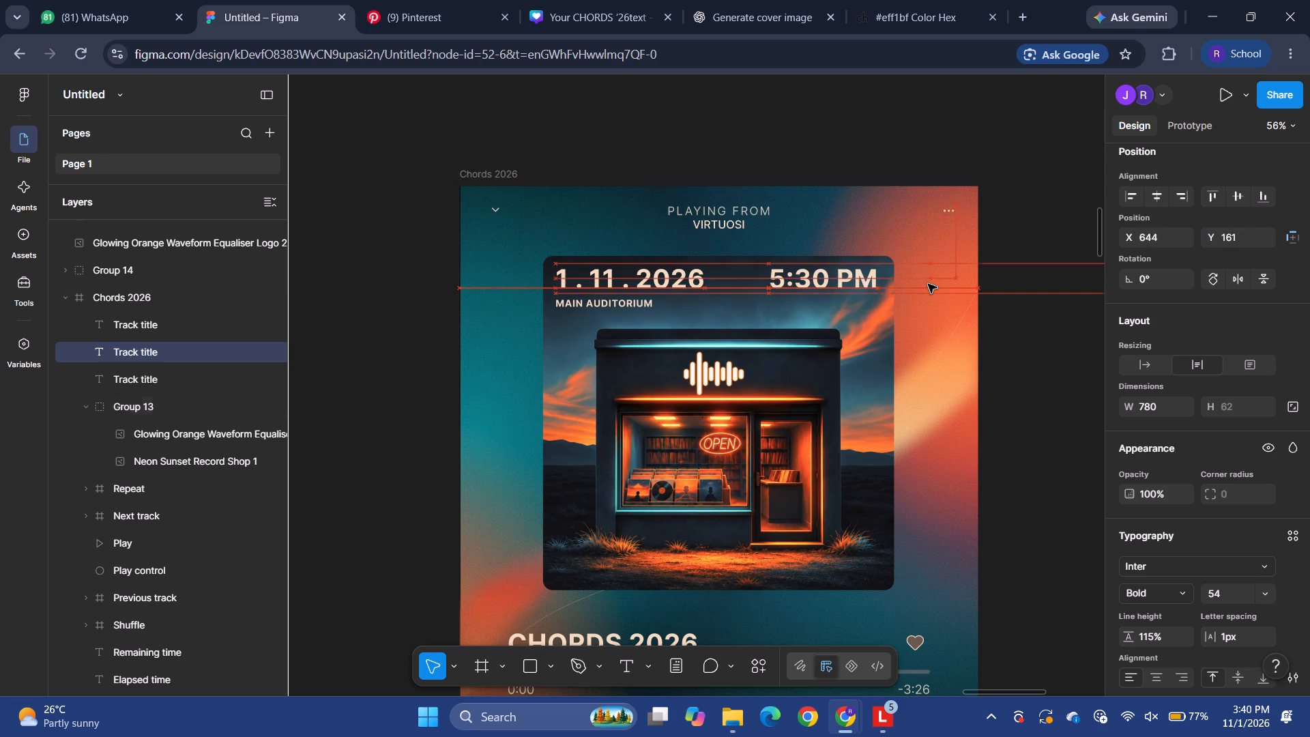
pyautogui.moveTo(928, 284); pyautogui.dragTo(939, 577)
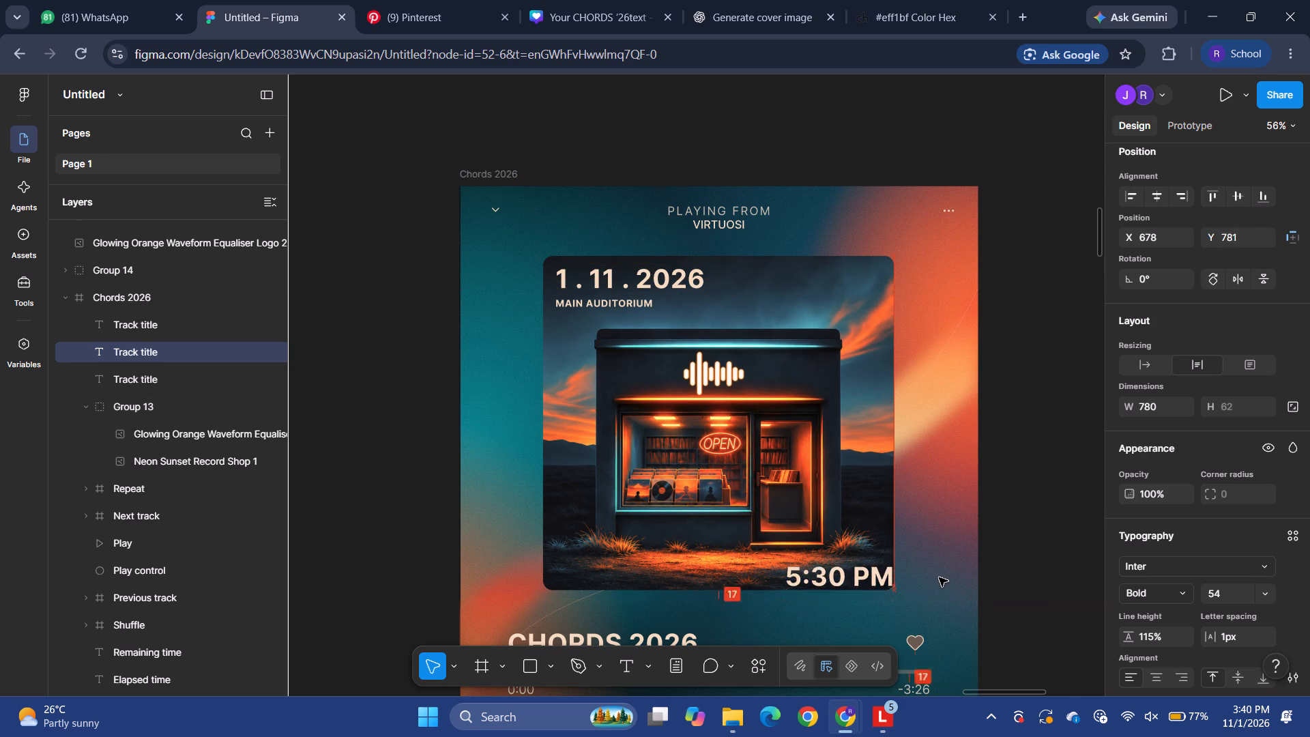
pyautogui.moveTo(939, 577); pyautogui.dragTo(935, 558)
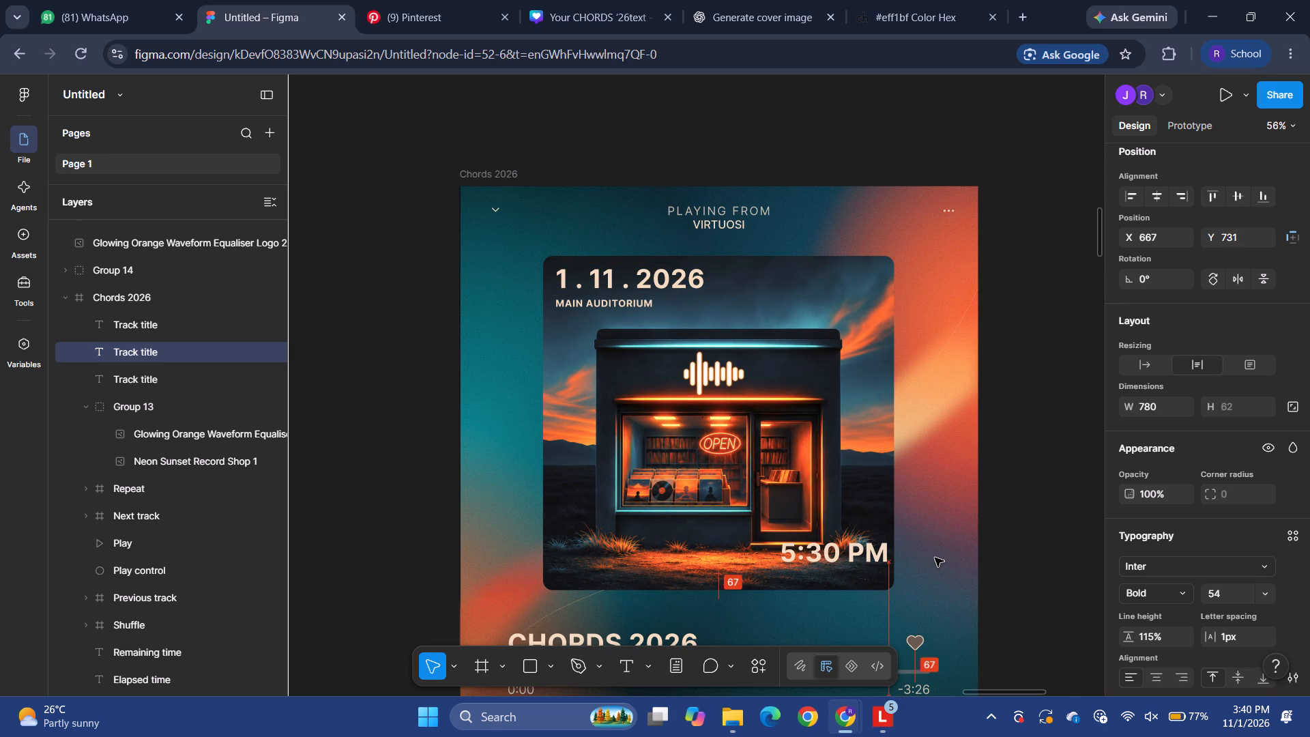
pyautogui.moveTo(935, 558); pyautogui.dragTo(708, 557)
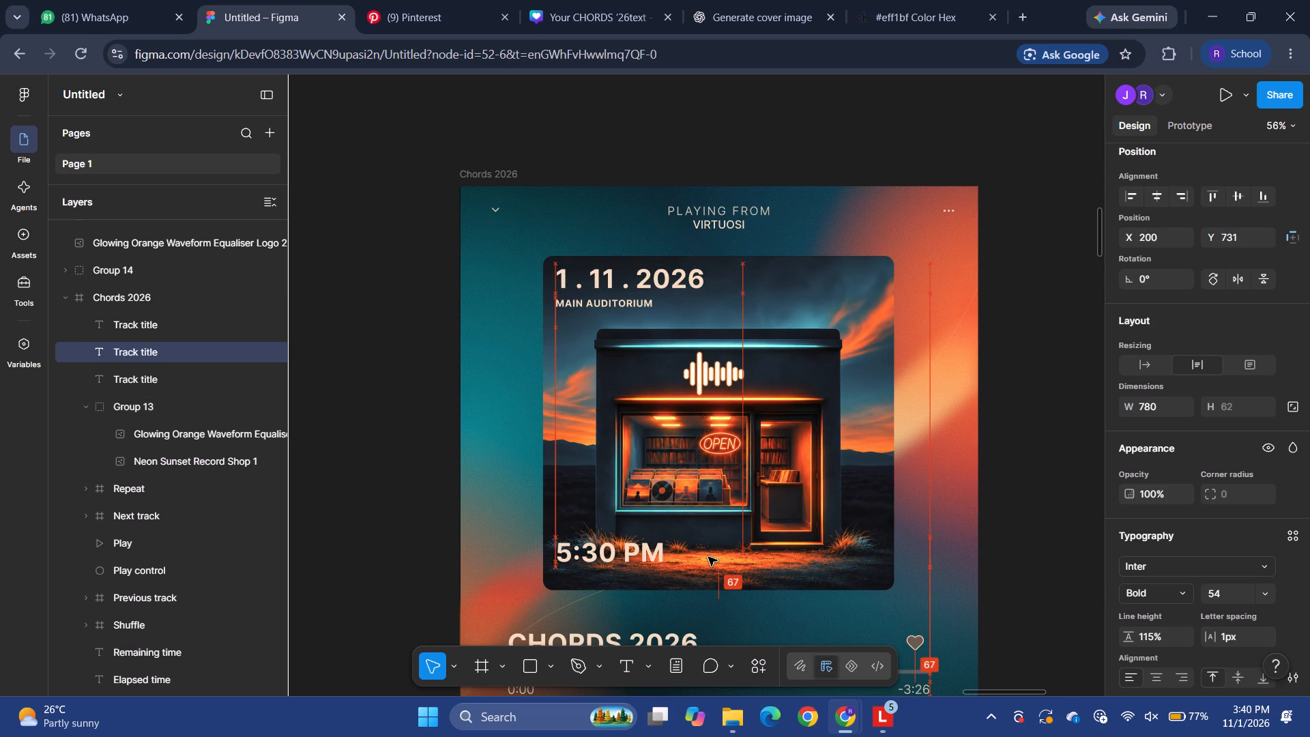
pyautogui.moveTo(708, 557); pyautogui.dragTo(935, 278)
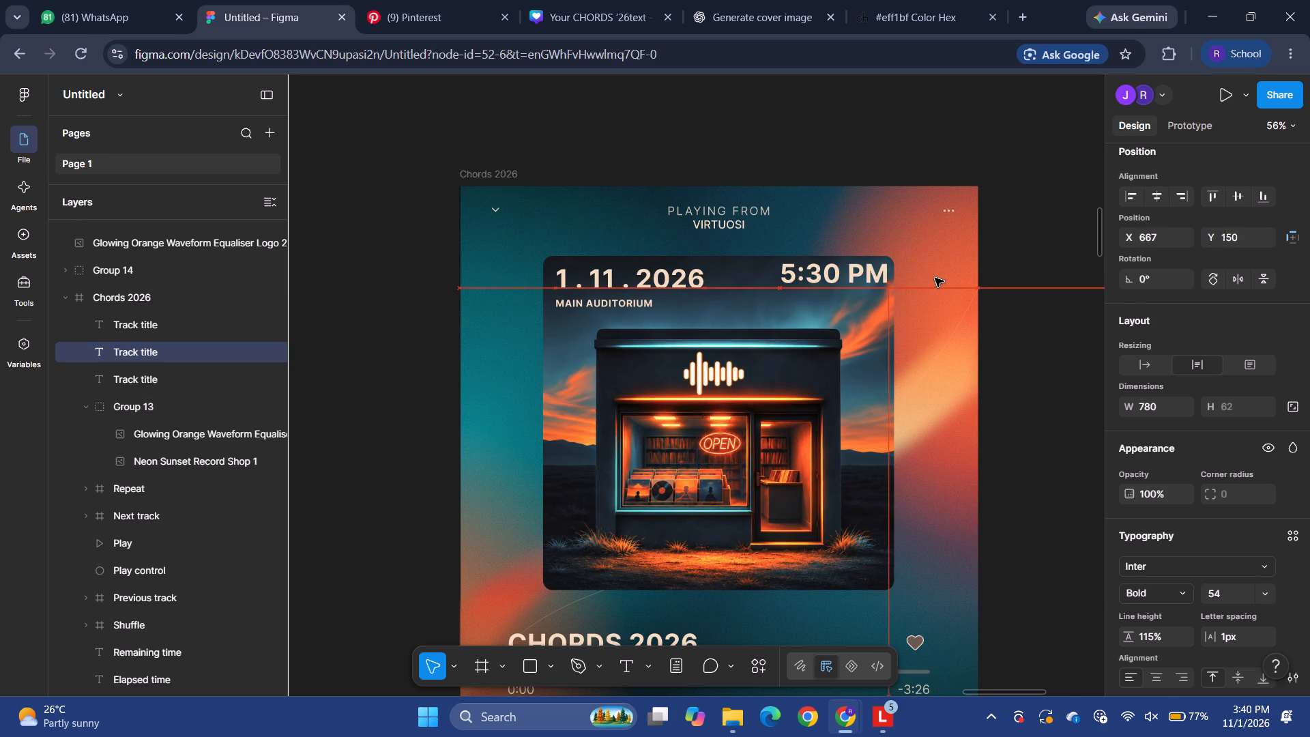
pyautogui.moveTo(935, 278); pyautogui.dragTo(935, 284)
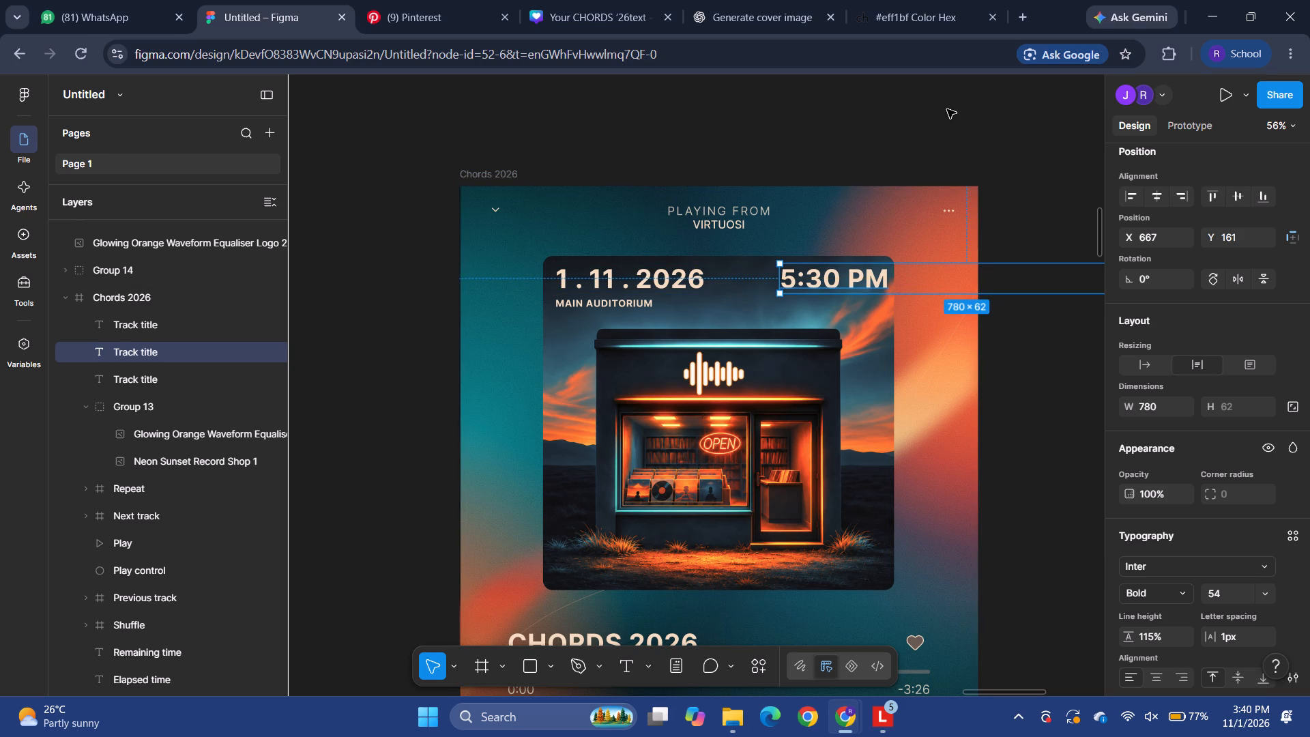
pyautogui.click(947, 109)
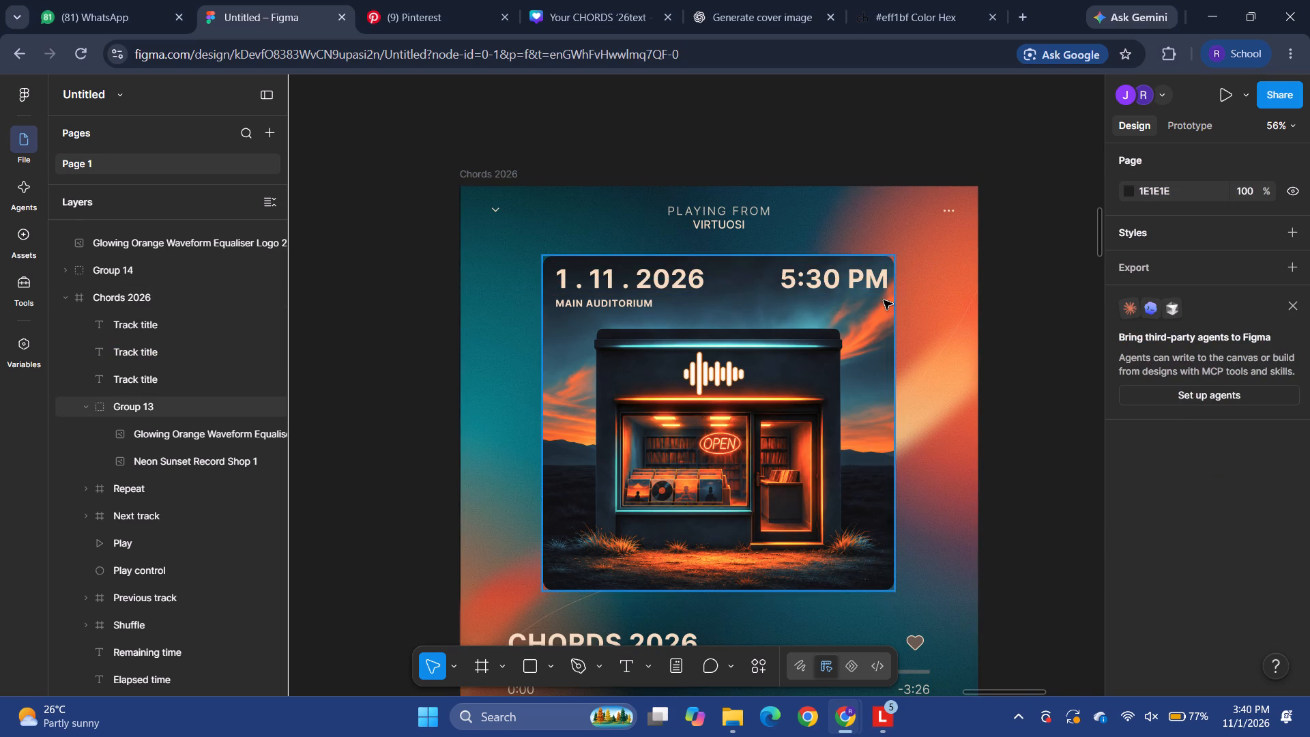
# Move the 5:30 PM text into the cover artwork's lower-right corner, at about X 653, Y 756.
pyautogui.moveTo(864, 291); pyautogui.dragTo(856, 445)
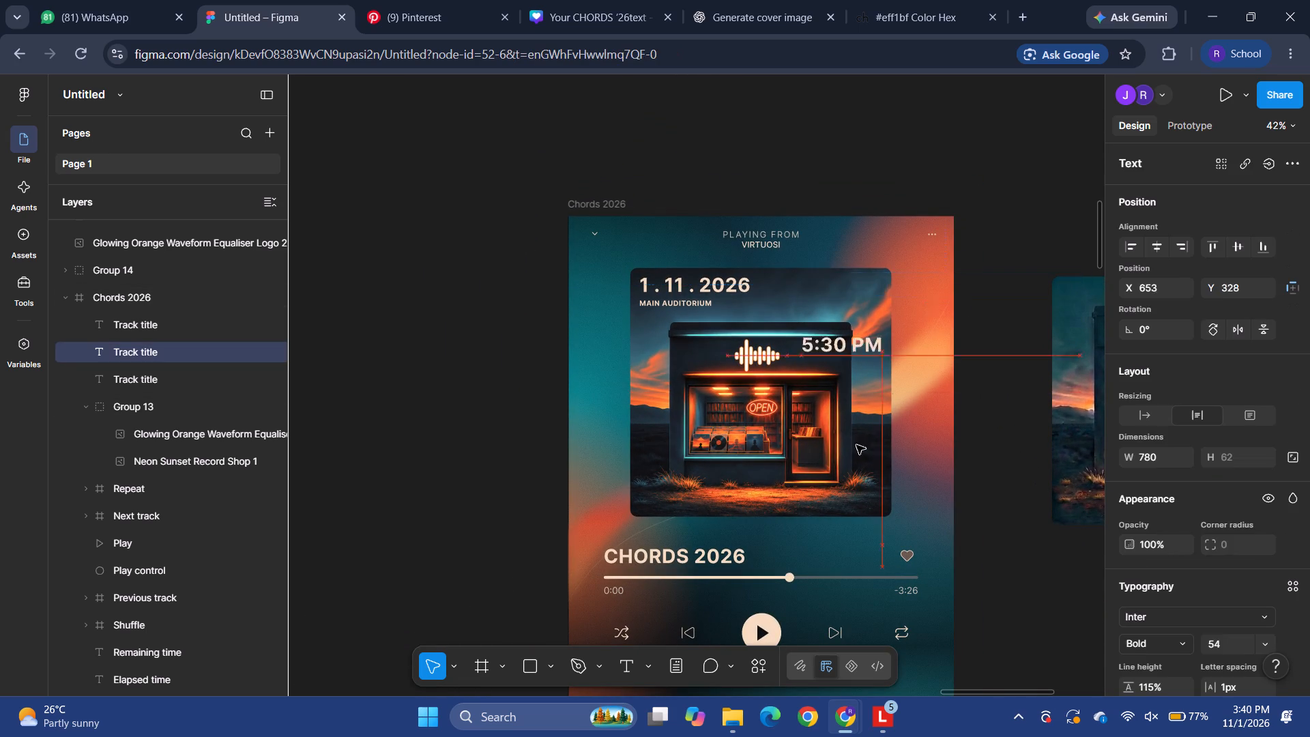
pyautogui.moveTo(856, 445); pyautogui.dragTo(862, 508)
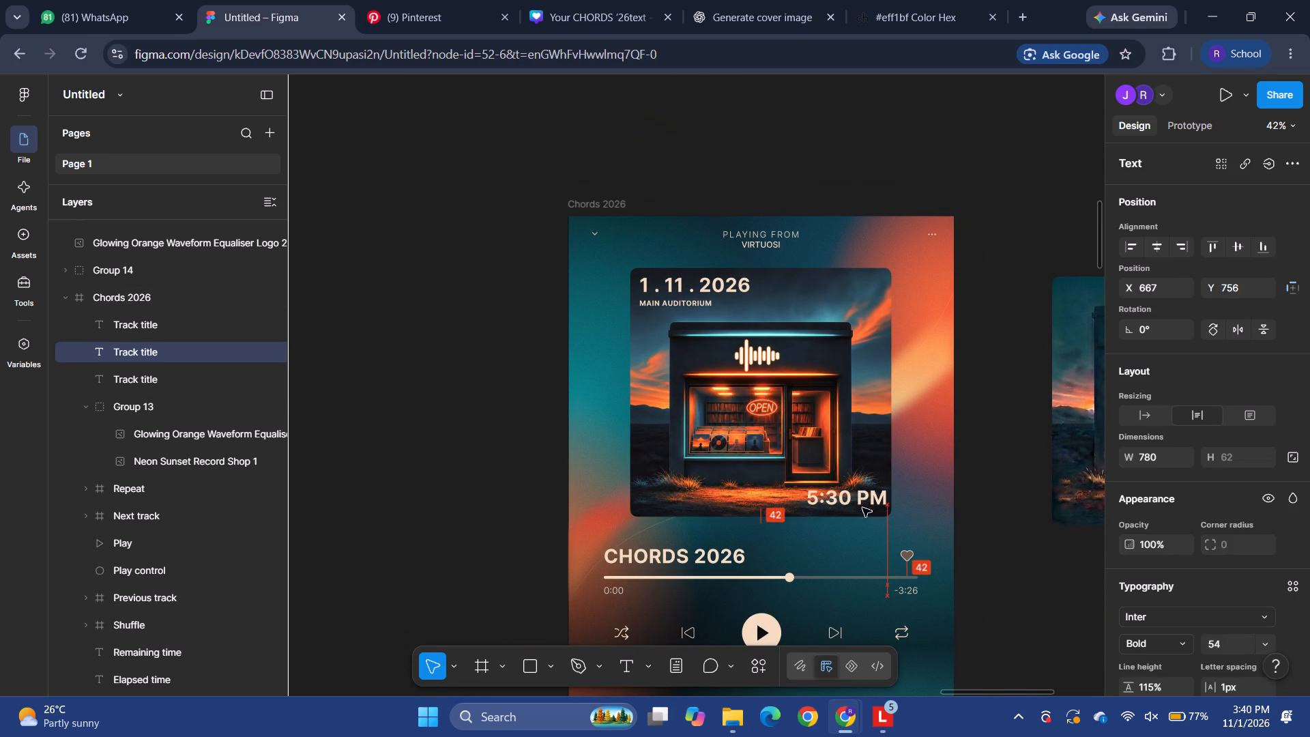
pyautogui.moveTo(862, 508); pyautogui.dragTo(860, 504)
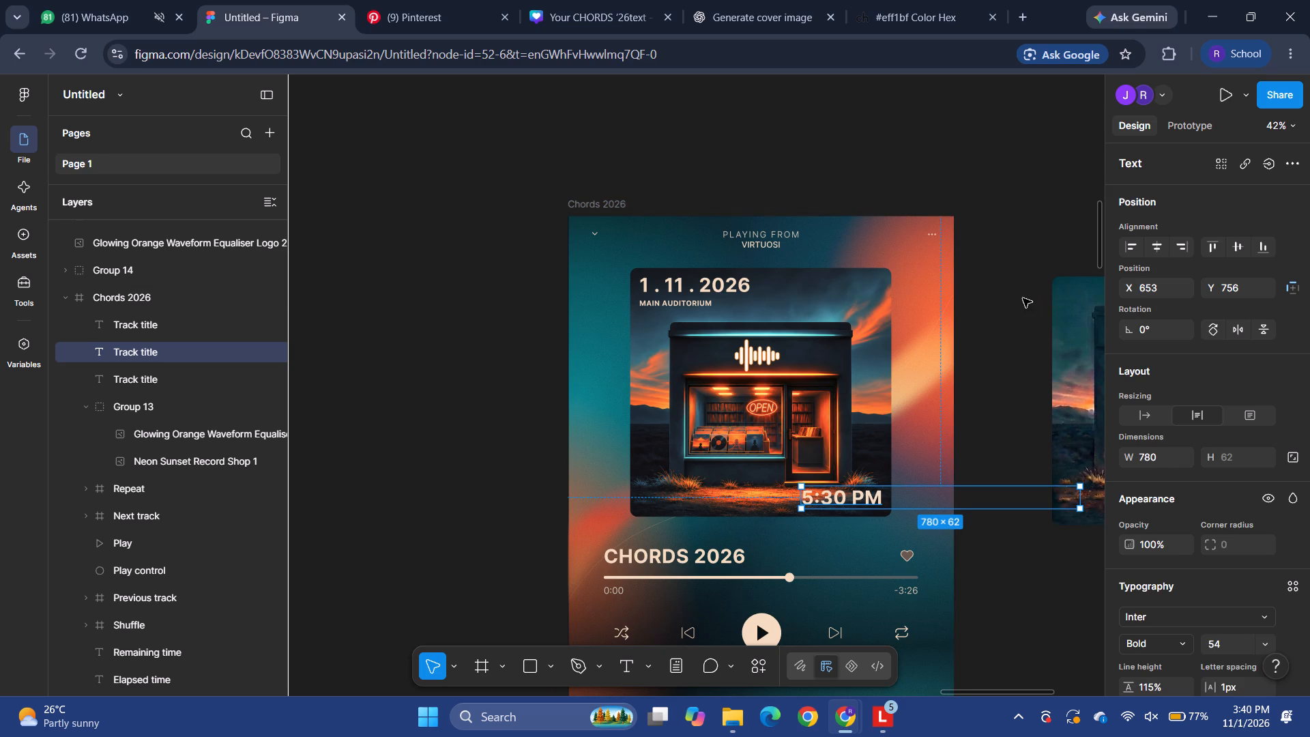
# Move the MAIN AUDITORIUM line beneath the 5:30 PM text at about X 663, Y 810, nudging the time up to make room.
pyautogui.moveTo(692, 303); pyautogui.dragTo(694, 308)
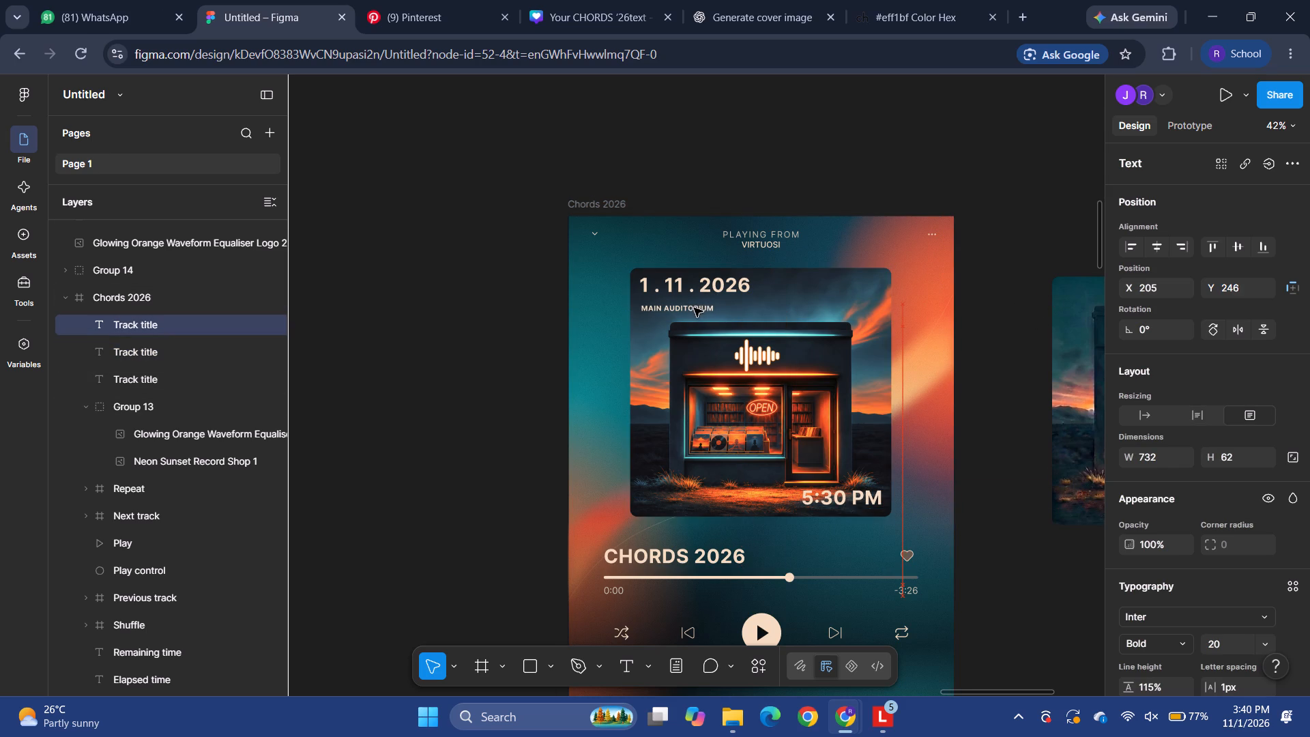
pyautogui.moveTo(694, 308); pyautogui.dragTo(821, 349)
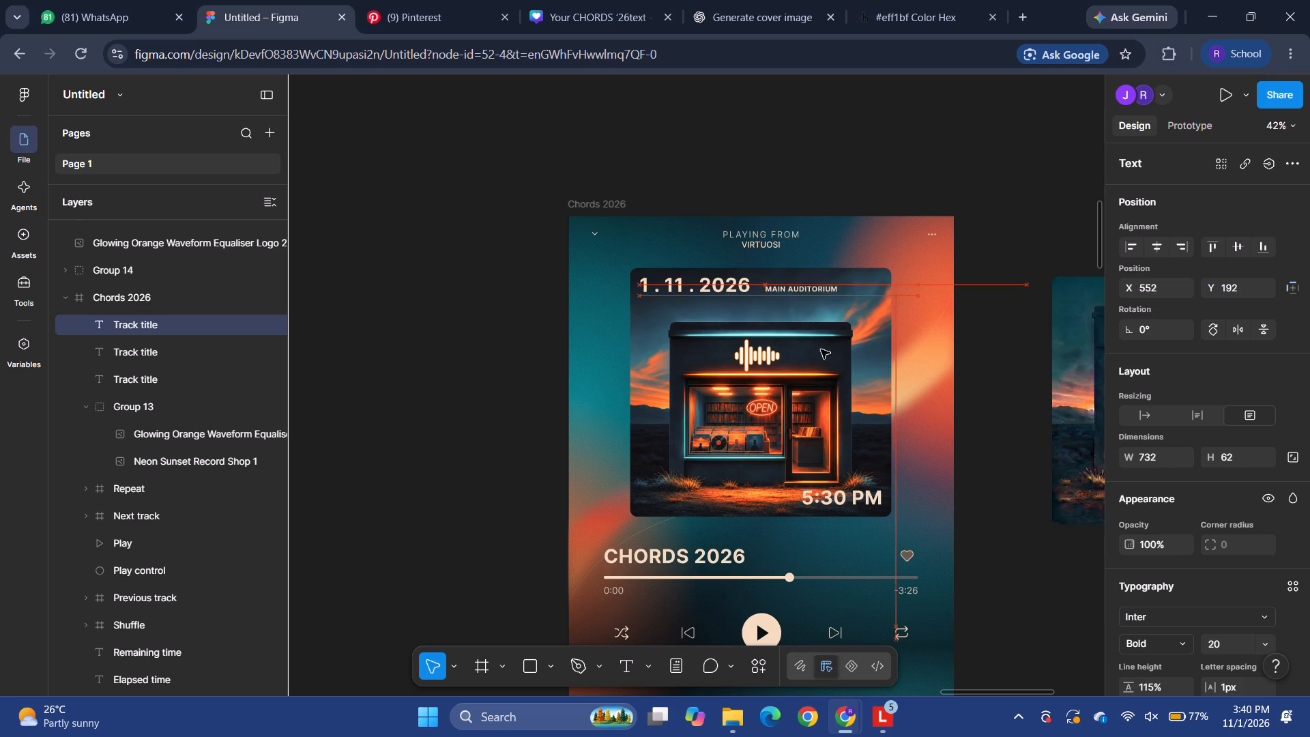
pyautogui.moveTo(821, 349); pyautogui.dragTo(857, 512)
pyautogui.moveTo(852, 493); pyautogui.dragTo(851, 485)
pyautogui.click(847, 510)
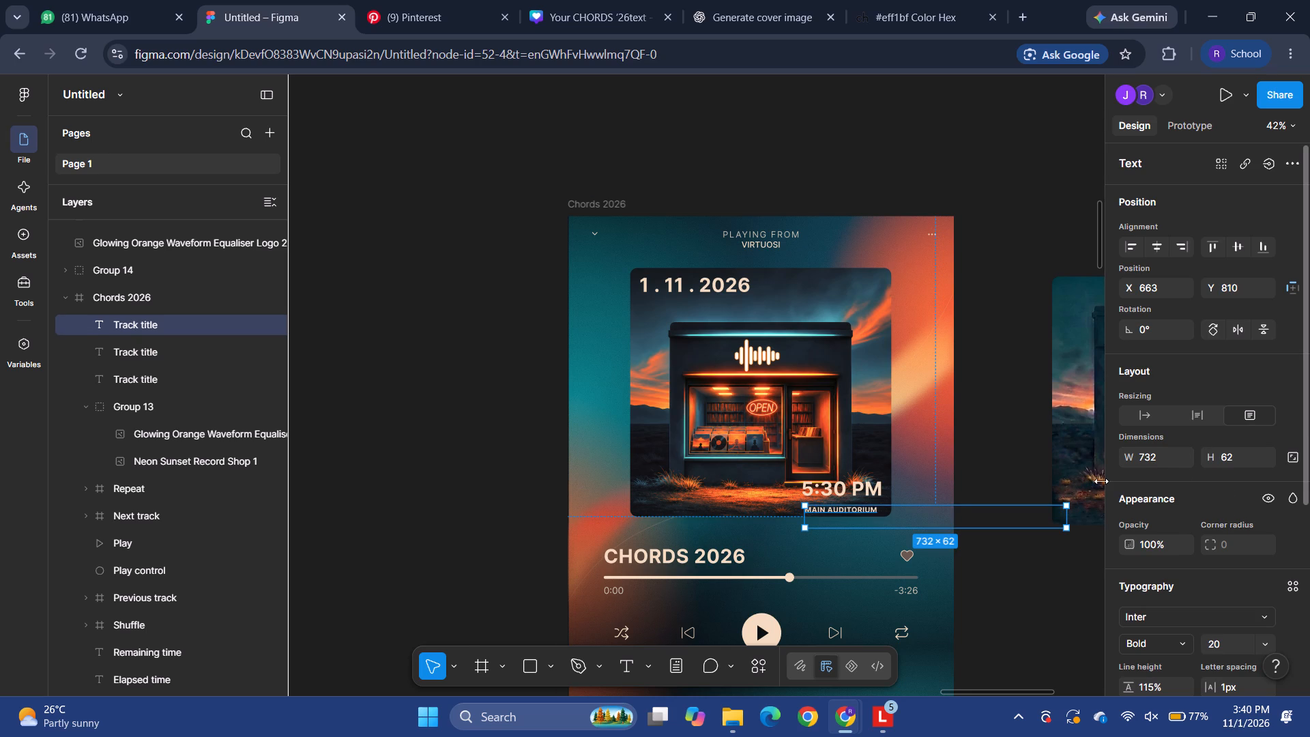
# Set the font size of the MAIN AUDITORIUM text to 25.
pyautogui.click(1227, 633)
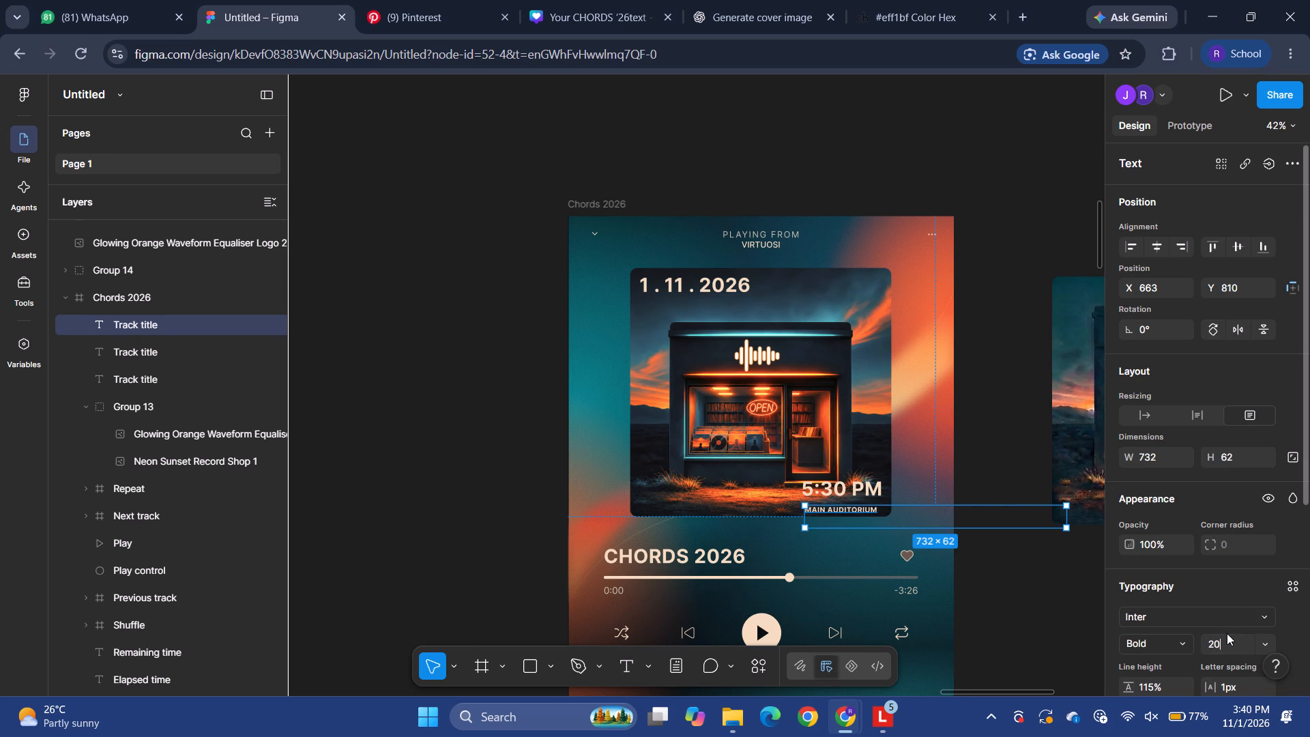
pyautogui.write('25')
pyautogui.press('Return')
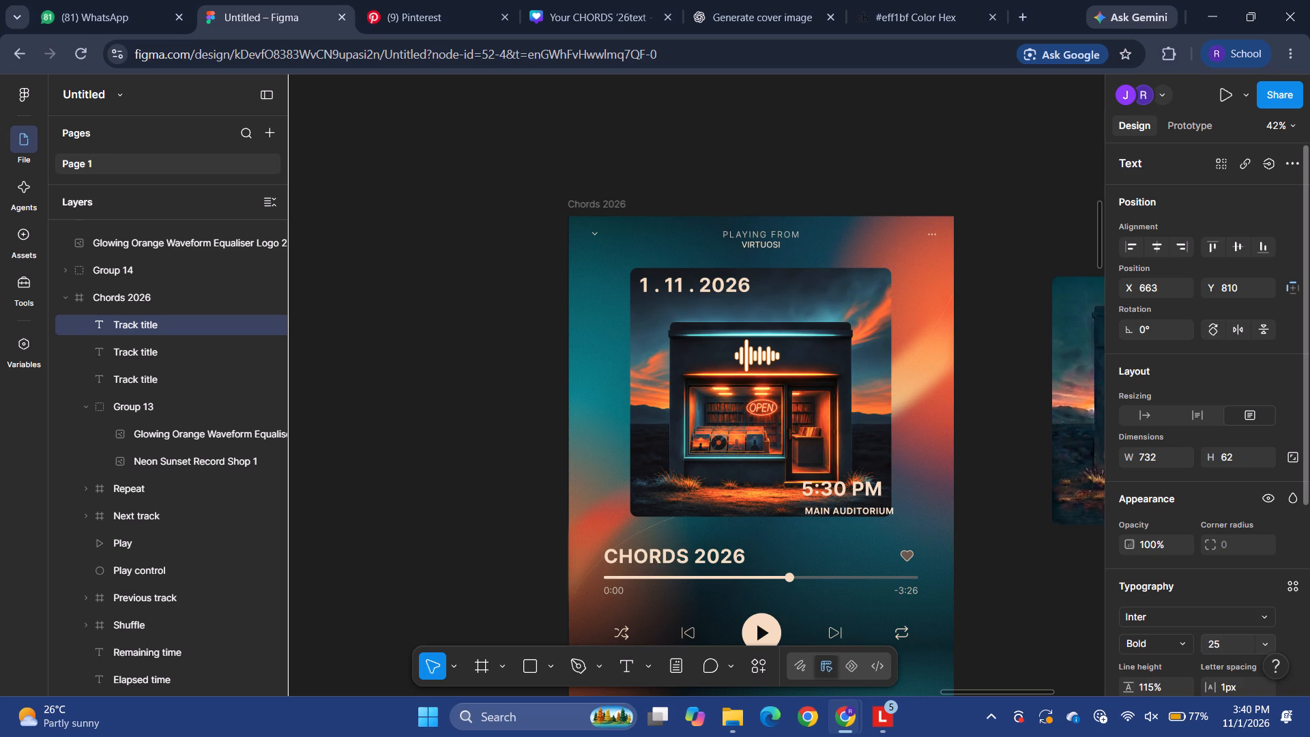
# Shift the MAIN AUDITORIUM text up and left, closer under the time and inside the cover, at about Y 798.
pyautogui.moveTo(915, 523); pyautogui.dragTo(911, 520)
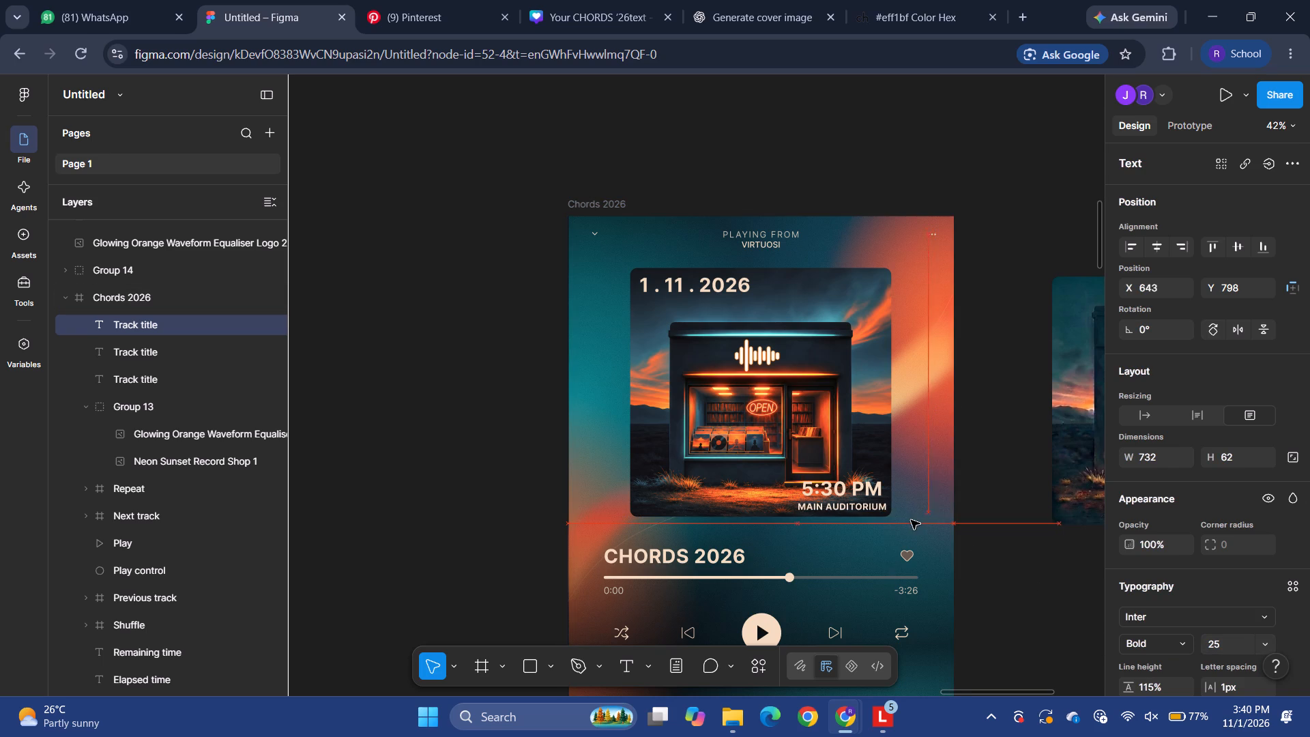
pyautogui.moveTo(911, 520); pyautogui.dragTo(908, 519)
pyautogui.moveTo(908, 519); pyautogui.dragTo(907, 519)
# Align the end of the 5:30 PM text with the end of MAIN AUDITORIUM just above it, at about X 660, Y 736.
pyautogui.click(869, 491)
pyautogui.moveTo(869, 491); pyautogui.dragTo(869, 498)
pyautogui.click(993, 422)
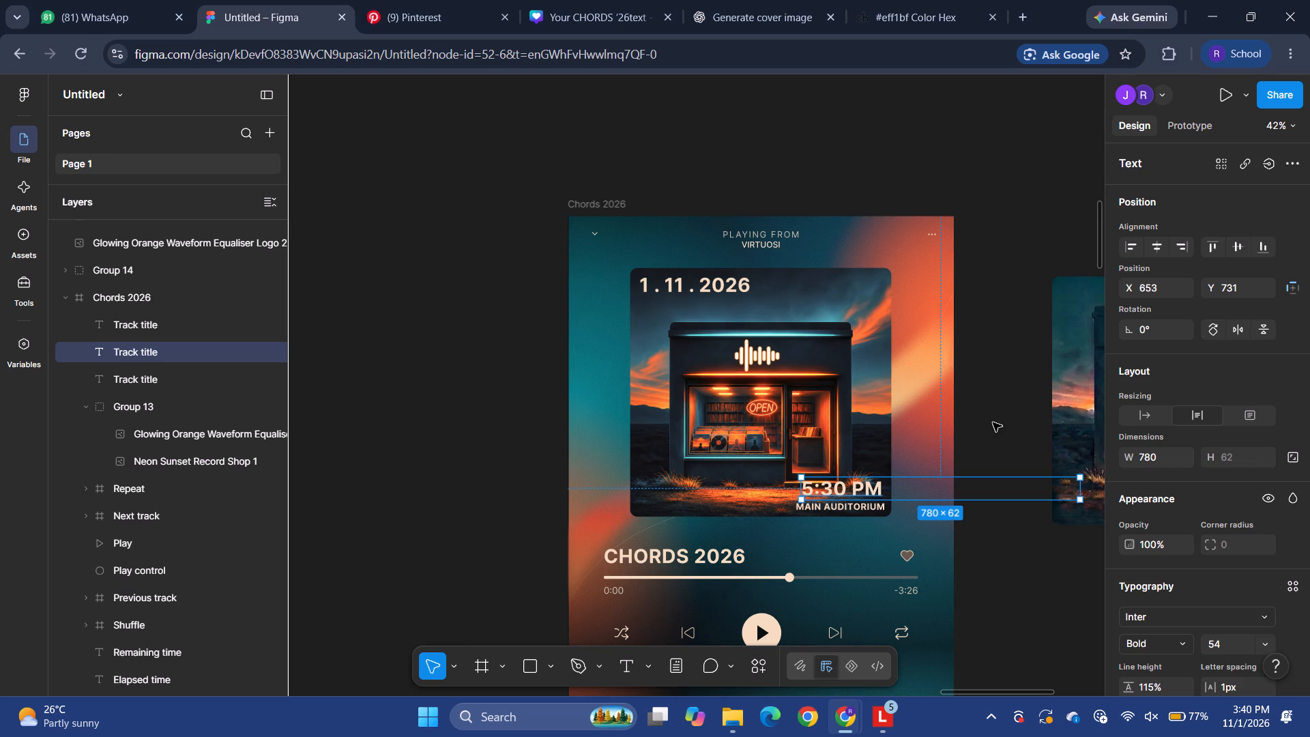
pyautogui.click(868, 487)
pyautogui.click(999, 408)
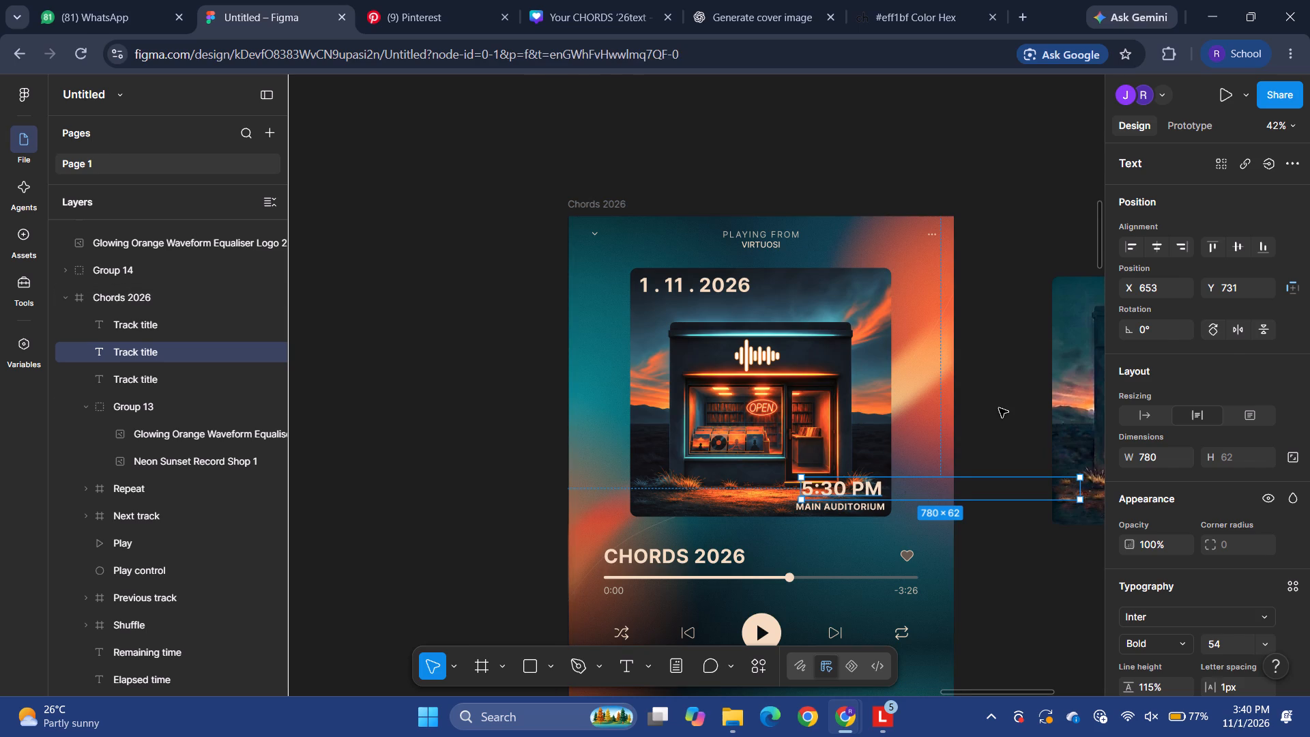
pyautogui.click(864, 494)
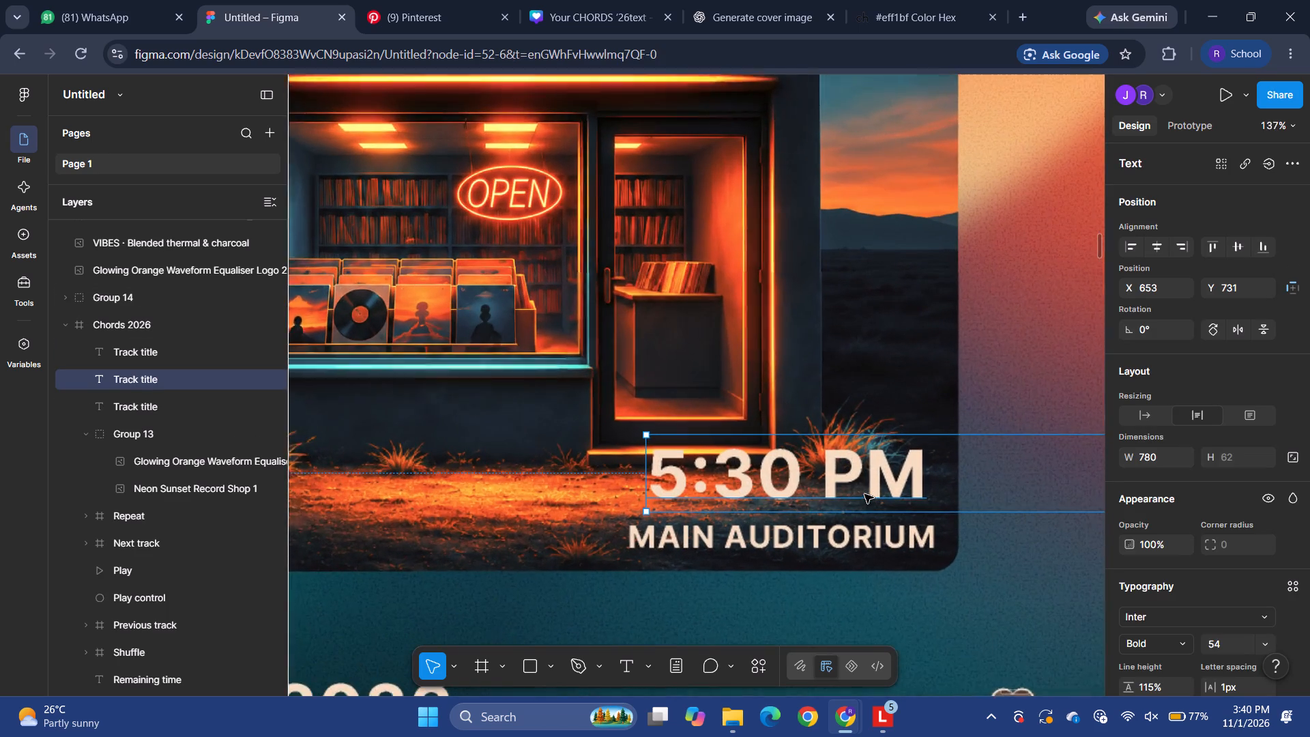
pyautogui.moveTo(864, 494); pyautogui.dragTo(872, 494)
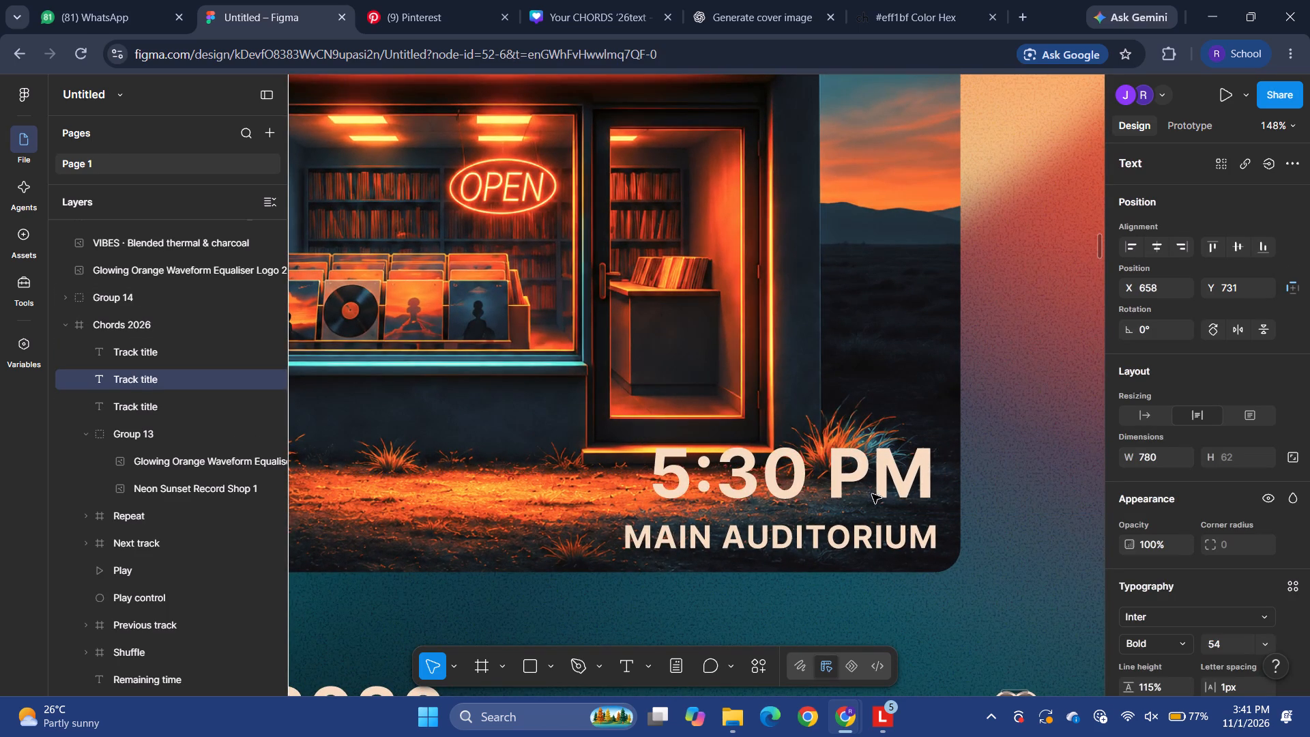
pyautogui.moveTo(872, 494); pyautogui.dragTo(864, 504)
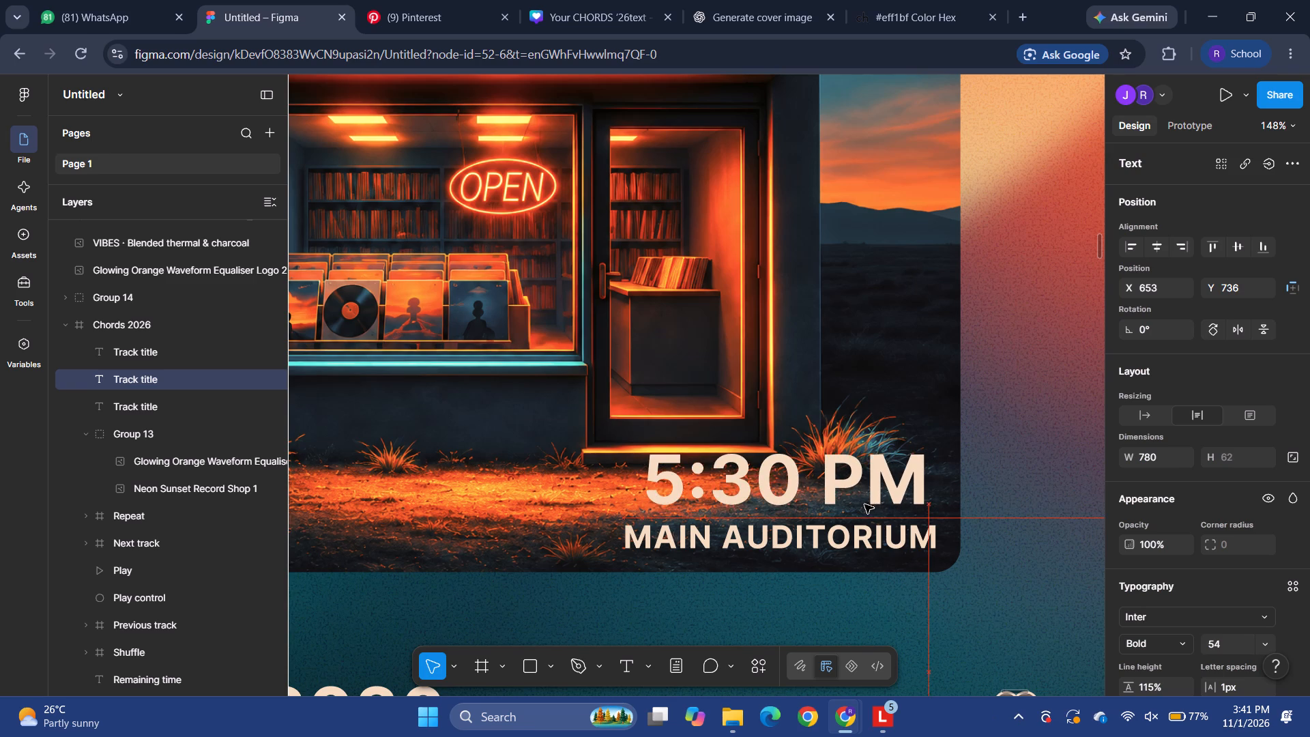
pyautogui.moveTo(864, 504); pyautogui.dragTo(874, 504)
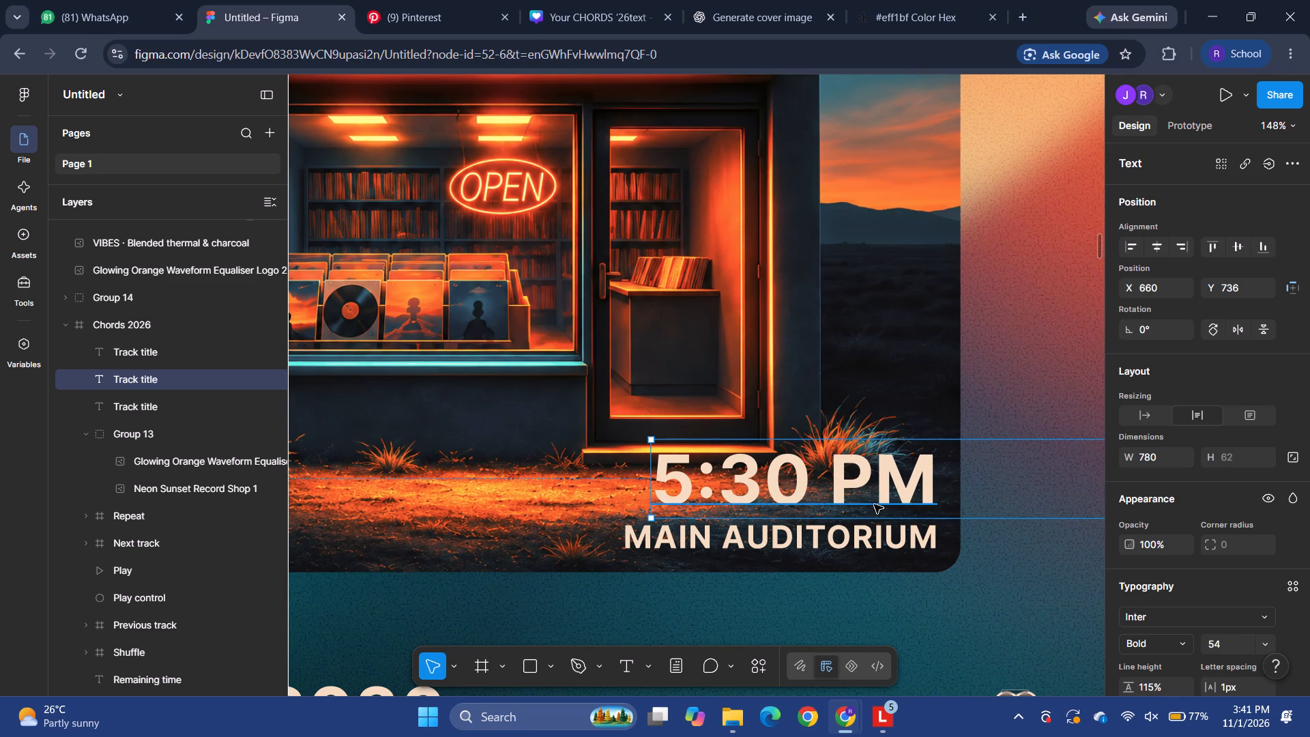
pyautogui.click(1058, 419)
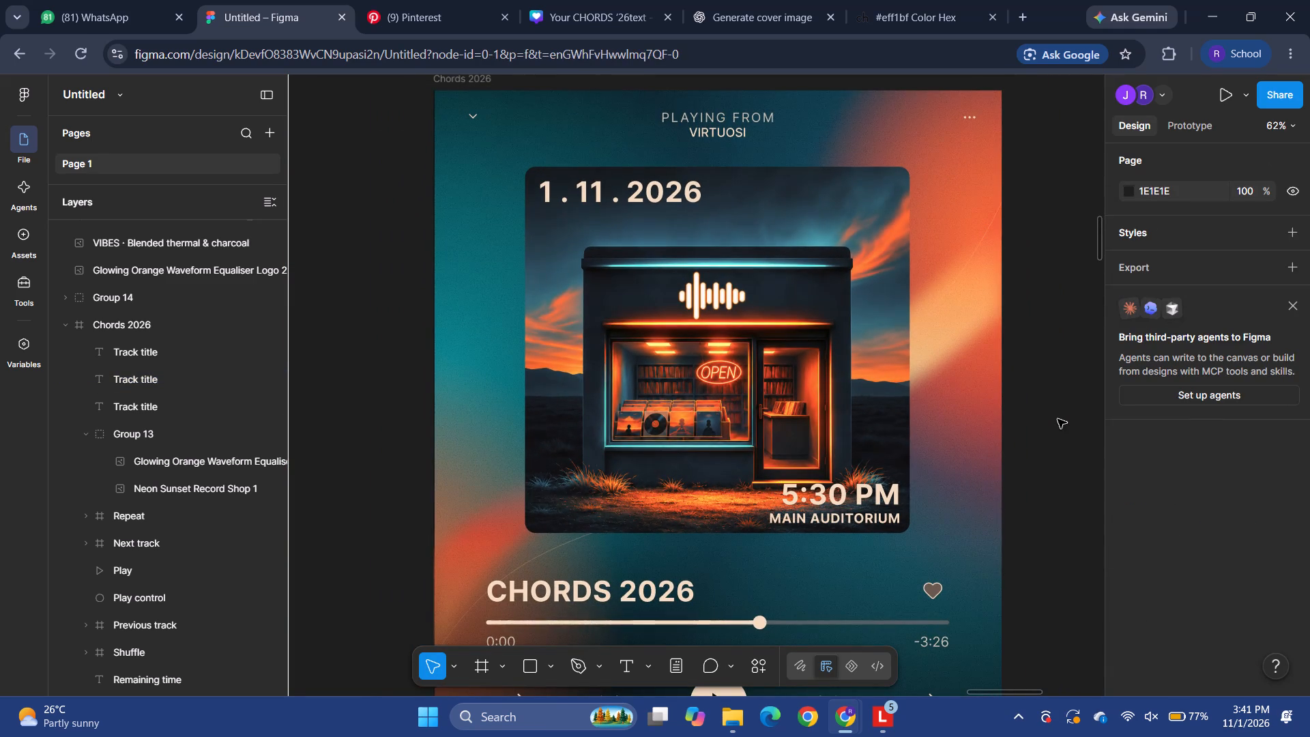
# Draw a rectangle about 232 × 201 overlapping the player frame's left edge, with a corner radius of 20.
pyautogui.click(527, 668)
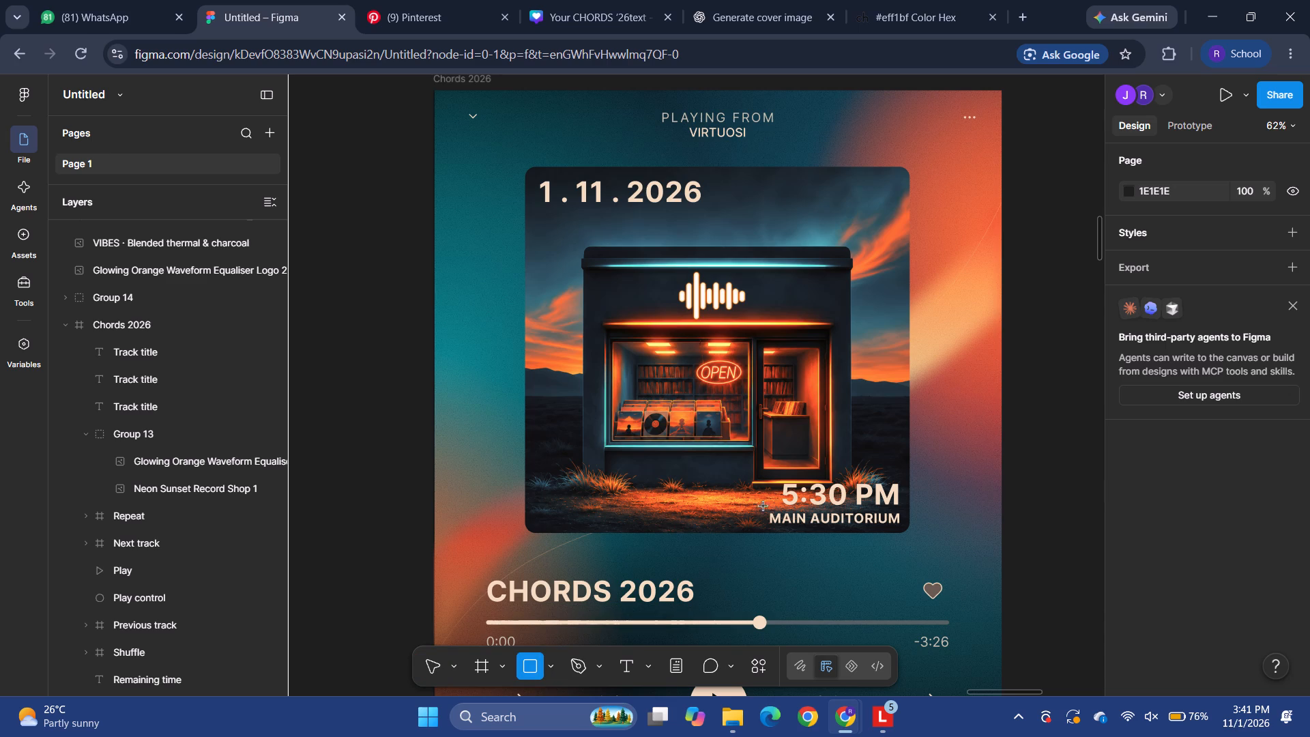
pyautogui.moveTo(368, 387); pyautogui.dragTo(491, 493)
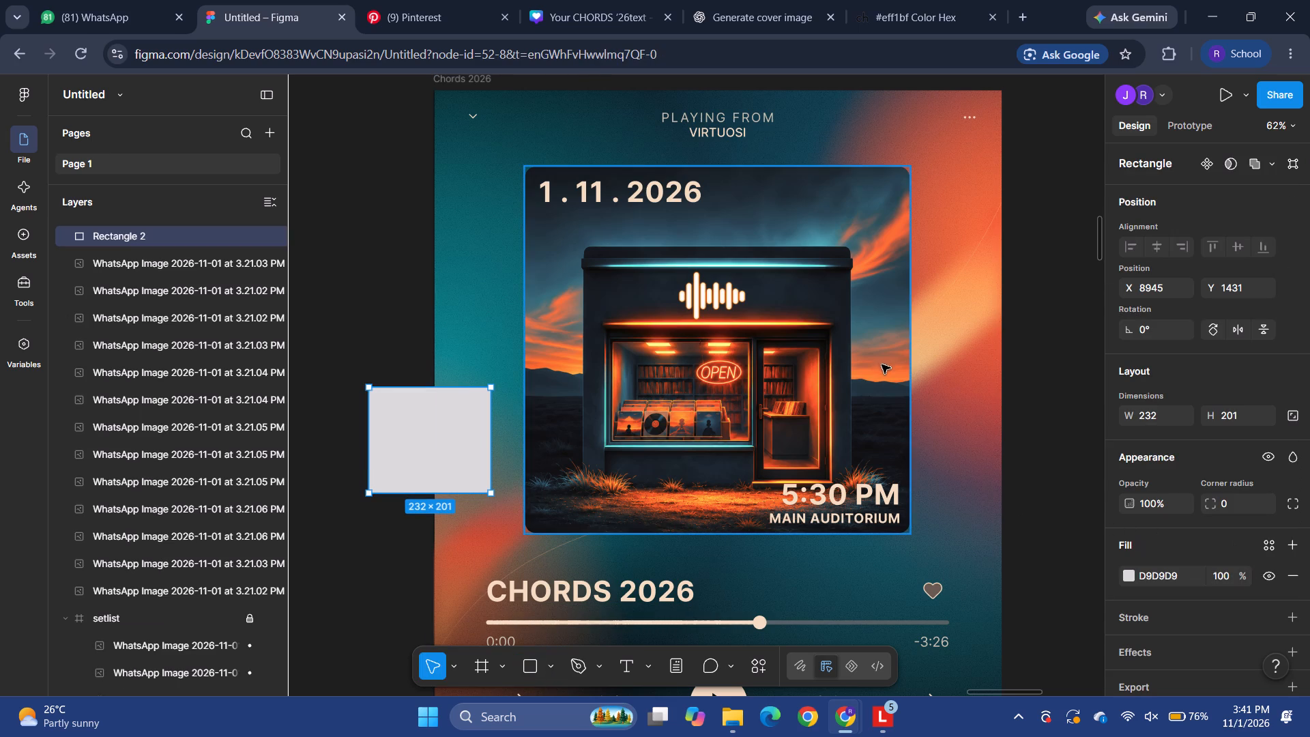
pyautogui.click(1225, 500)
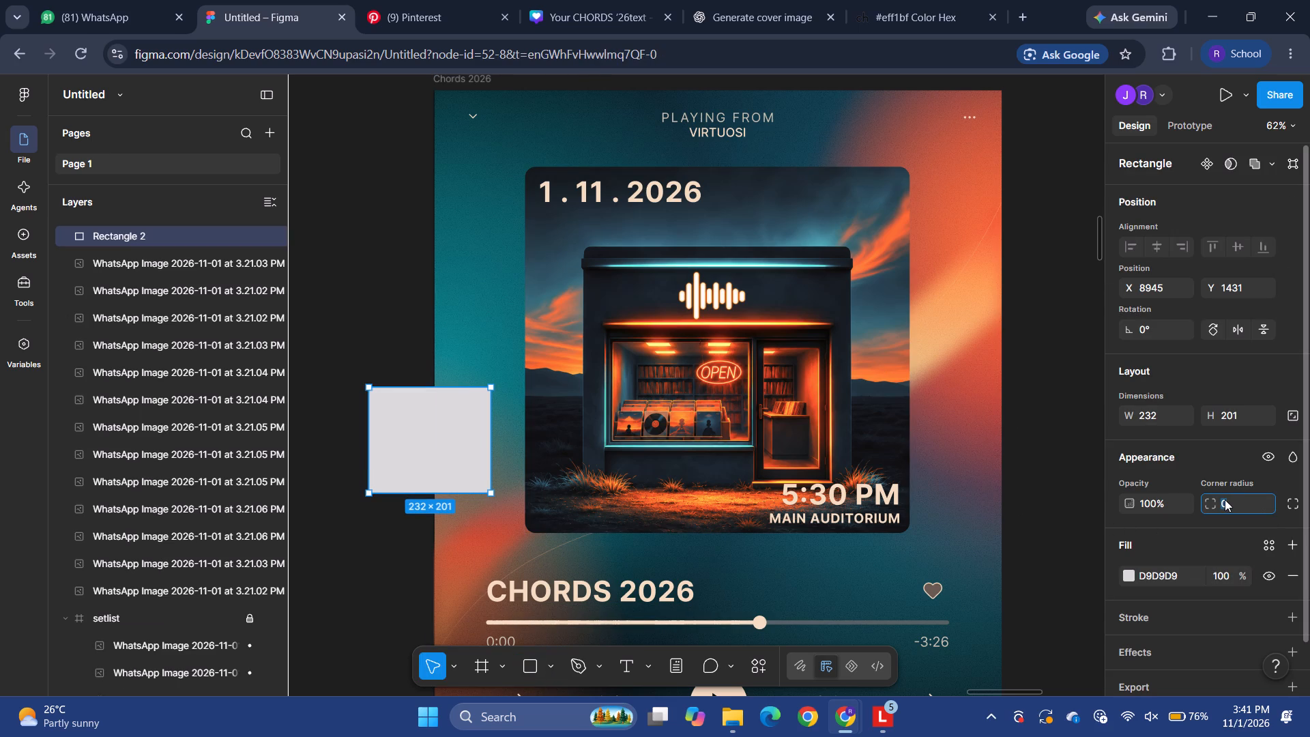
pyautogui.write('20')
pyautogui.press('Return')
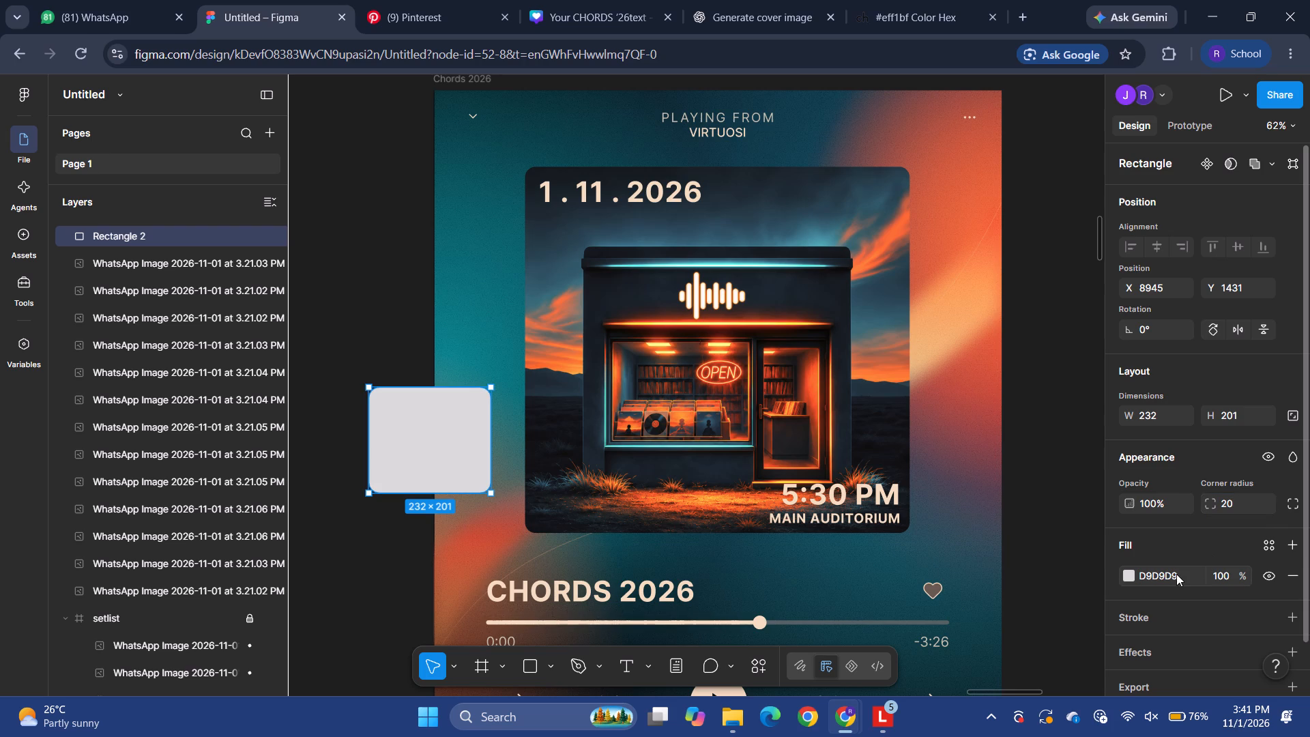
# Add a second fill on top of the rounded rectangle's existing D9D9D9 fill.
pyautogui.click(1176, 574)
pyautogui.click(1288, 543)
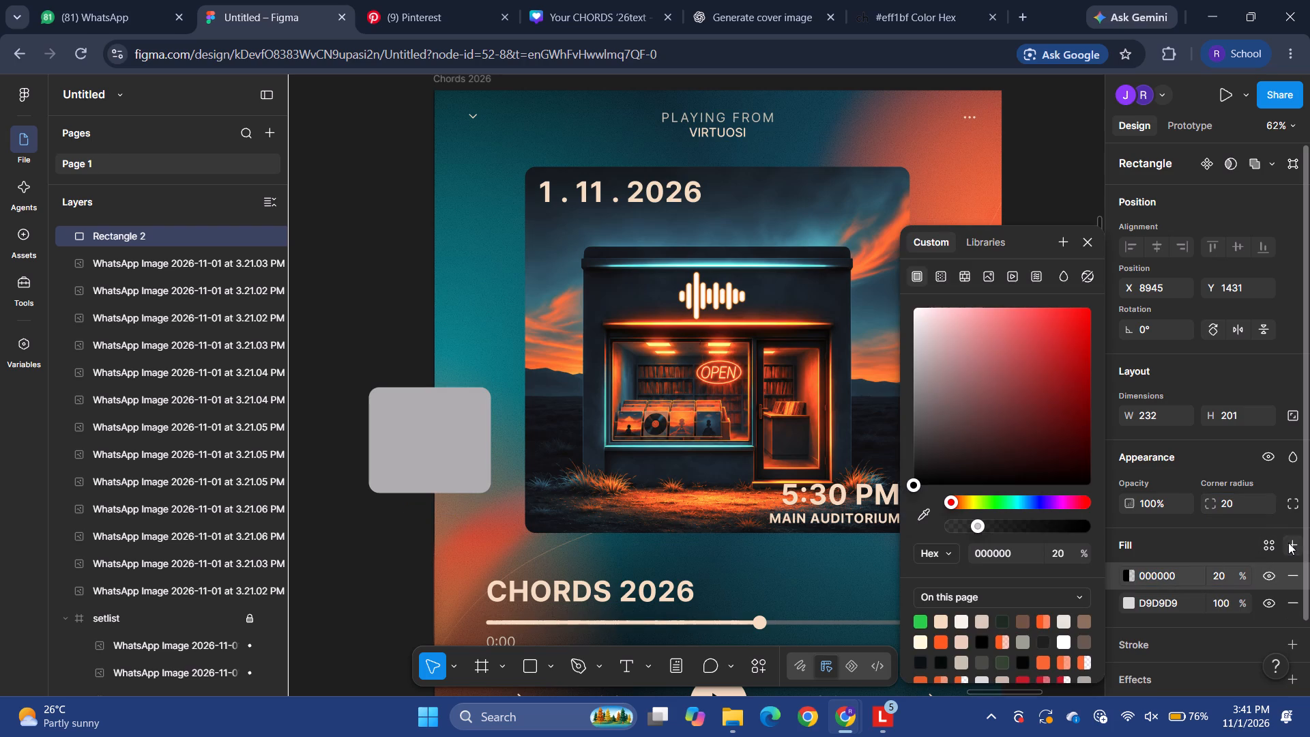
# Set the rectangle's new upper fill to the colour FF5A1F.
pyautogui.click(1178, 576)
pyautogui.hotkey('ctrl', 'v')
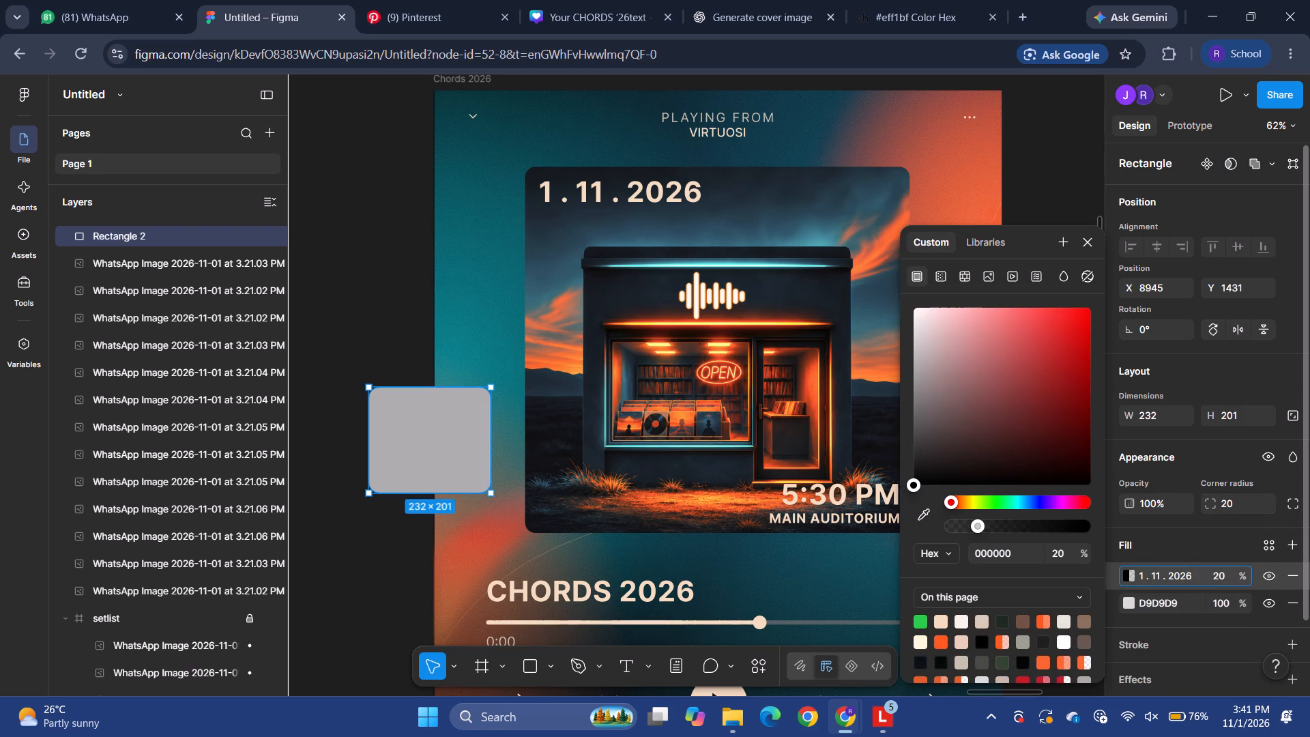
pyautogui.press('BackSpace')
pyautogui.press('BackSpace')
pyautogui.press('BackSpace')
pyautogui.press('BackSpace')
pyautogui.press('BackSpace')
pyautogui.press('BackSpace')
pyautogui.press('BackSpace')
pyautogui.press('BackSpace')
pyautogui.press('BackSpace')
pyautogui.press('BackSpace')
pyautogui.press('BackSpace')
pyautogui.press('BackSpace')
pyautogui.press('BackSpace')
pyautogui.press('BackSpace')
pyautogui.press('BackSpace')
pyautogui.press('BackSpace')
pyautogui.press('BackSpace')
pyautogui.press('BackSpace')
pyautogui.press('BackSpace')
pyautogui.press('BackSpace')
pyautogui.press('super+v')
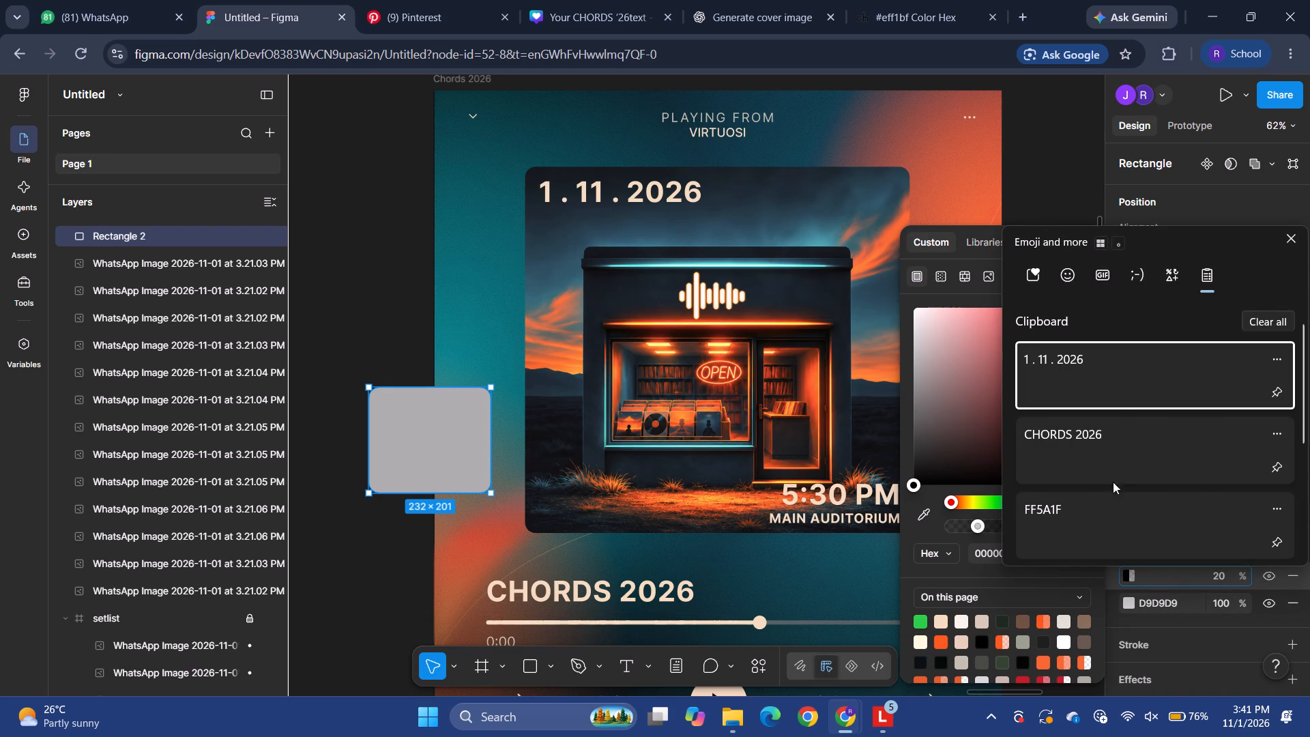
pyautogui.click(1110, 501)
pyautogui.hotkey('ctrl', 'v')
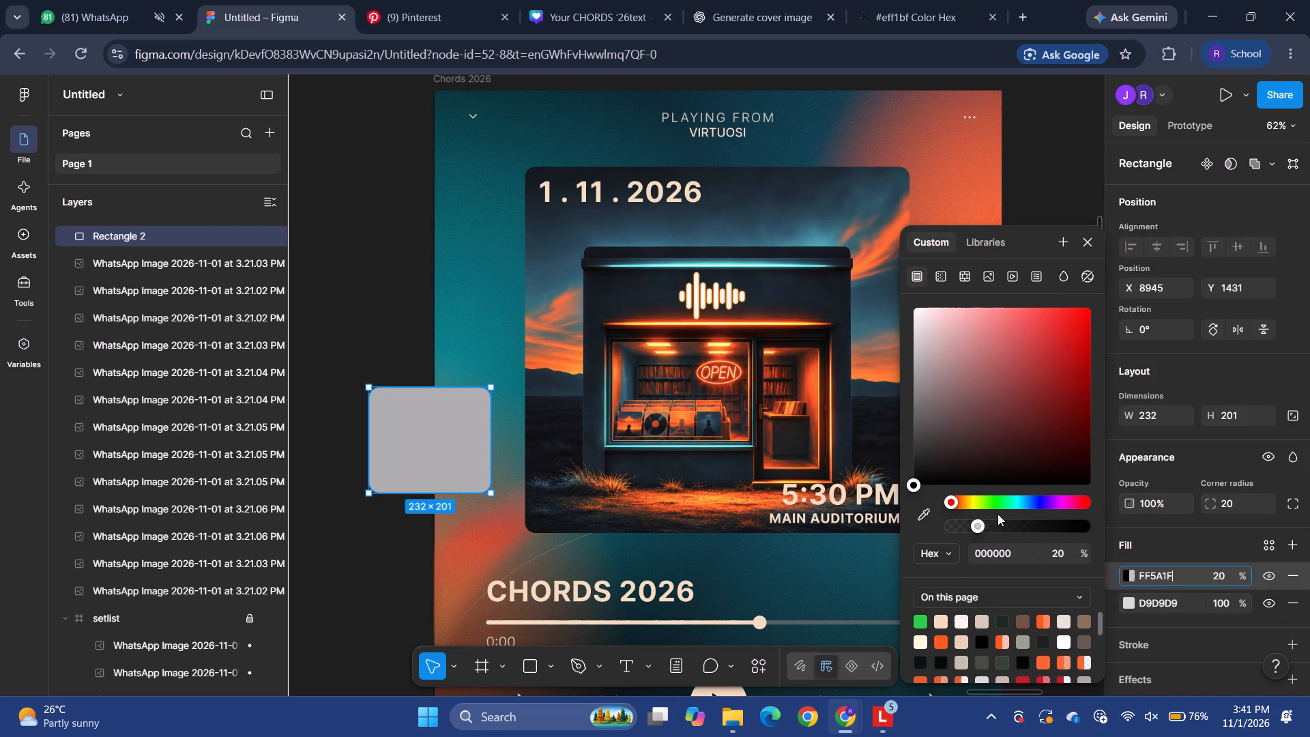
# Sample the dark blue 1C2831 from the cover artwork's upper area as the rectangle's upper fill.
pyautogui.click(922, 516)
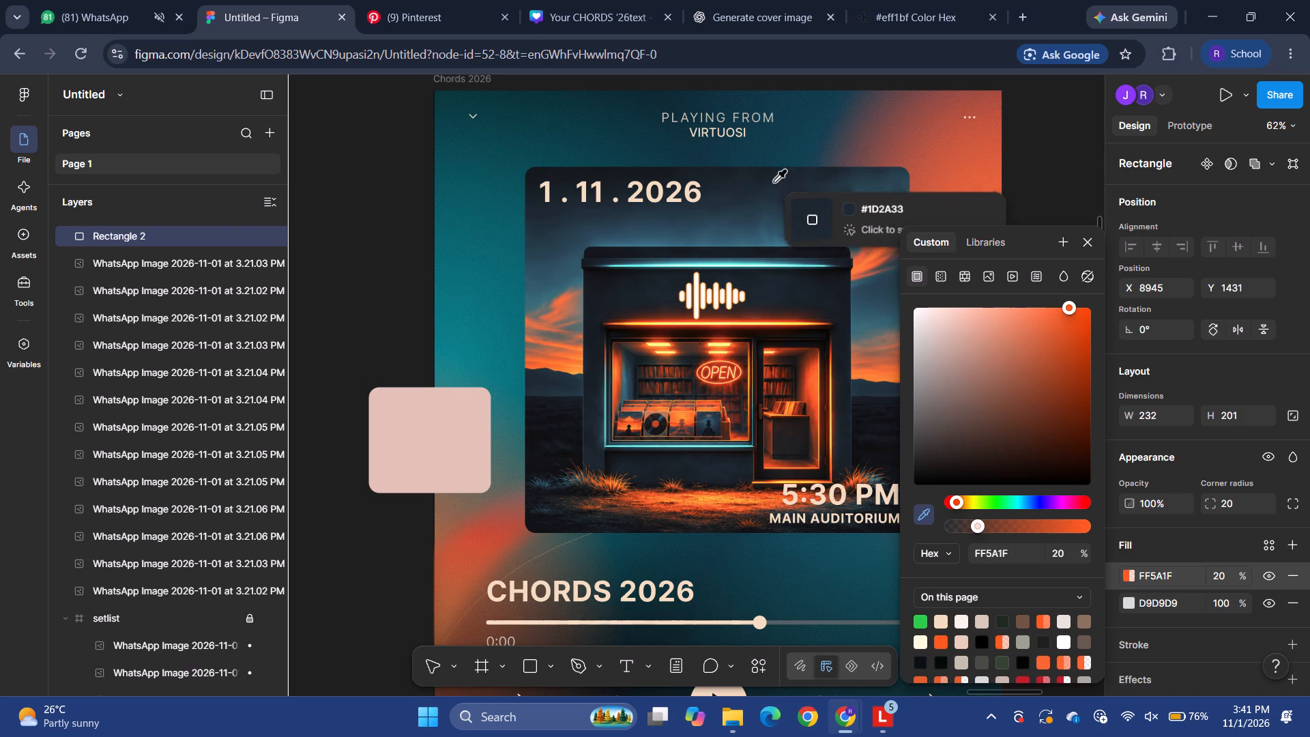
pyautogui.click(773, 179)
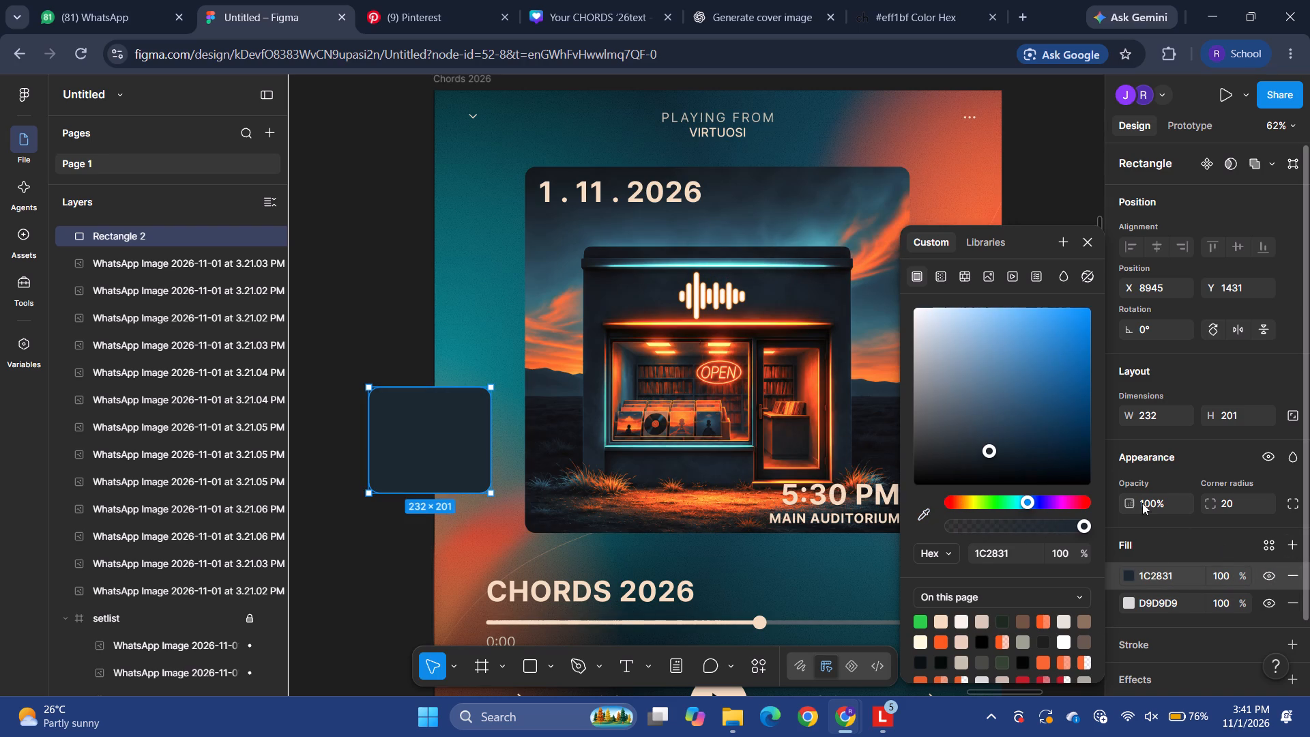
# Convert the rectangle's upper fill to a linear gradient with the 100% stop at 0% opacity.
pyautogui.click(937, 279)
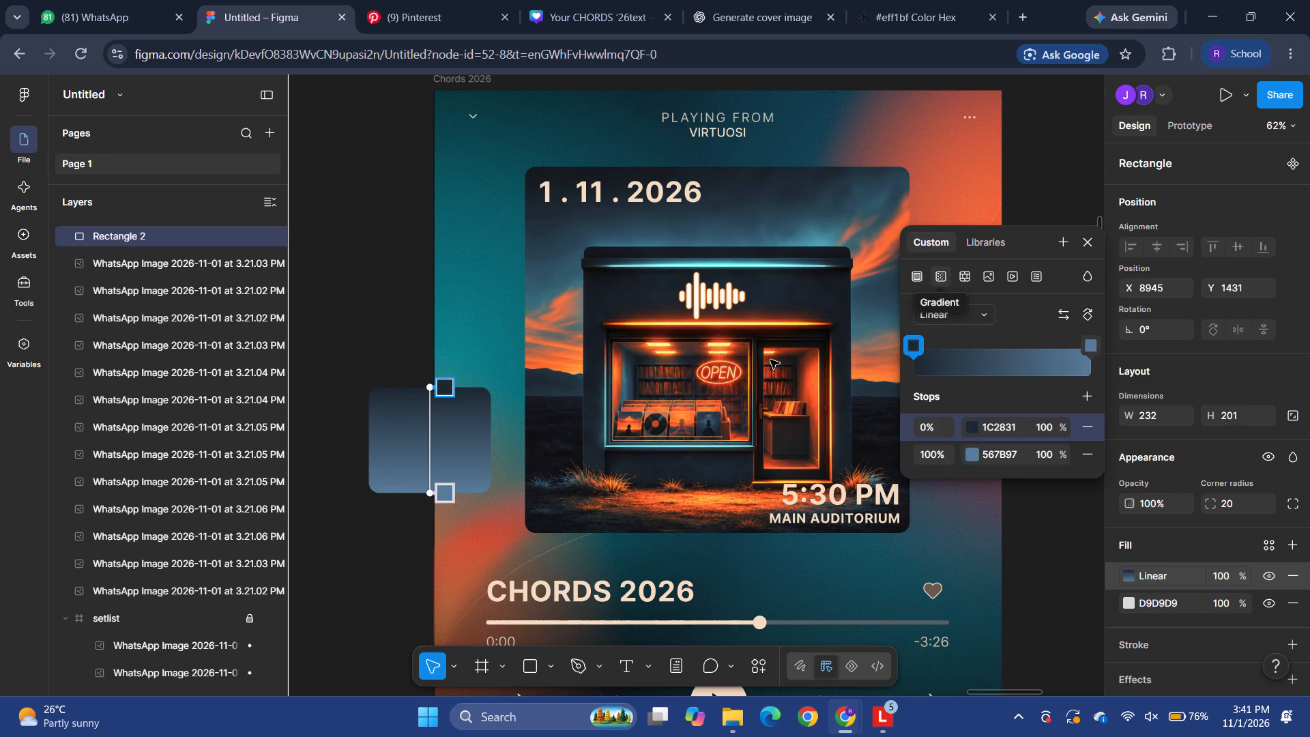
pyautogui.click(1046, 427)
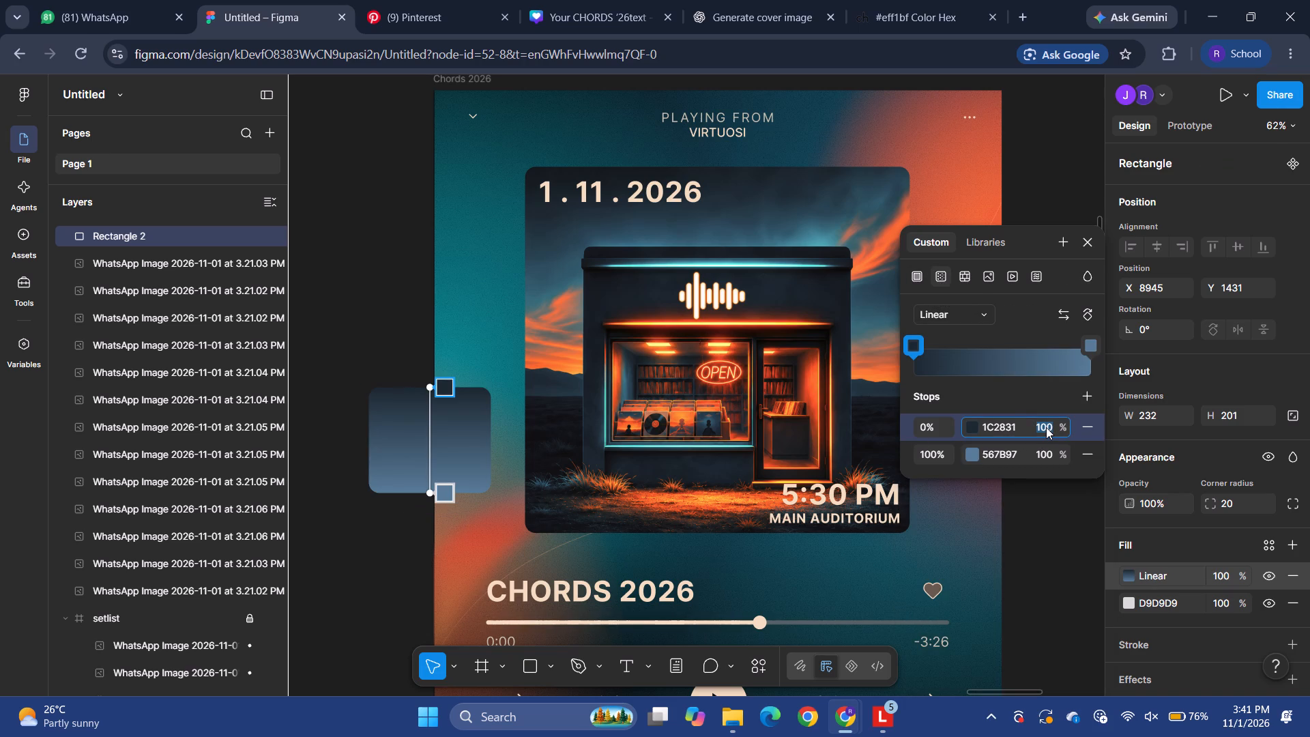
pyautogui.click(1047, 459)
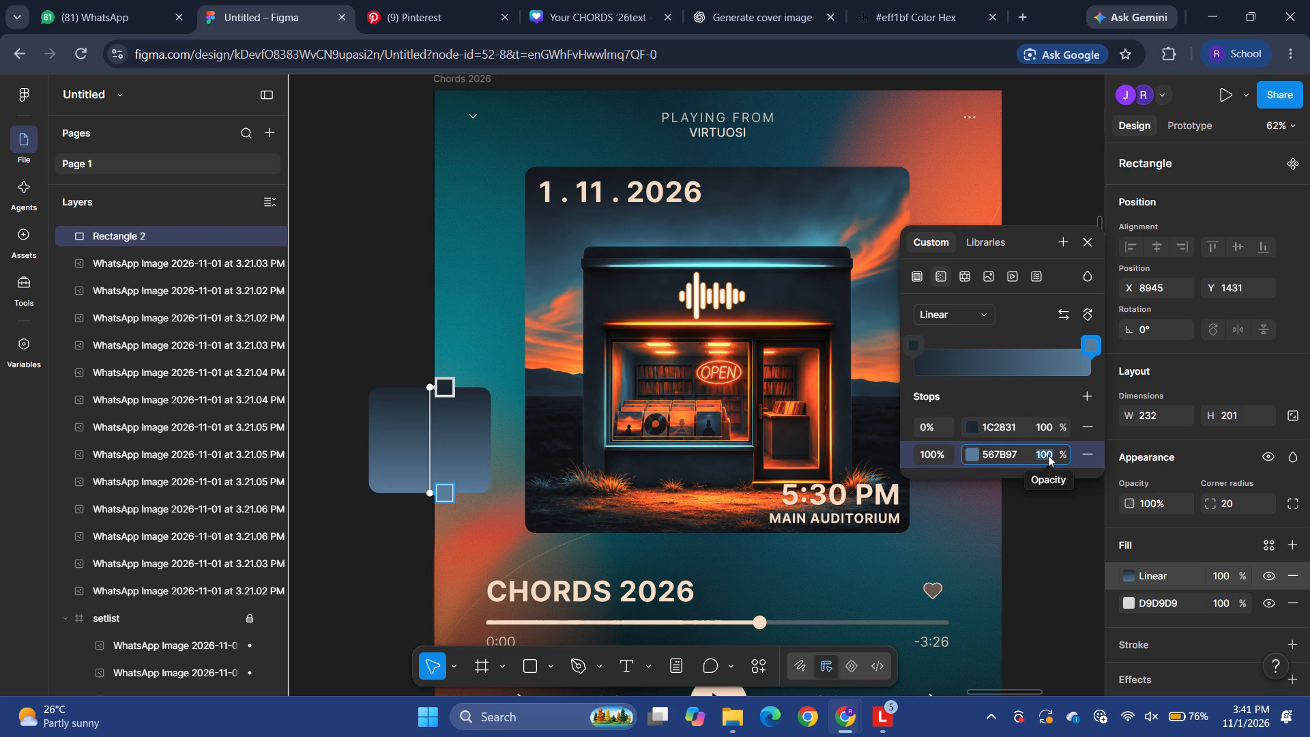
pyautogui.press('0')
pyautogui.press('Return')
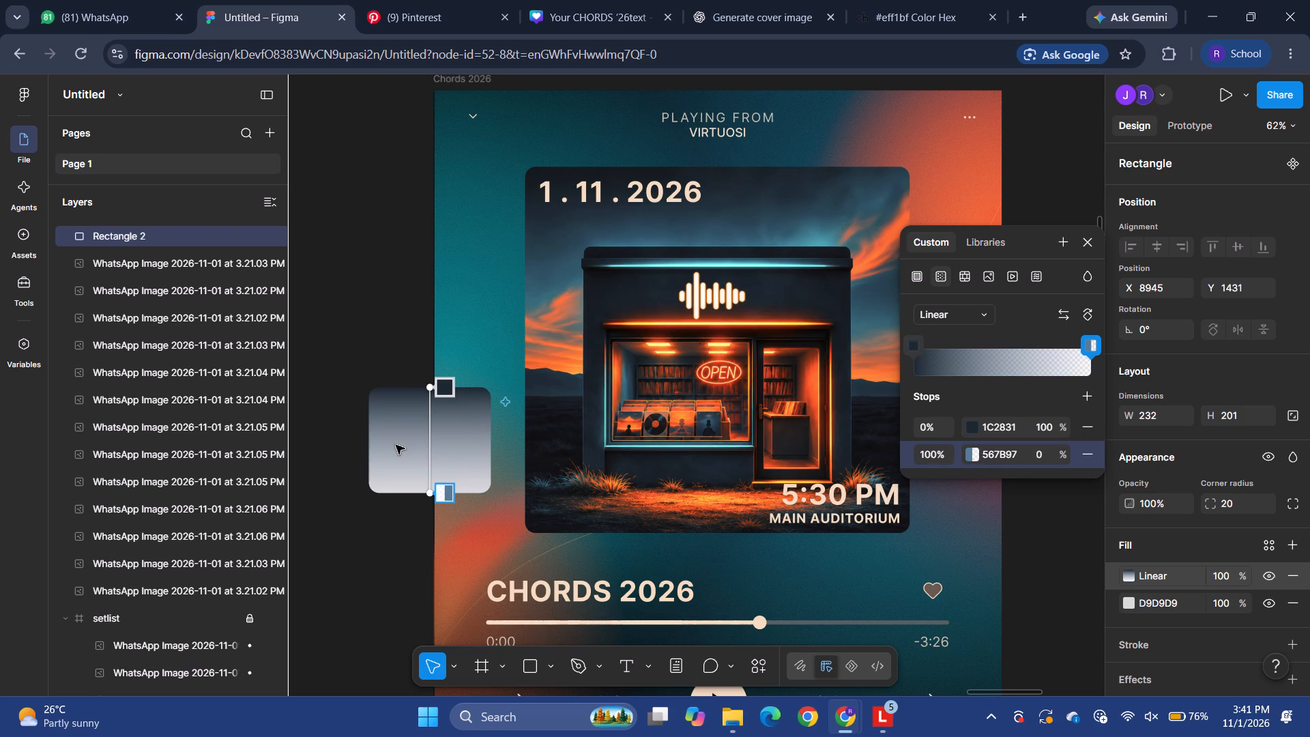
# Move the rectangle onto the cover's lower-right corner, over the time and venue text, at about X 9743, Y 1504.
pyautogui.moveTo(395, 444); pyautogui.dragTo(655, 484)
pyautogui.moveTo(442, 441); pyautogui.dragTo(938, 521)
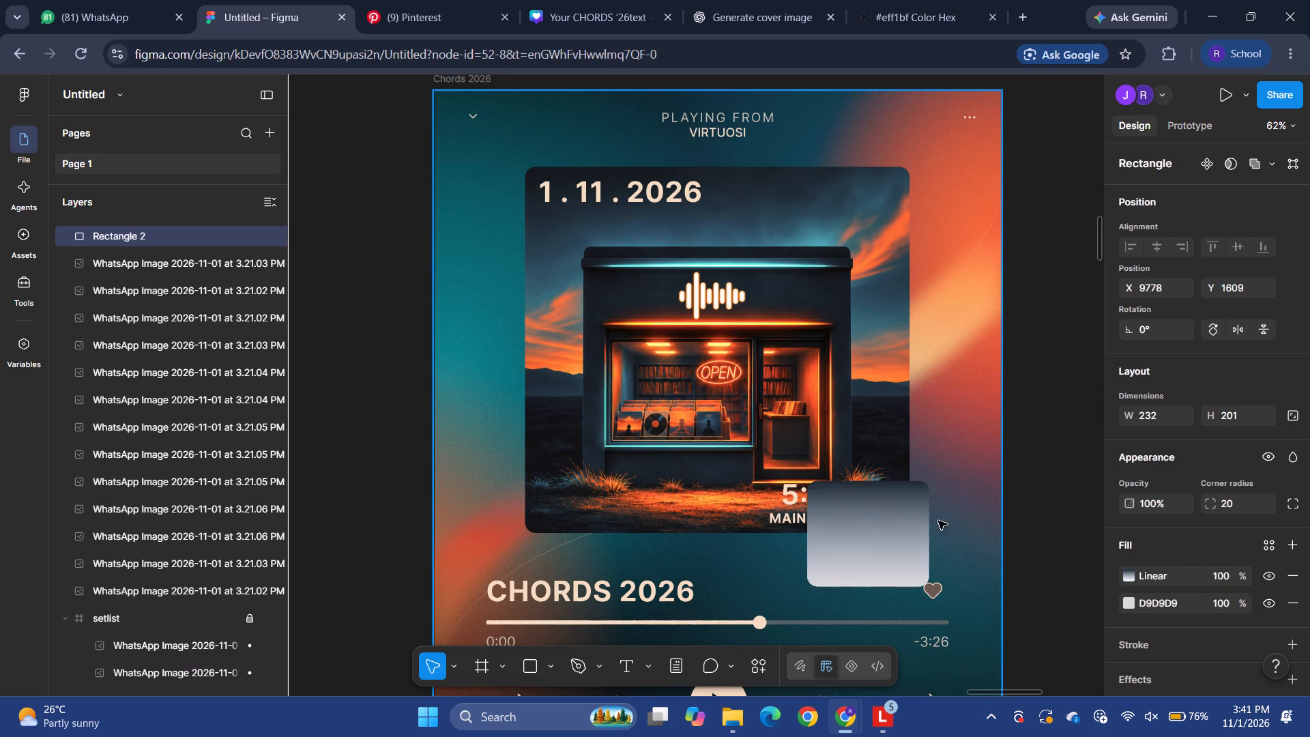
pyautogui.moveTo(938, 521); pyautogui.dragTo(861, 479)
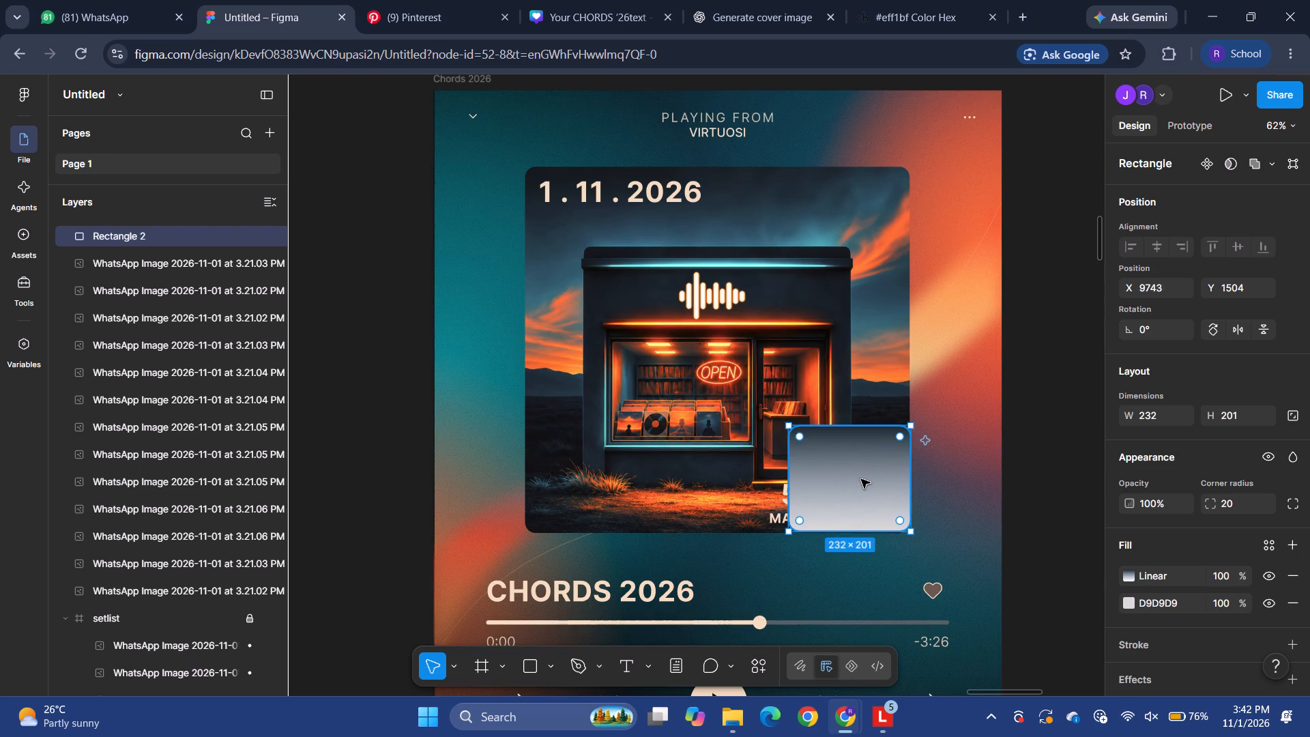
# Remove the D9D9D9 fill from the rectangle, keeping only the linear gradient.
pyautogui.click(1156, 578)
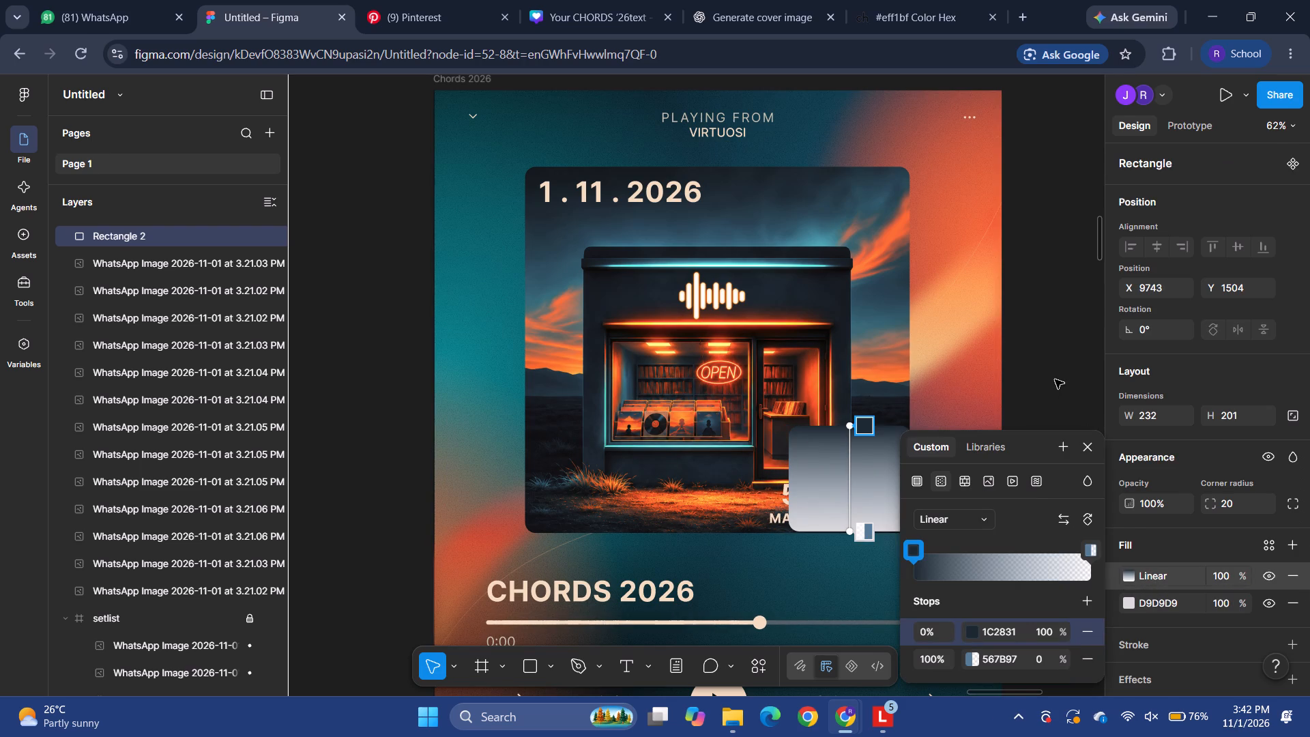
pyautogui.click(1056, 379)
pyautogui.click(1292, 603)
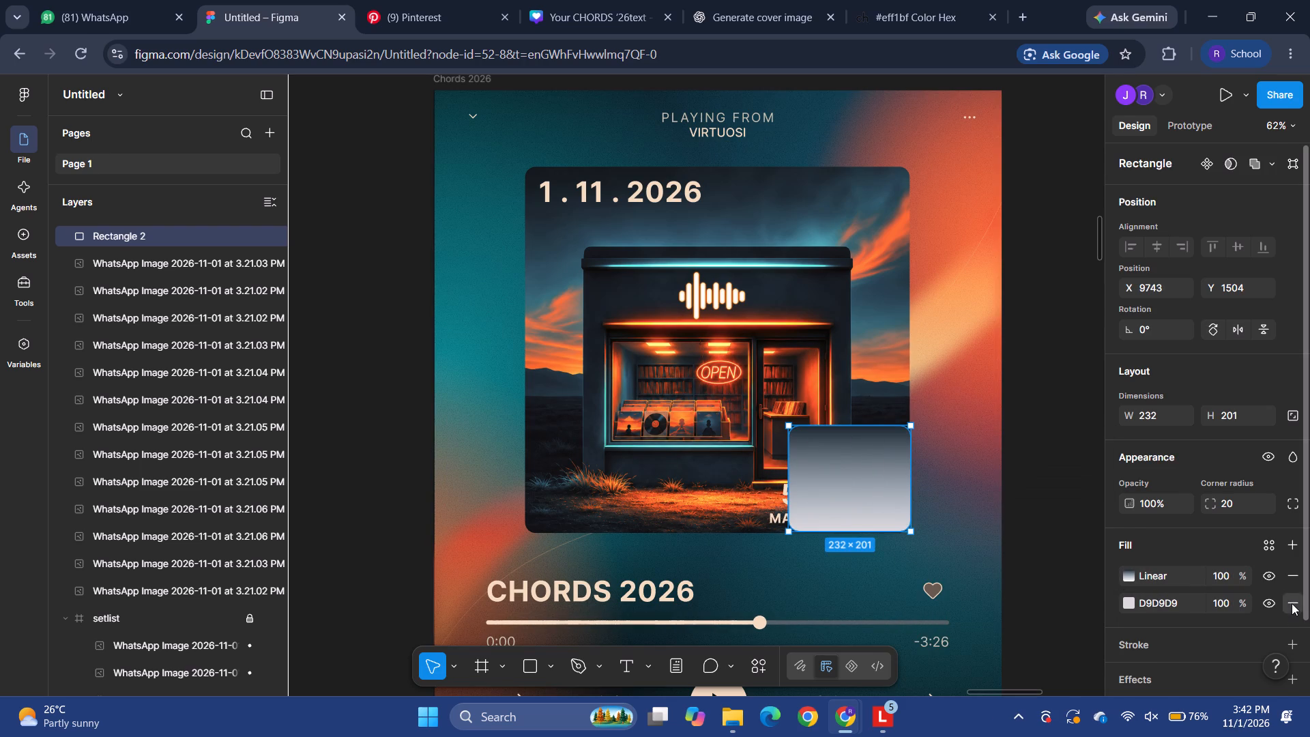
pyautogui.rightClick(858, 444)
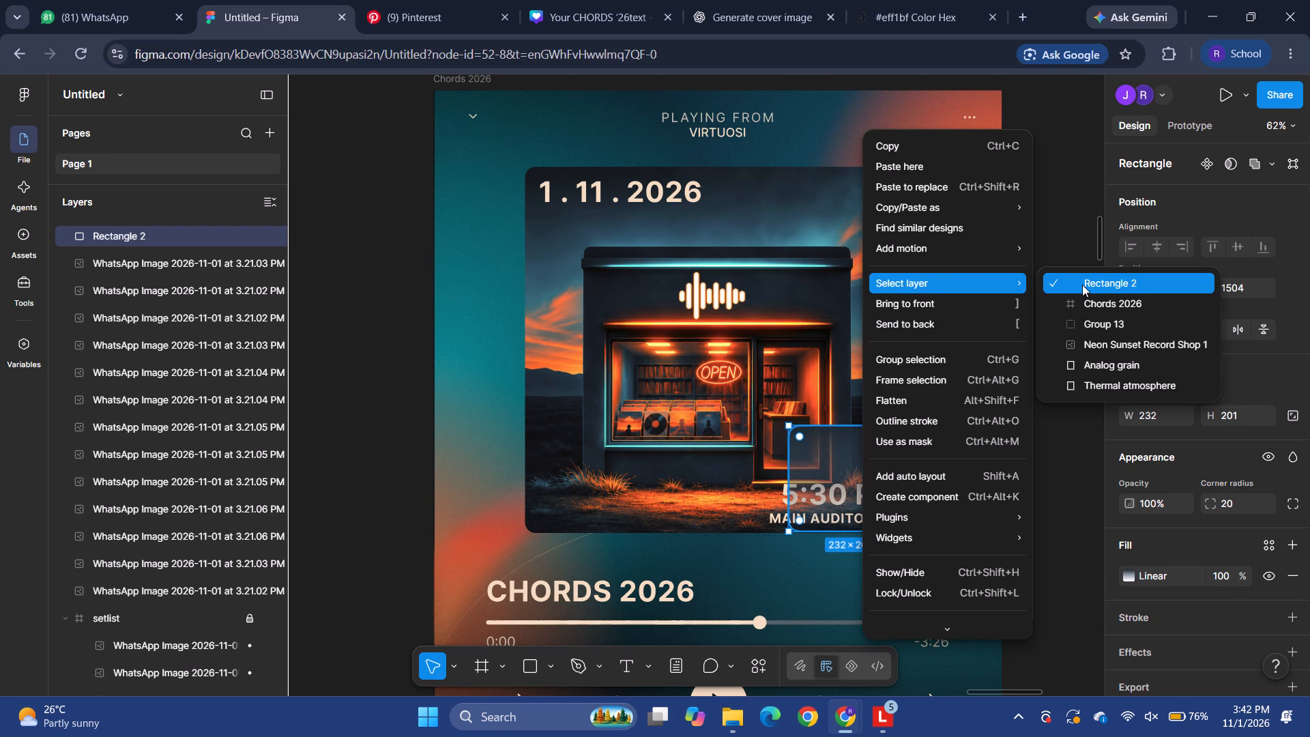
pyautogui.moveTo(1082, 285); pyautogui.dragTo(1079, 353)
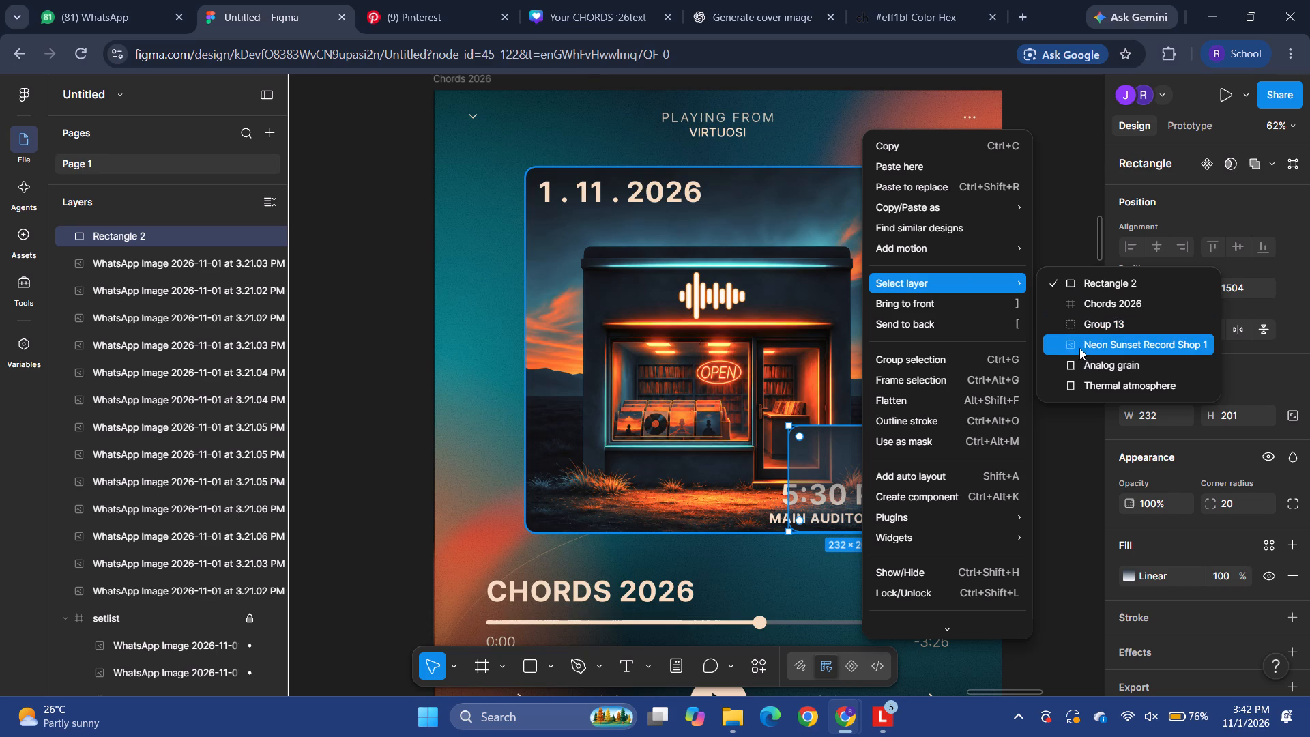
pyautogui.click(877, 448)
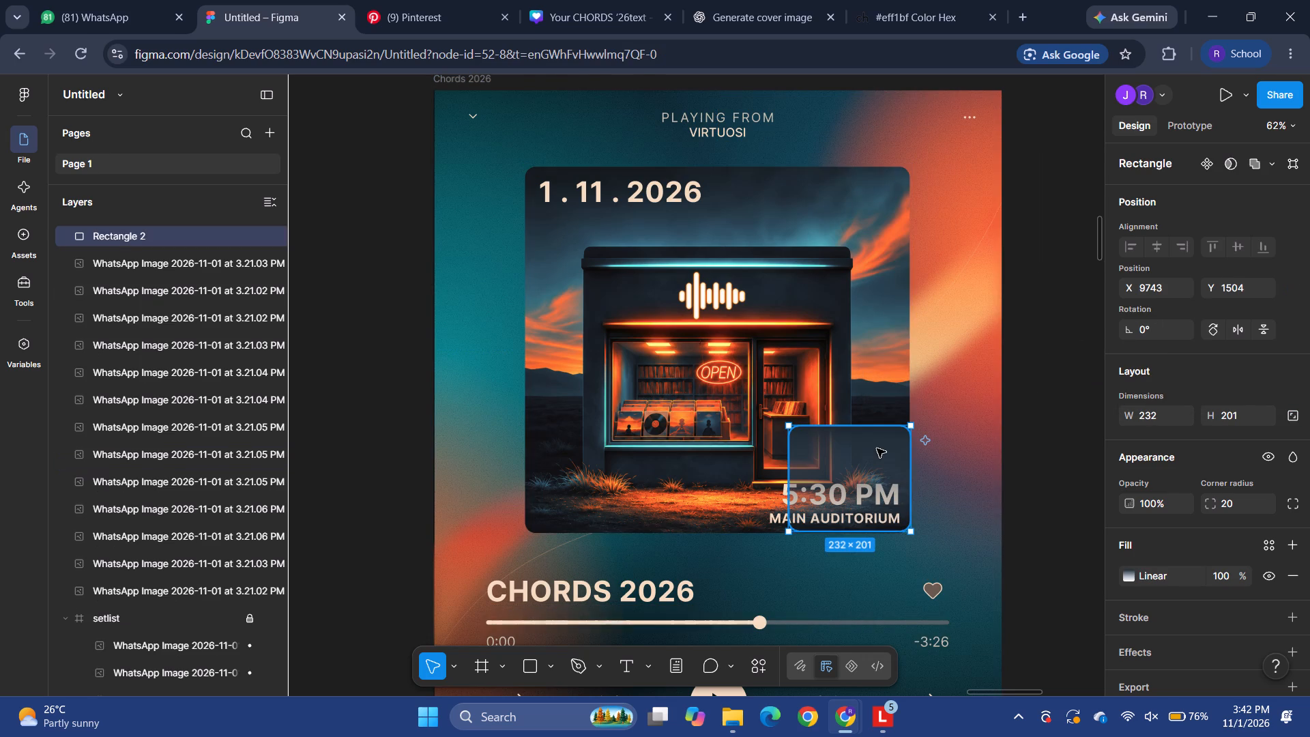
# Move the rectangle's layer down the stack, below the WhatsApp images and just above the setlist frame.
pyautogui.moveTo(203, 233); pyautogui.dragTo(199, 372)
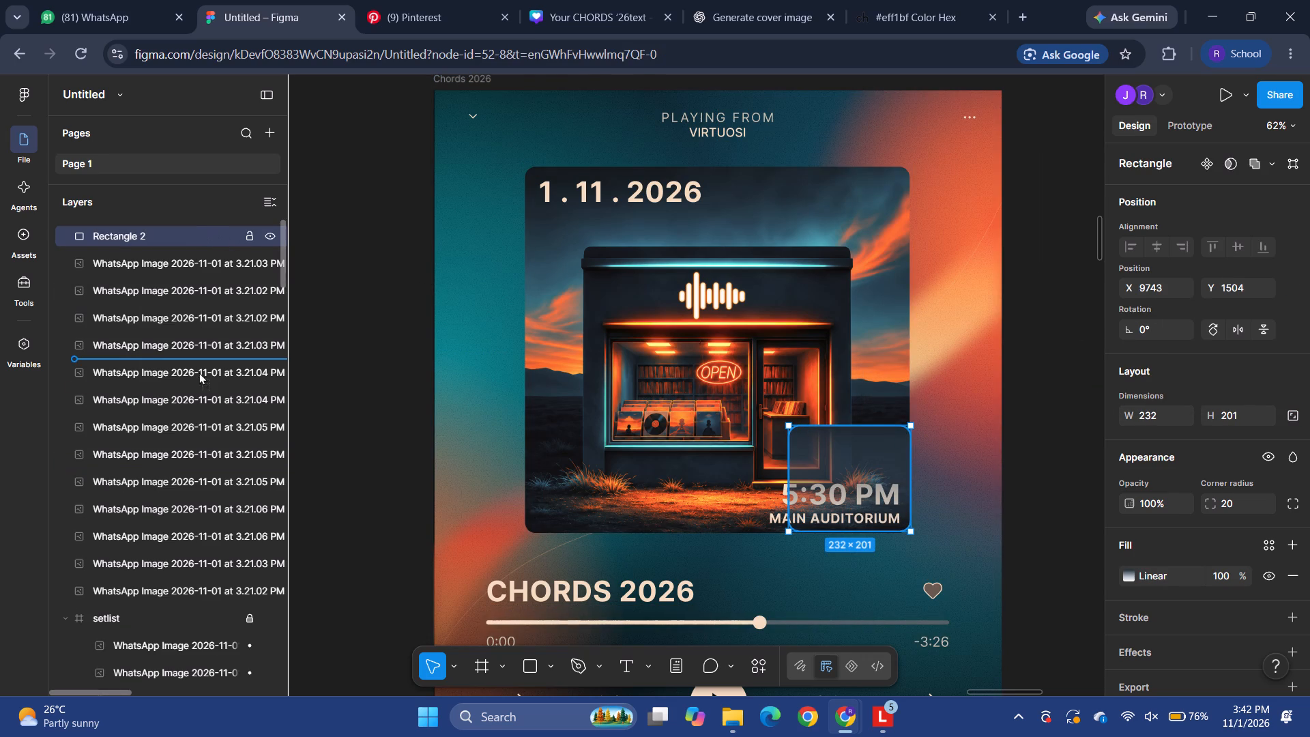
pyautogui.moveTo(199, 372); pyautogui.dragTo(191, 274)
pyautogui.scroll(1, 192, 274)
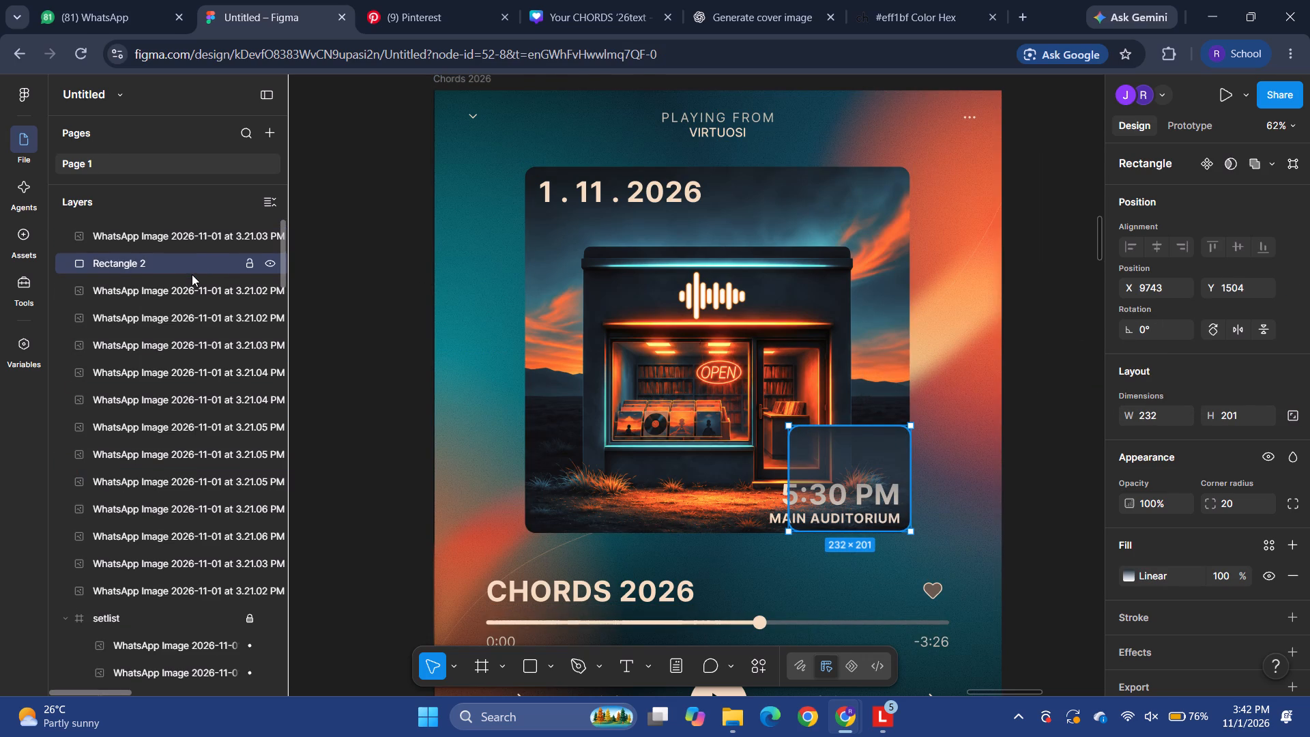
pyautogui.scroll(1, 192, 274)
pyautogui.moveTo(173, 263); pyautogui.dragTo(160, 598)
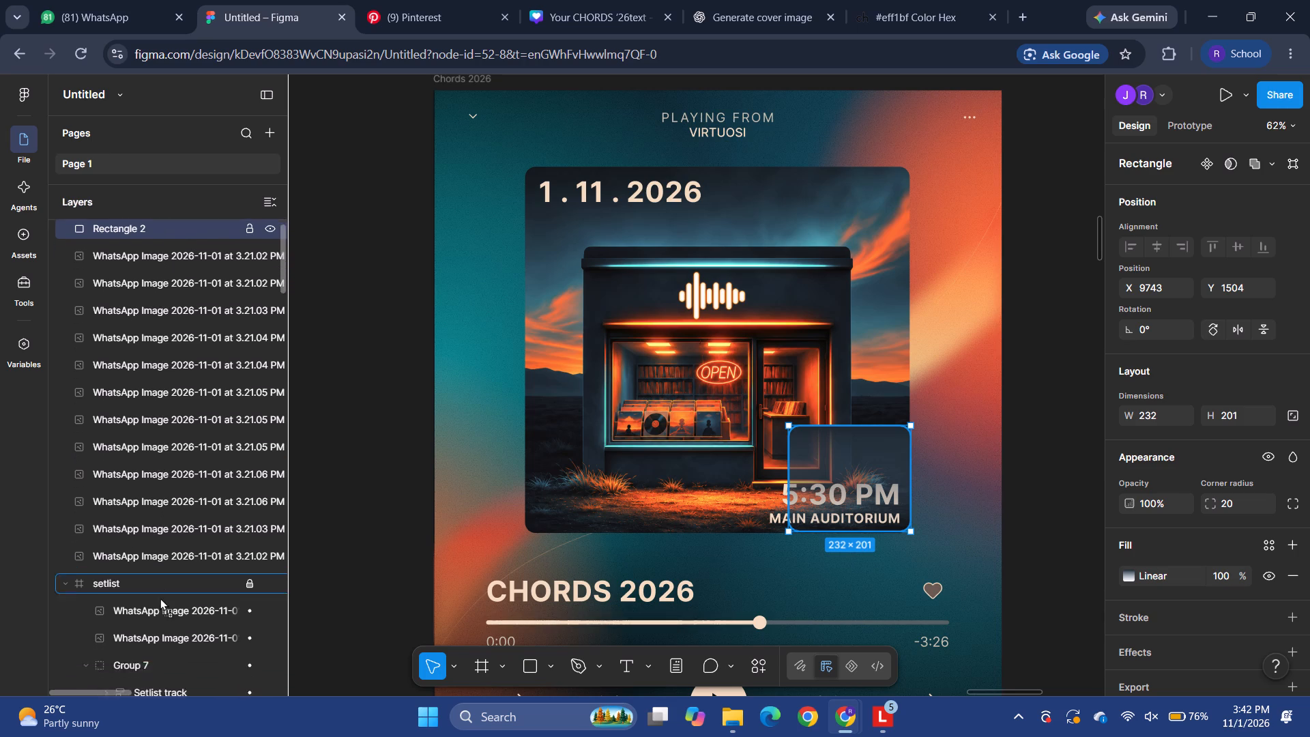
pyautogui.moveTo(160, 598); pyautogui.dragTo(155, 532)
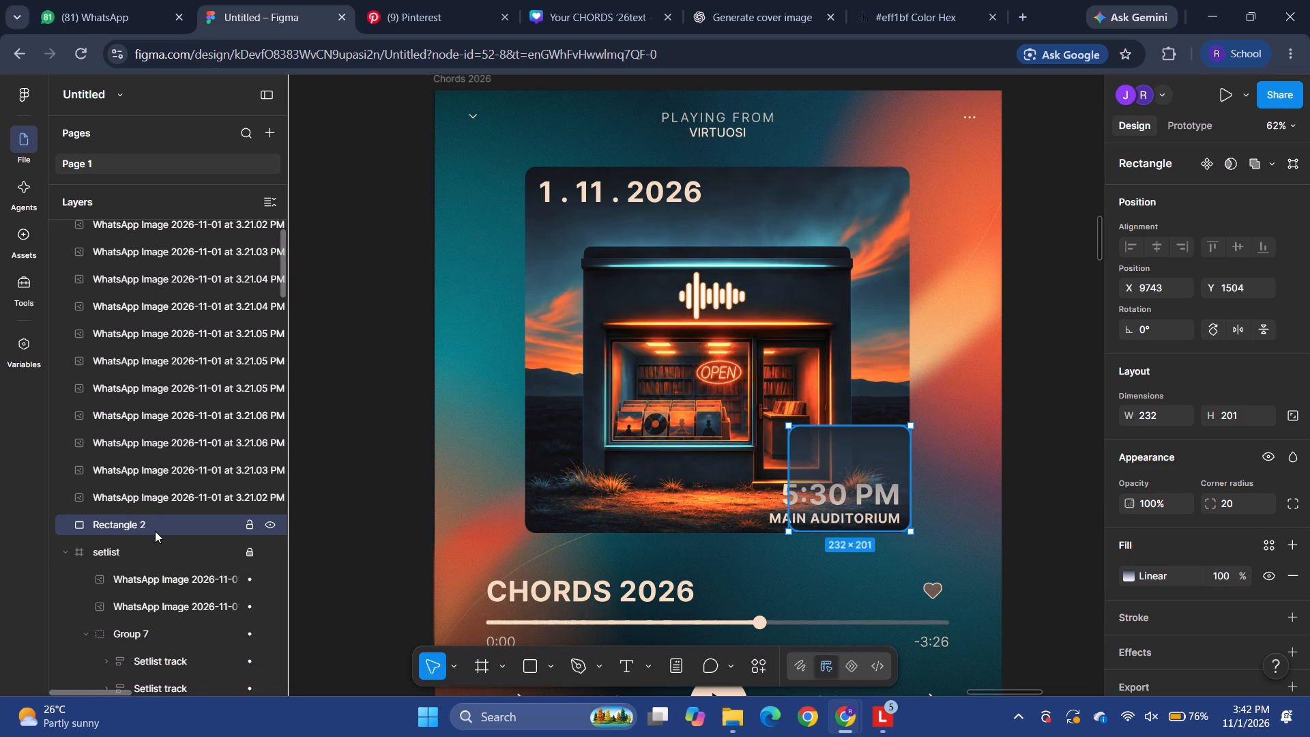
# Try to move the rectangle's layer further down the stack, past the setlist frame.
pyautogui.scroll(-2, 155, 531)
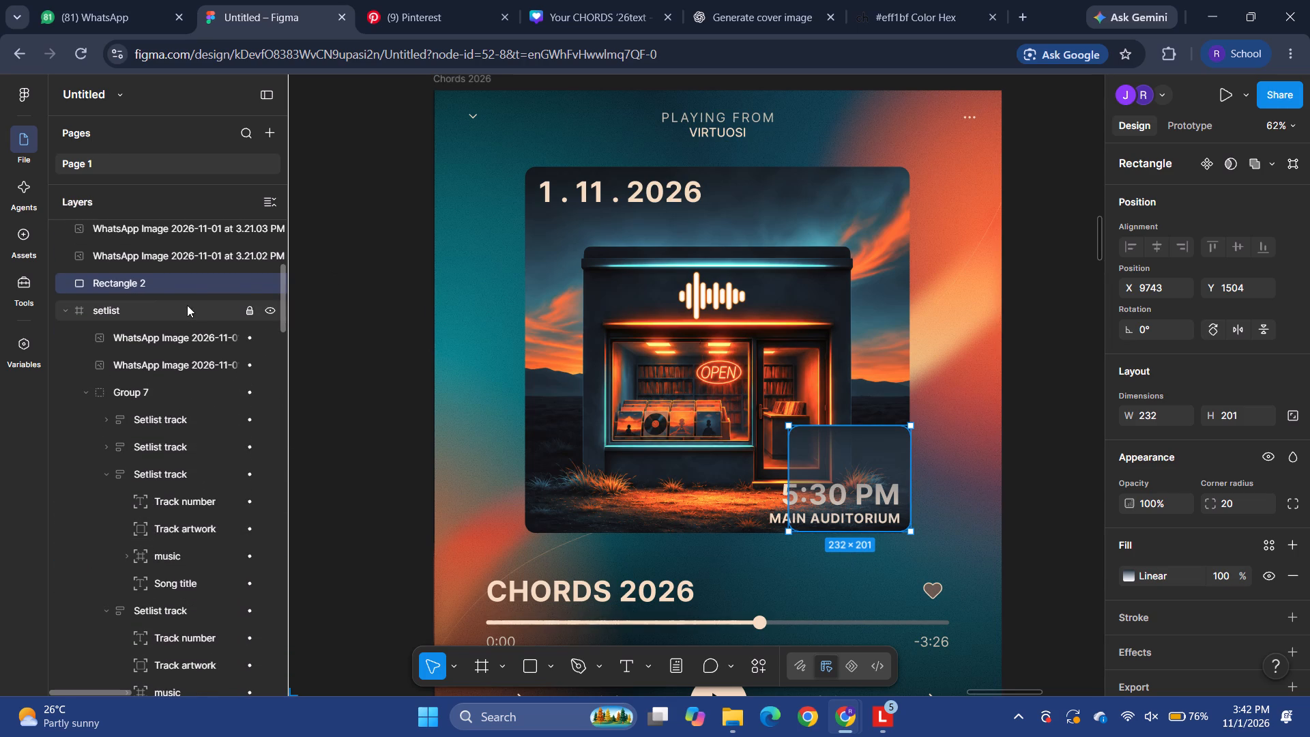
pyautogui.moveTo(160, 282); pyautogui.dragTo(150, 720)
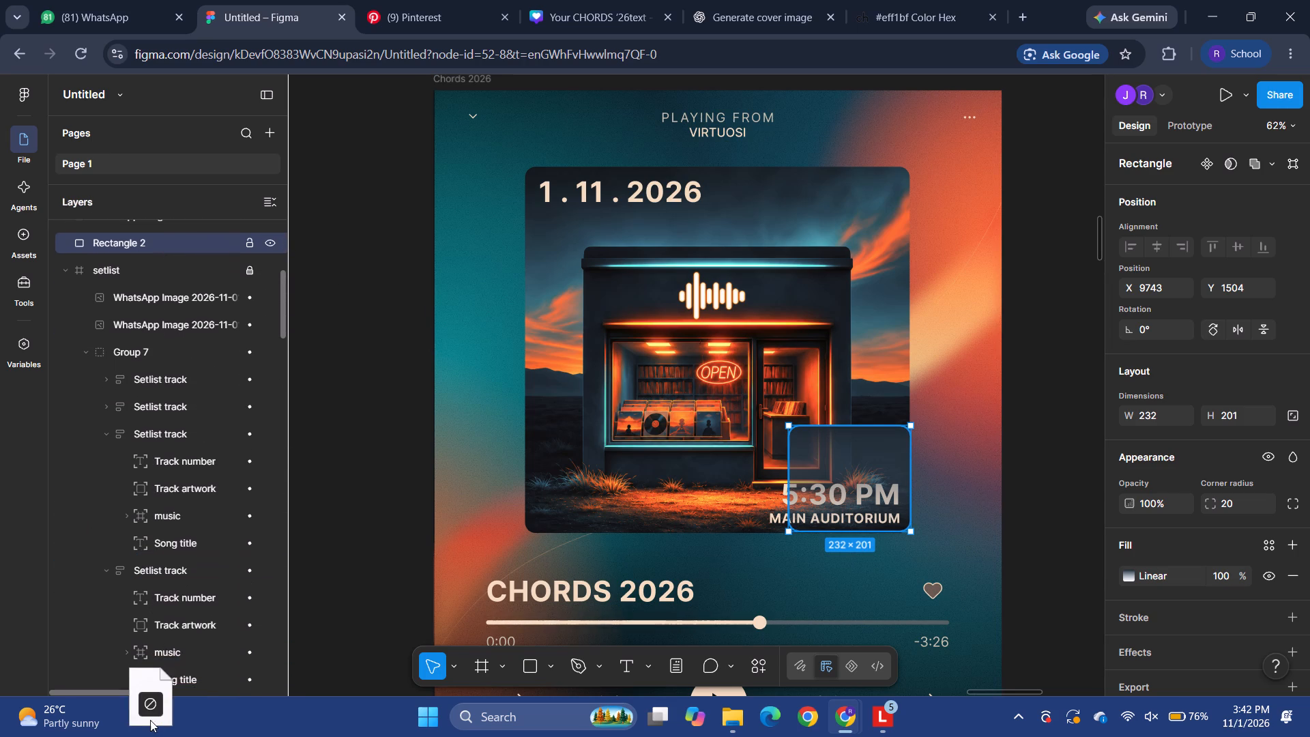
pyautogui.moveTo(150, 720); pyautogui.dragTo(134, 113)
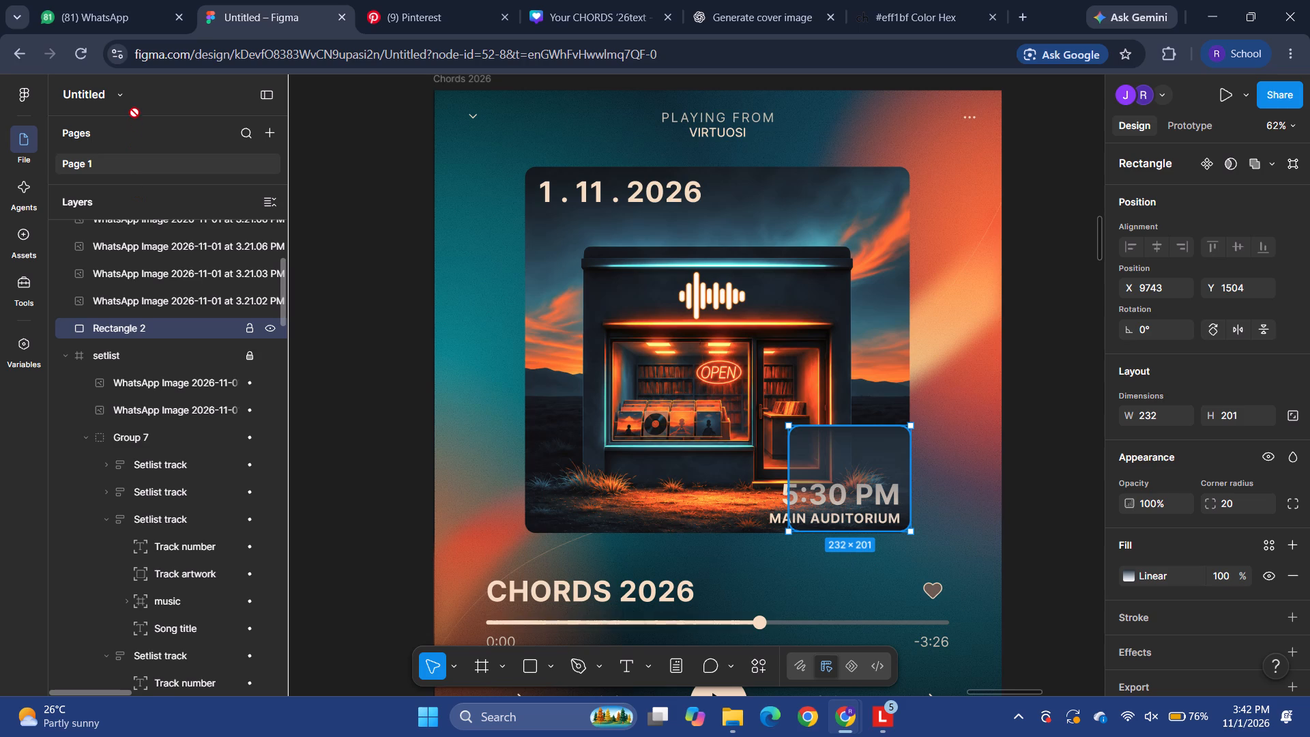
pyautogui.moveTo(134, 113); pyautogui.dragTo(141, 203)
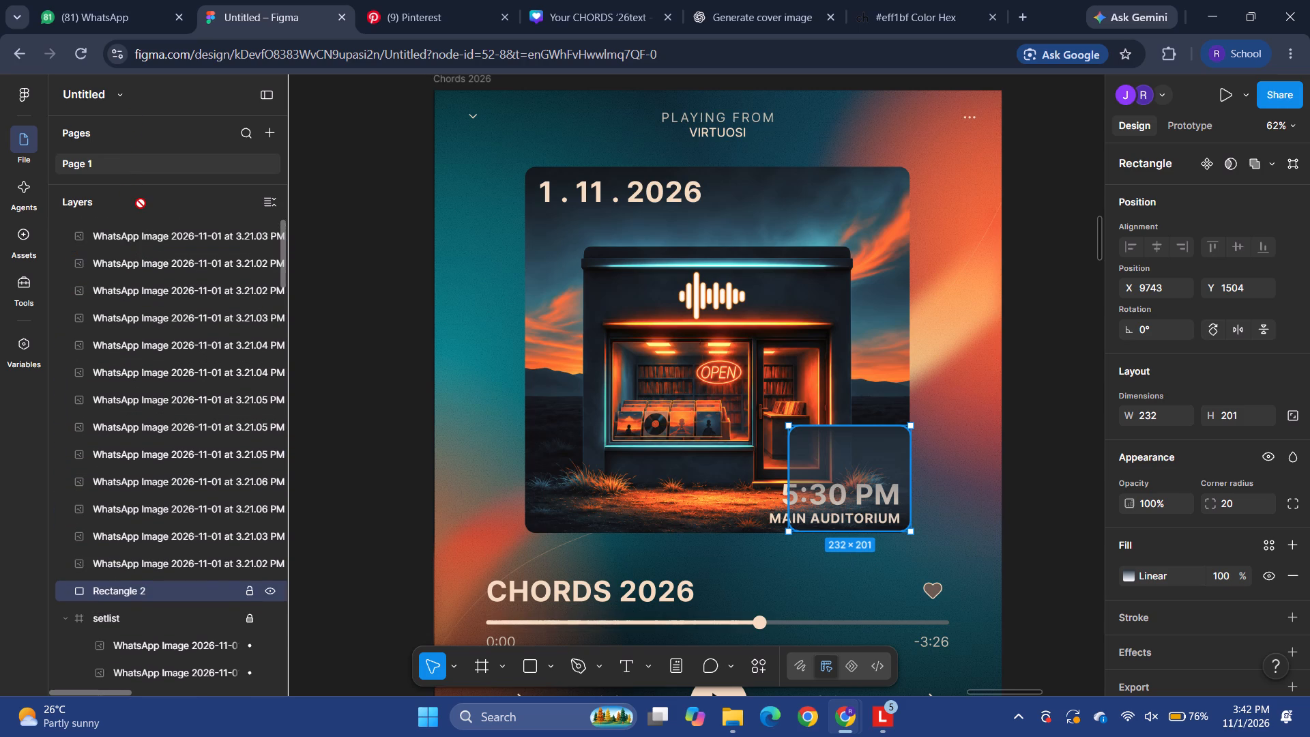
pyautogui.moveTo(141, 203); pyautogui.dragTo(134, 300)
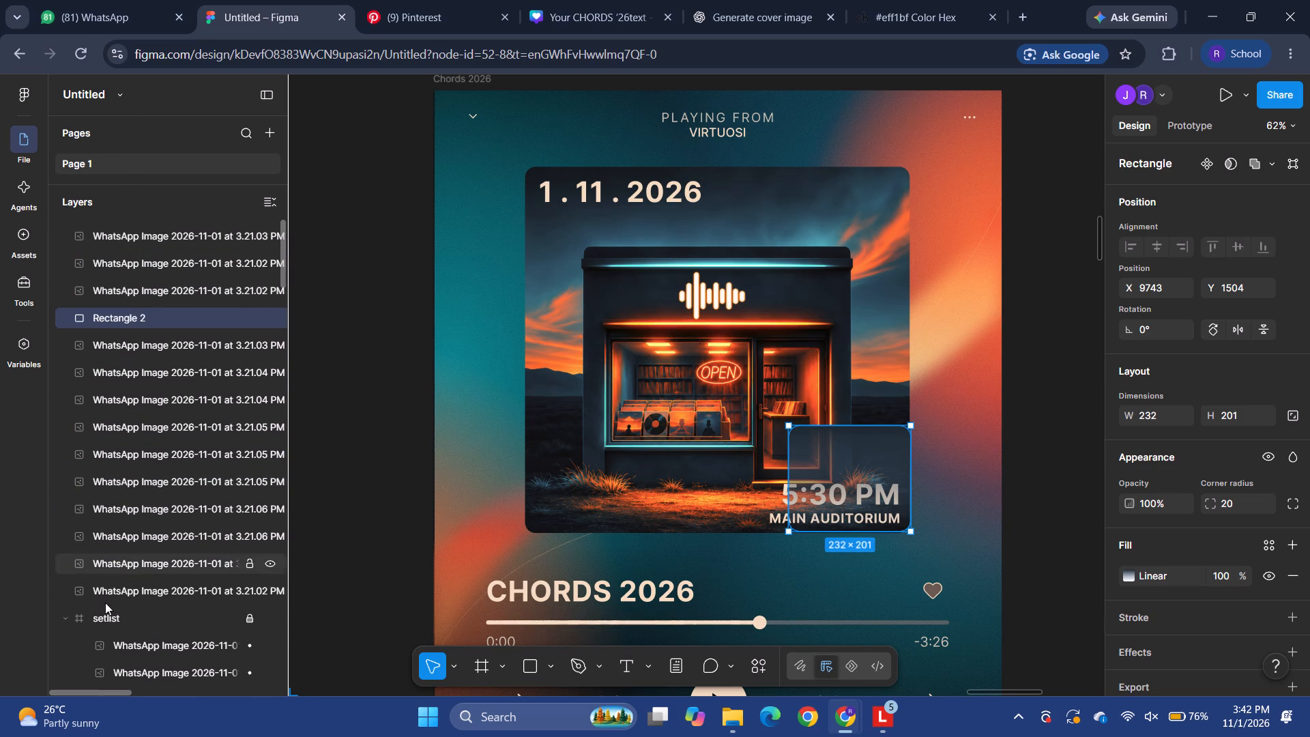
# Locate the Chords 2026 frame in the layer stack and examine its text layers and Group 13 cover contents.
pyautogui.scroll(-12, 108, 618)
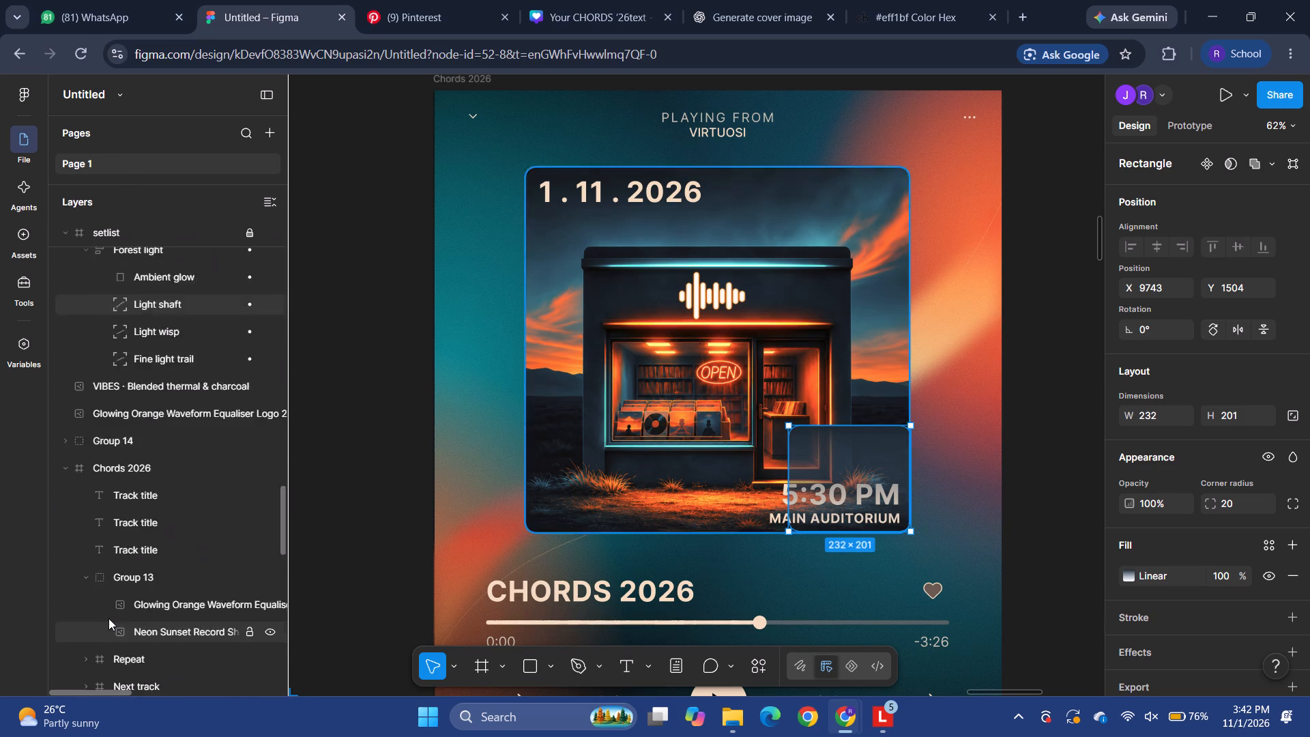
pyautogui.scroll(5, 108, 618)
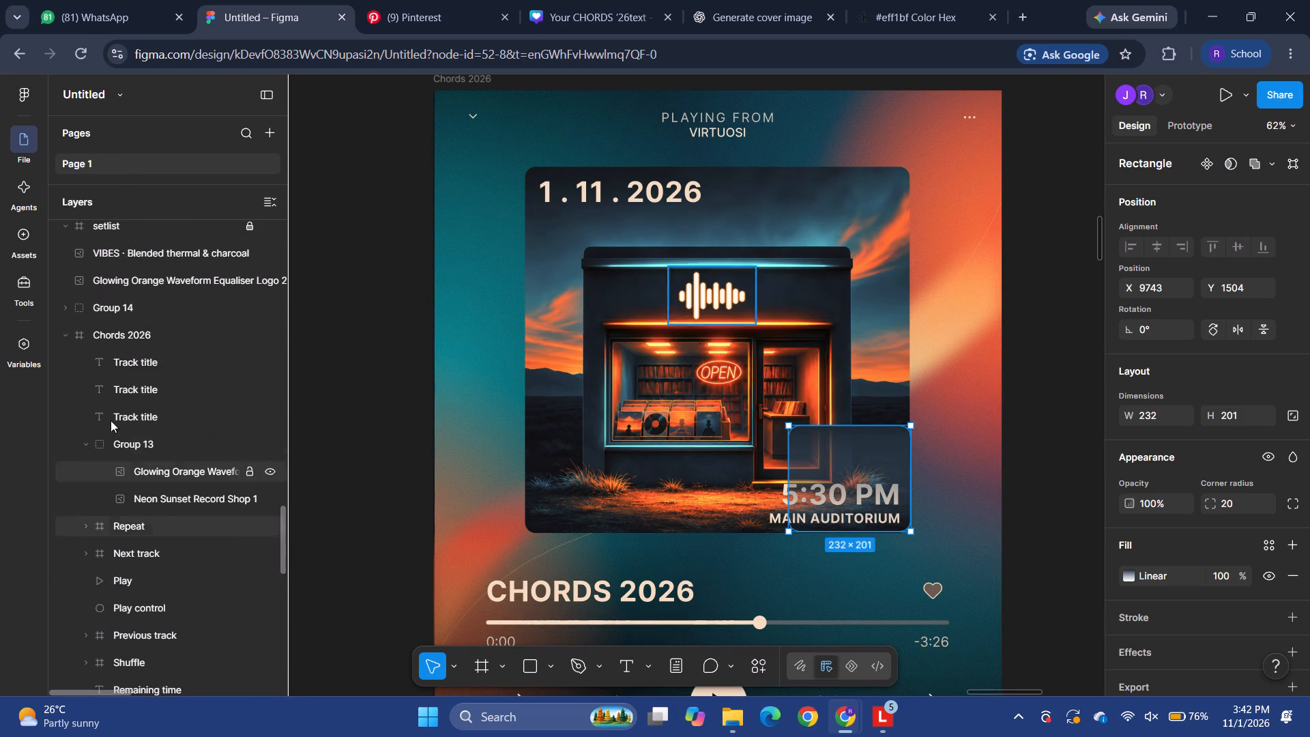
pyautogui.click(115, 333)
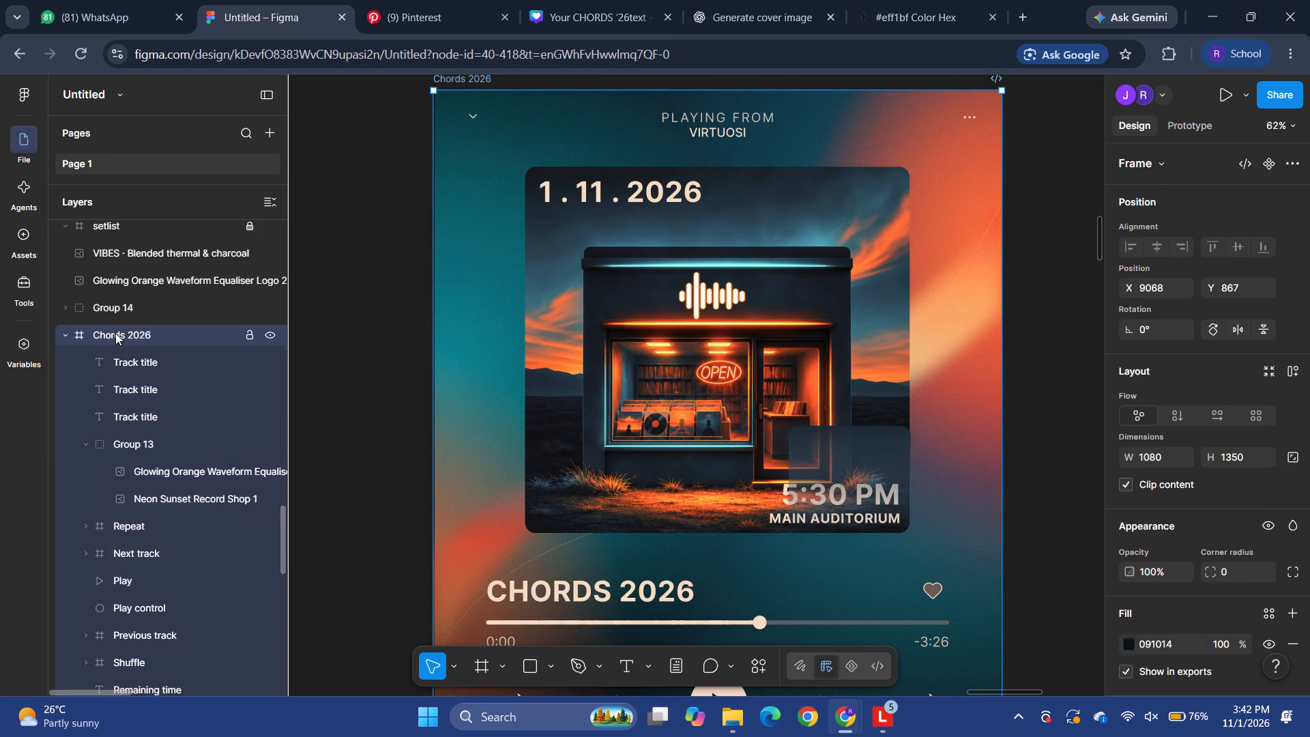
pyautogui.scroll(10, 115, 333)
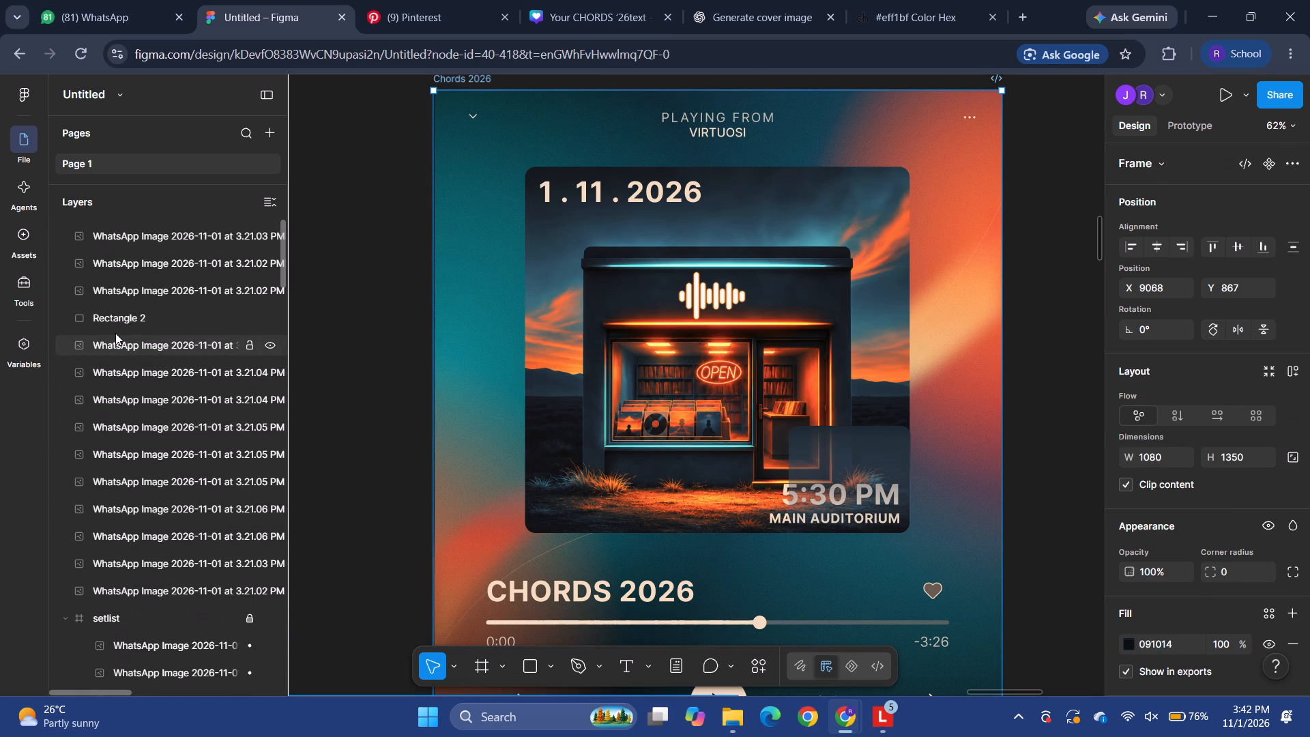
pyautogui.scroll(1, 115, 333)
# Move the Rectangle 2 layer into the Chords 2026 frame, between the lowest of its top three Track title layers and Group 13.
pyautogui.click(117, 305)
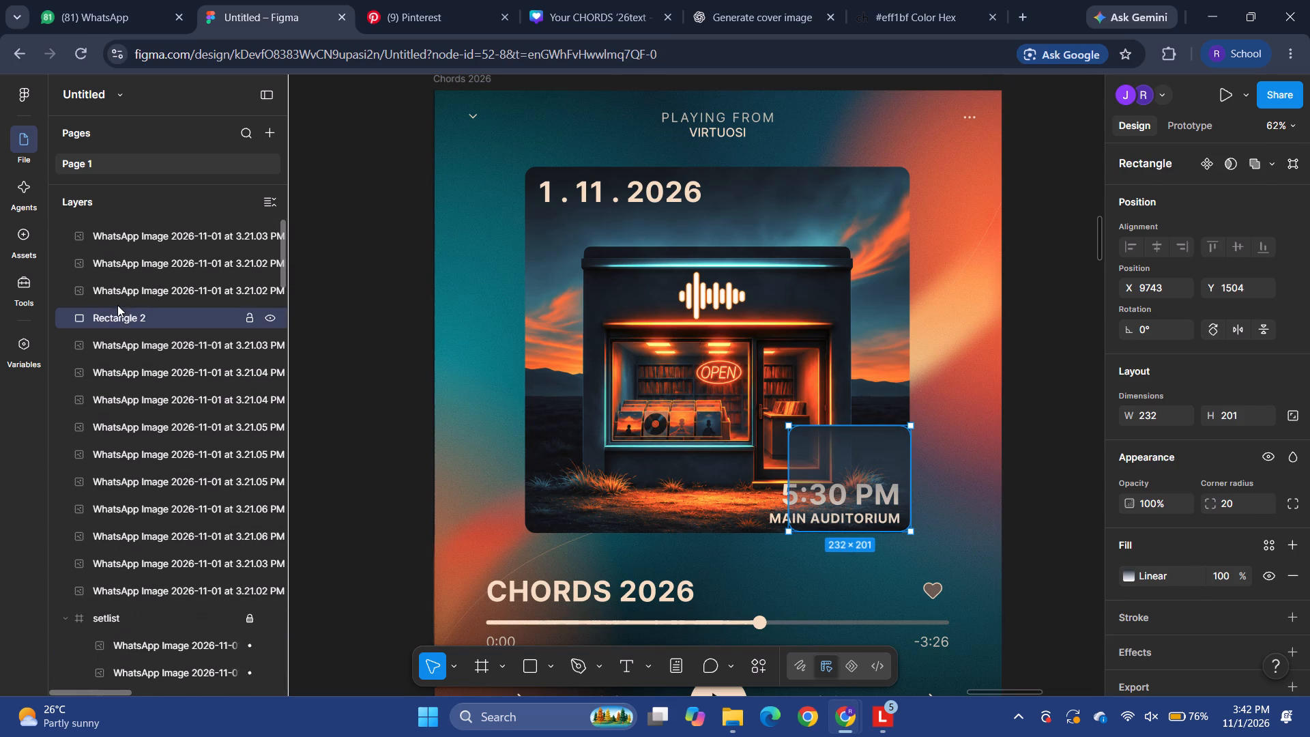
pyautogui.moveTo(130, 317); pyautogui.dragTo(138, 725)
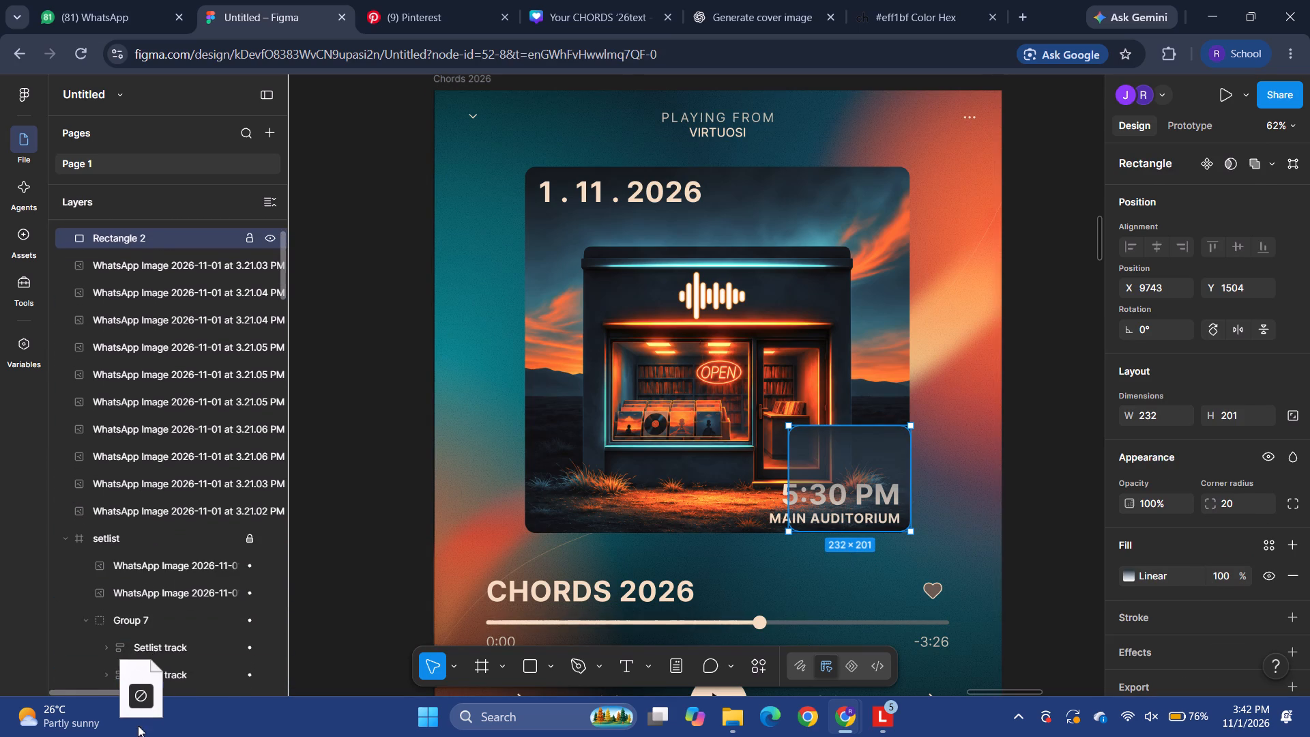
pyautogui.moveTo(138, 725); pyautogui.dragTo(138, 651)
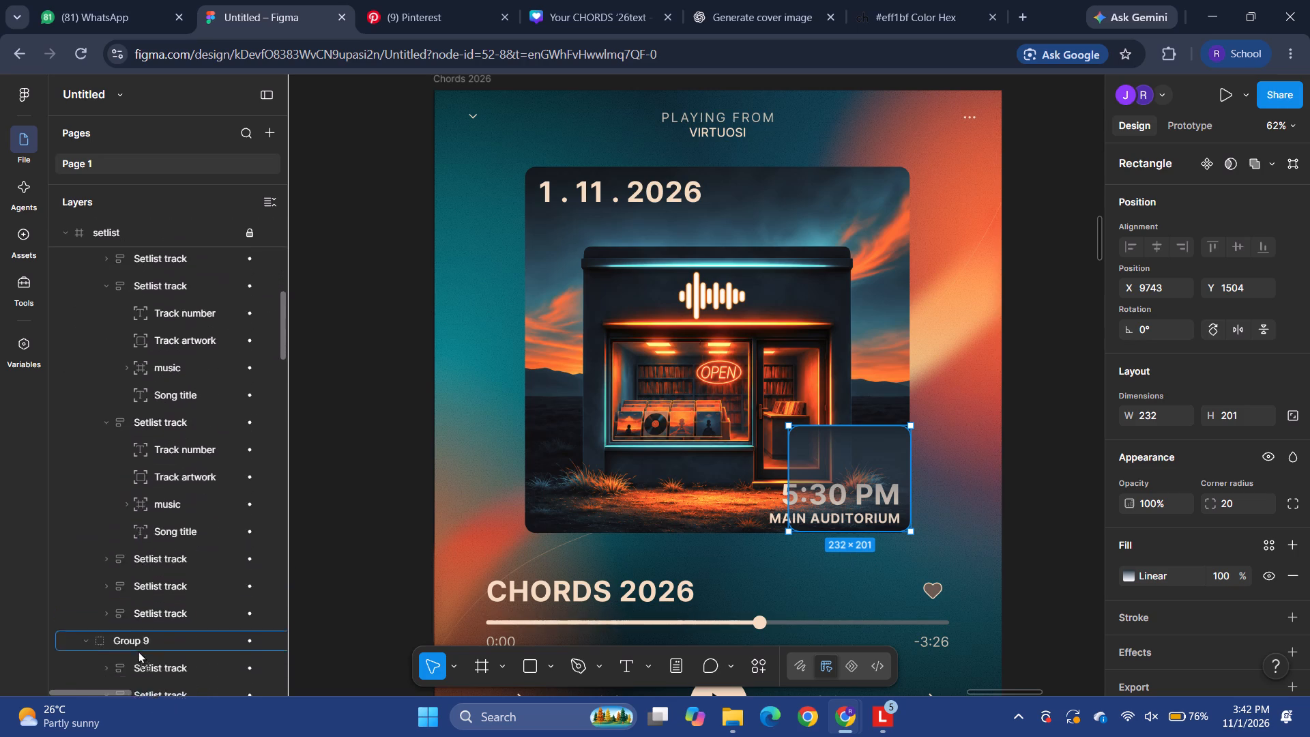
pyautogui.moveTo(138, 651); pyautogui.dragTo(139, 677)
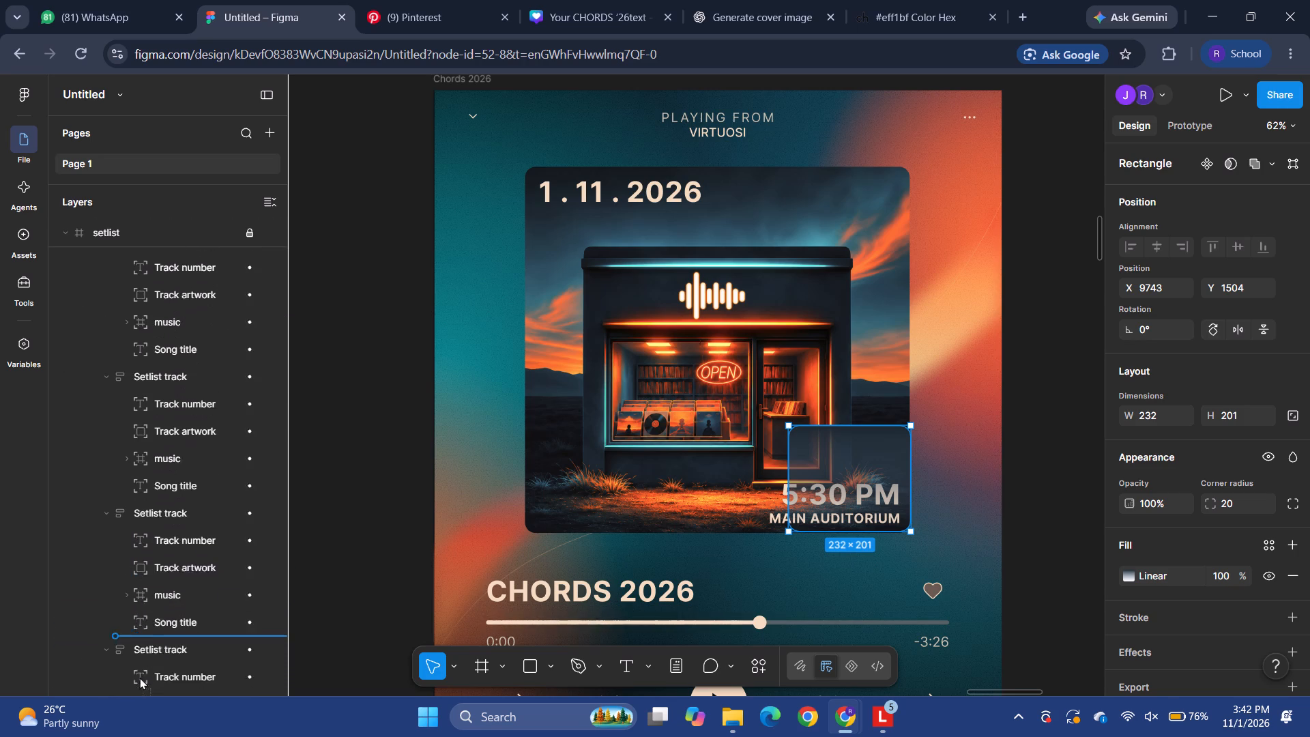
pyautogui.moveTo(139, 677); pyautogui.dragTo(123, 663)
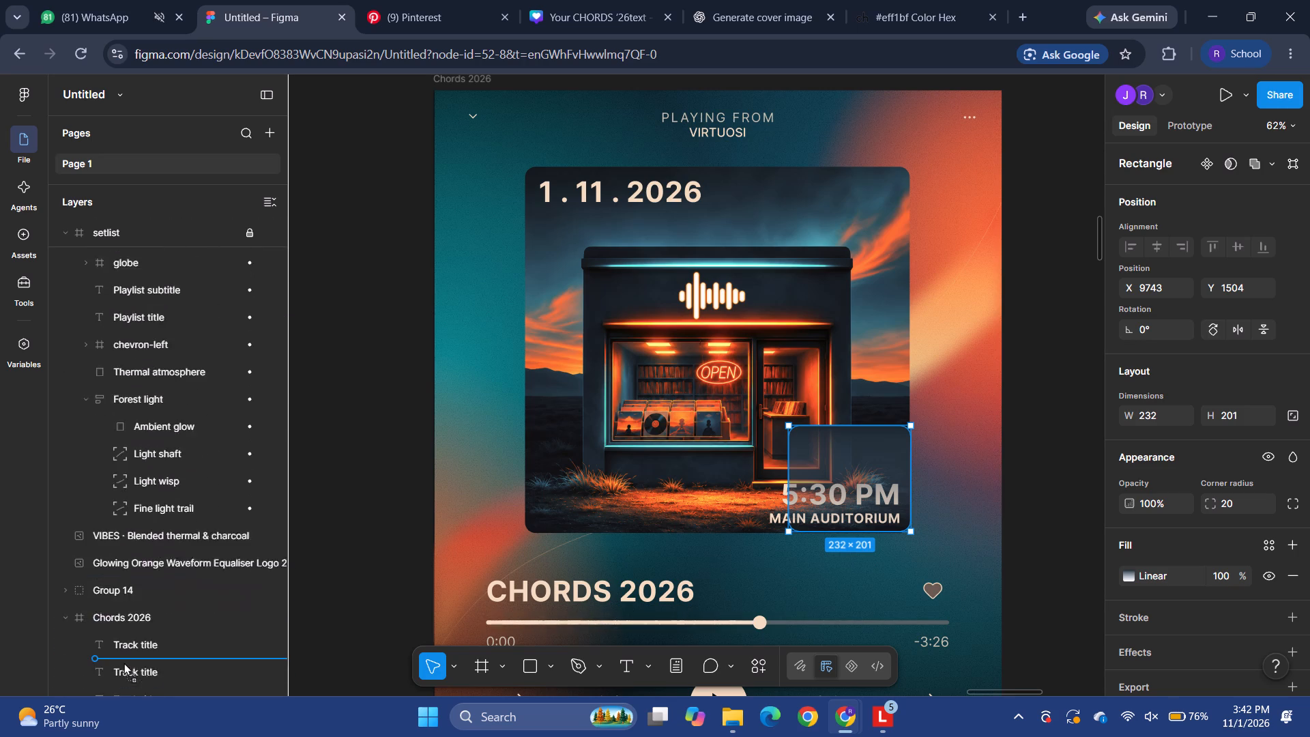
pyautogui.moveTo(123, 663); pyautogui.dragTo(141, 622)
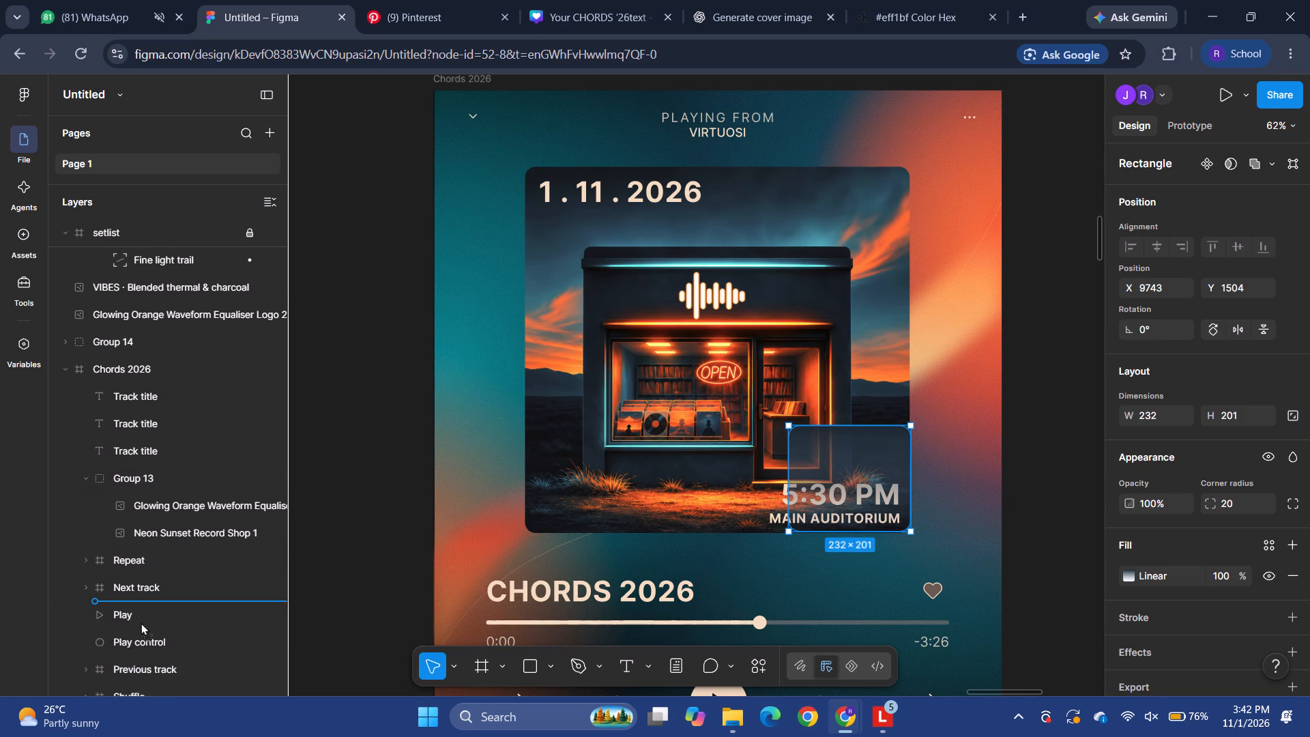
pyautogui.moveTo(141, 622); pyautogui.dragTo(169, 374)
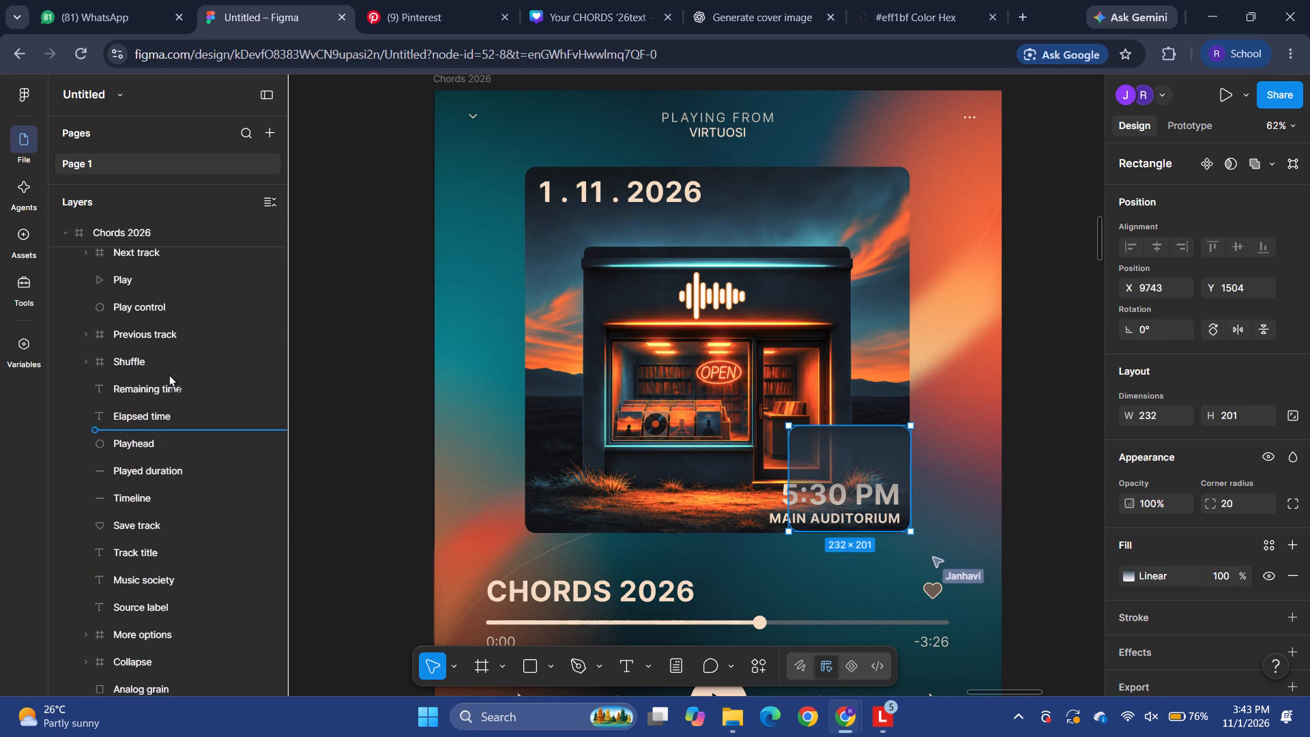
pyautogui.moveTo(169, 374); pyautogui.dragTo(173, 383)
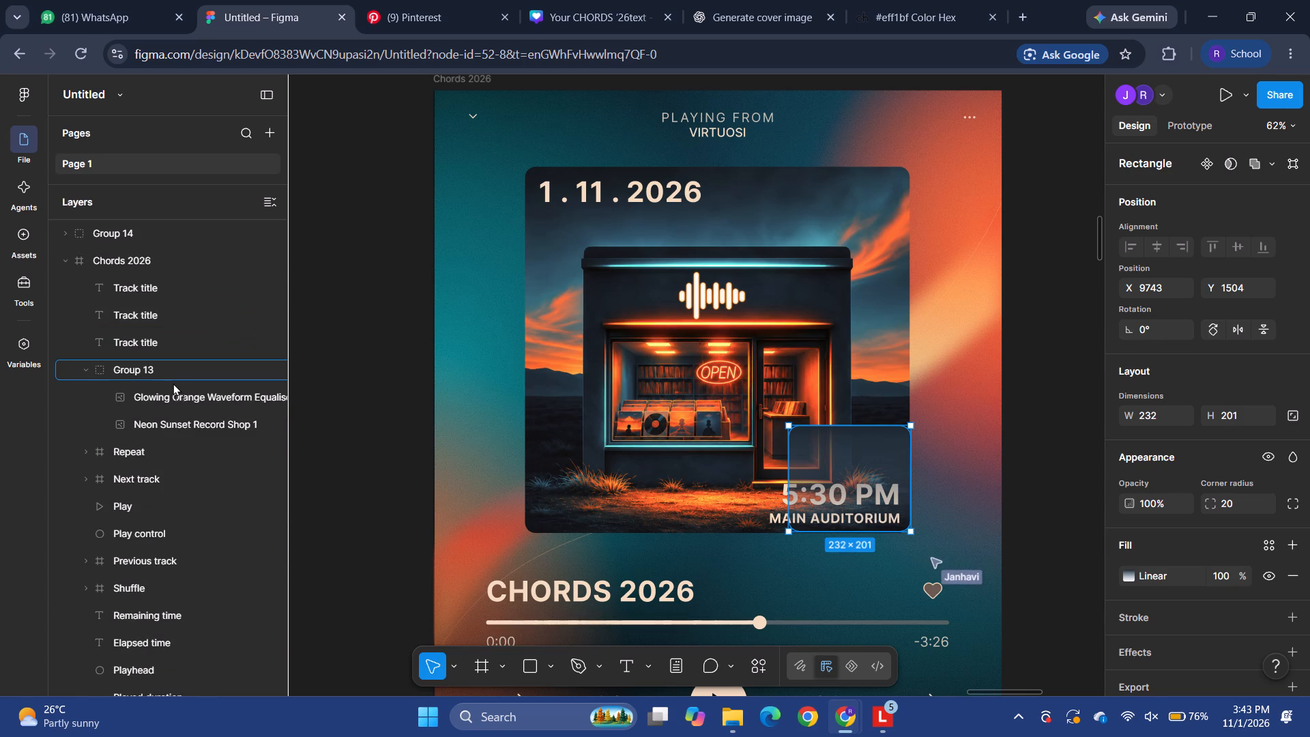
pyautogui.moveTo(173, 383); pyautogui.dragTo(166, 346)
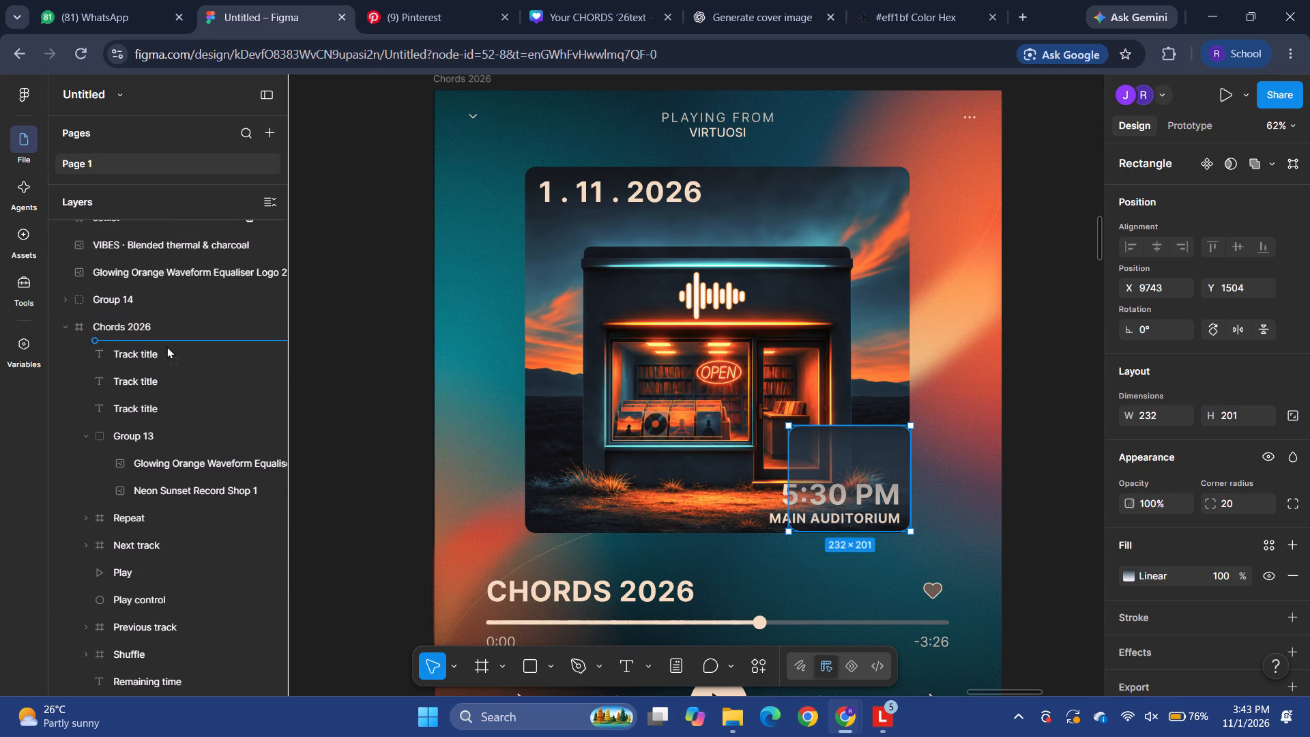
pyautogui.moveTo(166, 346); pyautogui.dragTo(166, 411)
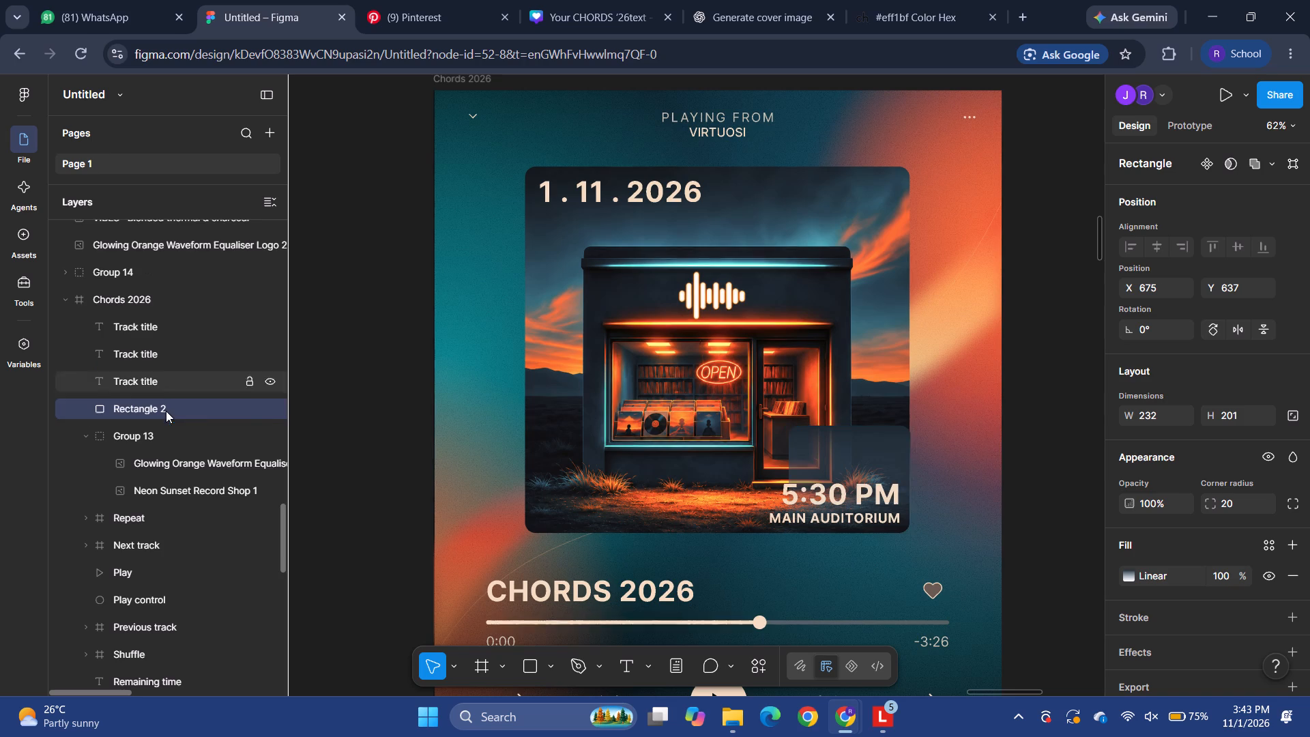
# Resize the gradient rectangle to about 269 × 105 so it fits closely around the 5:30 PM and MAIN AUDITORIUM text.
pyautogui.click(854, 458)
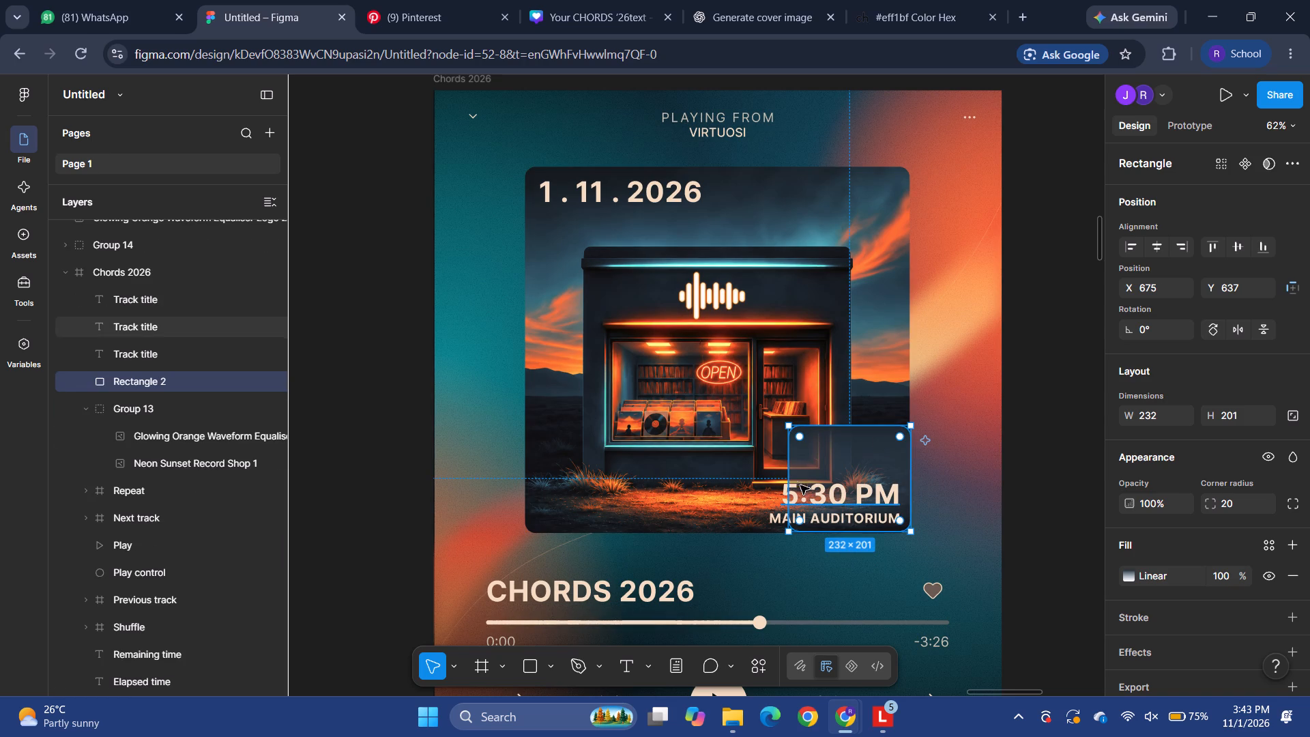
pyautogui.moveTo(789, 532); pyautogui.dragTo(762, 528)
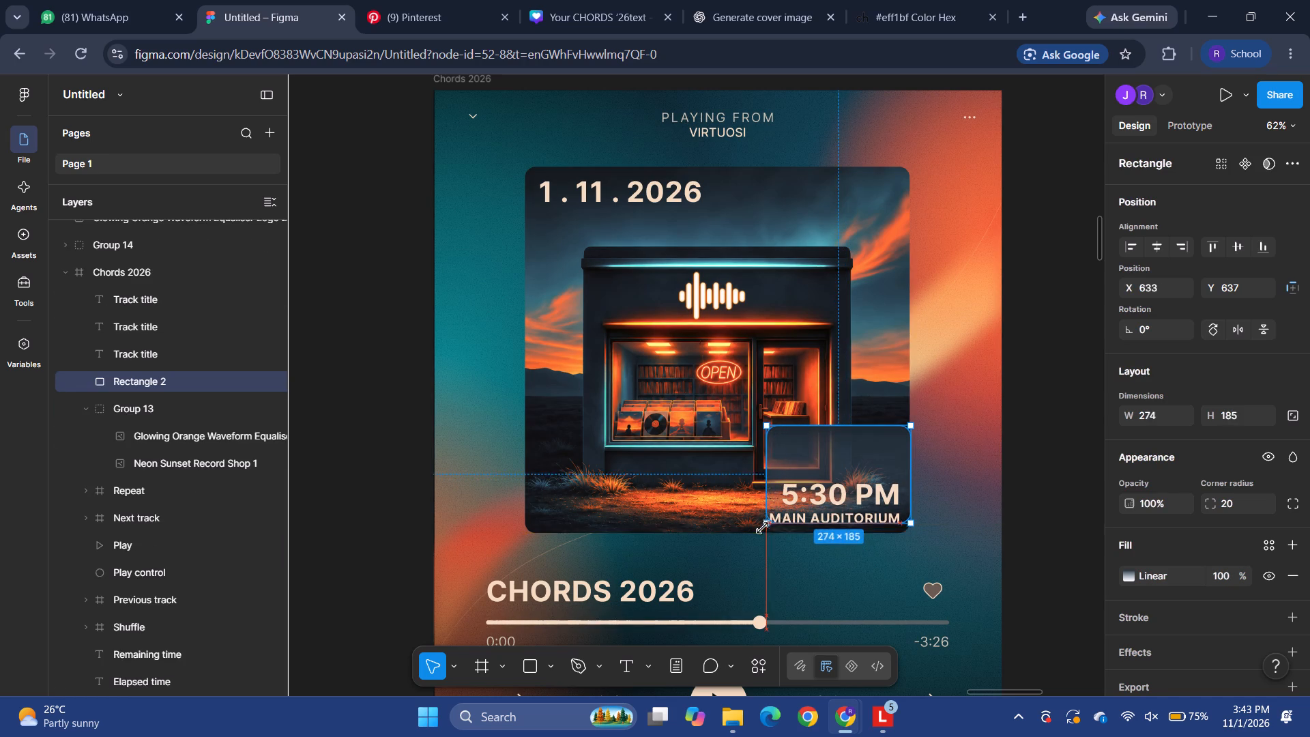
pyautogui.moveTo(762, 528); pyautogui.dragTo(759, 534)
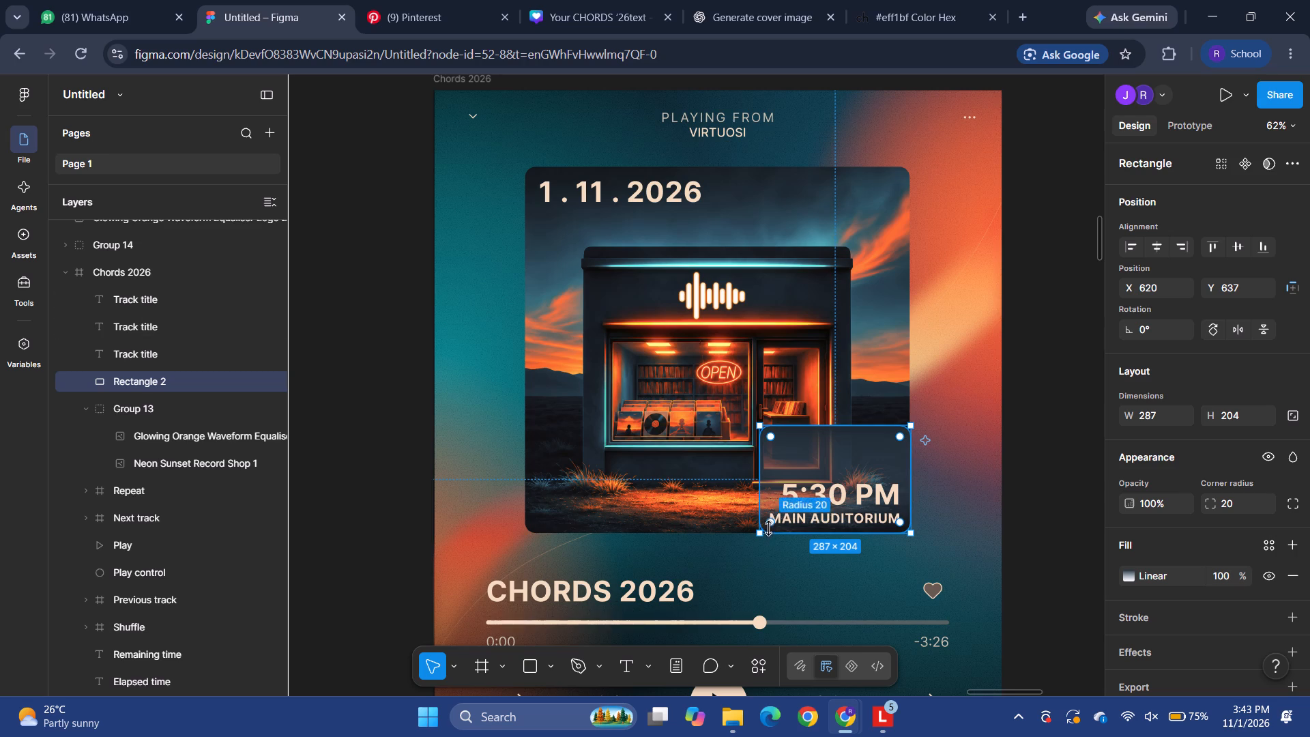
pyautogui.click(761, 529)
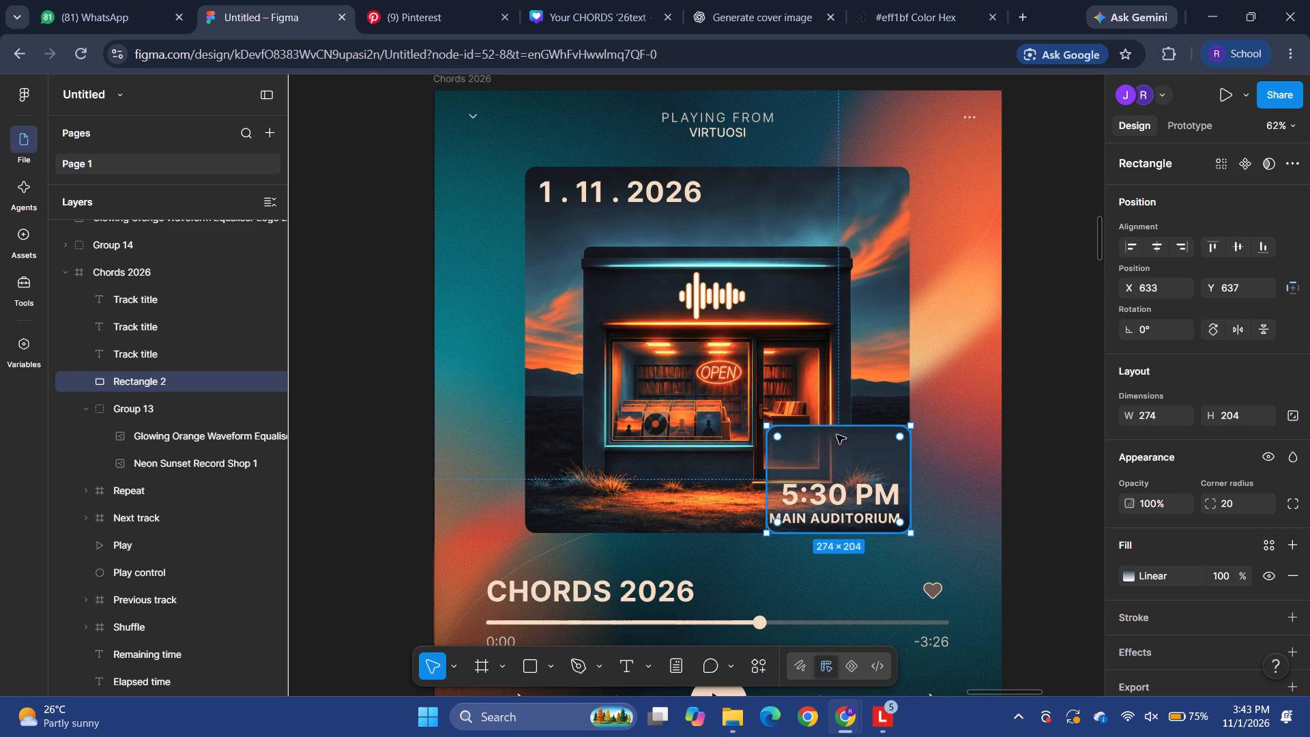
pyautogui.moveTo(768, 425); pyautogui.dragTo(776, 475)
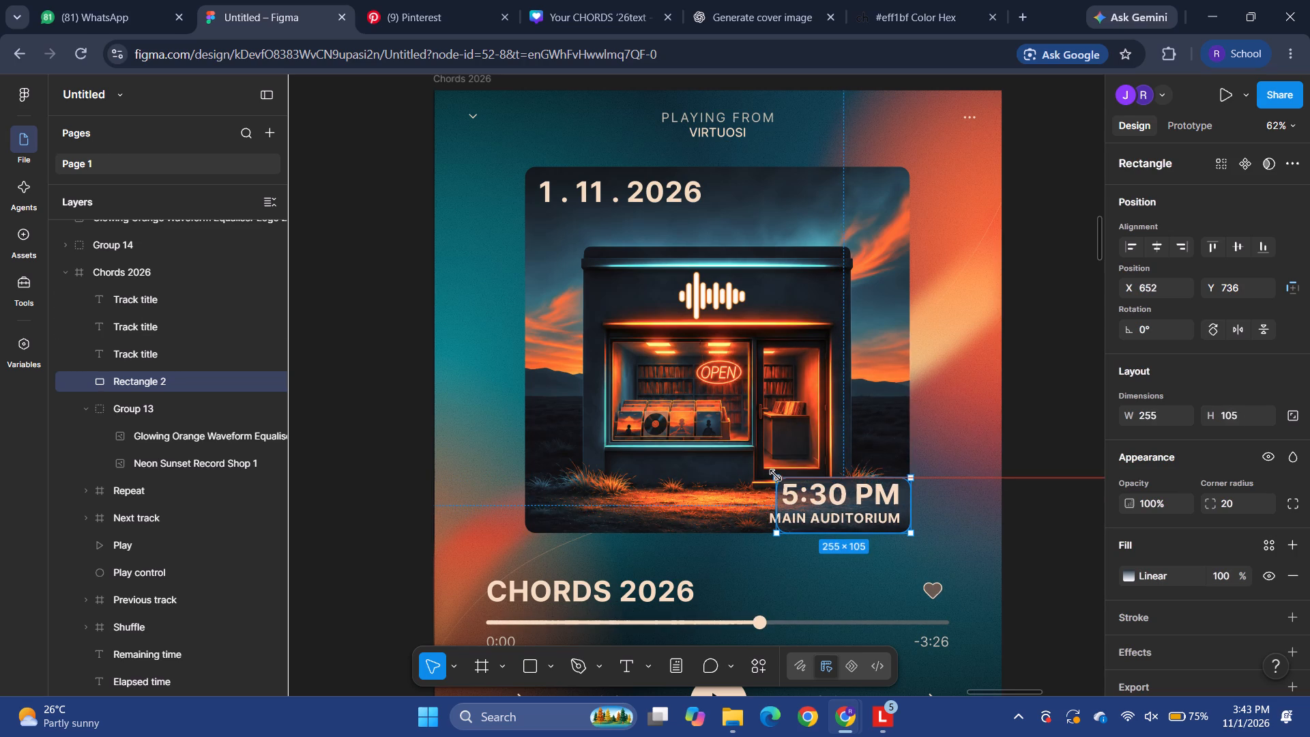
pyautogui.moveTo(776, 475); pyautogui.dragTo(768, 476)
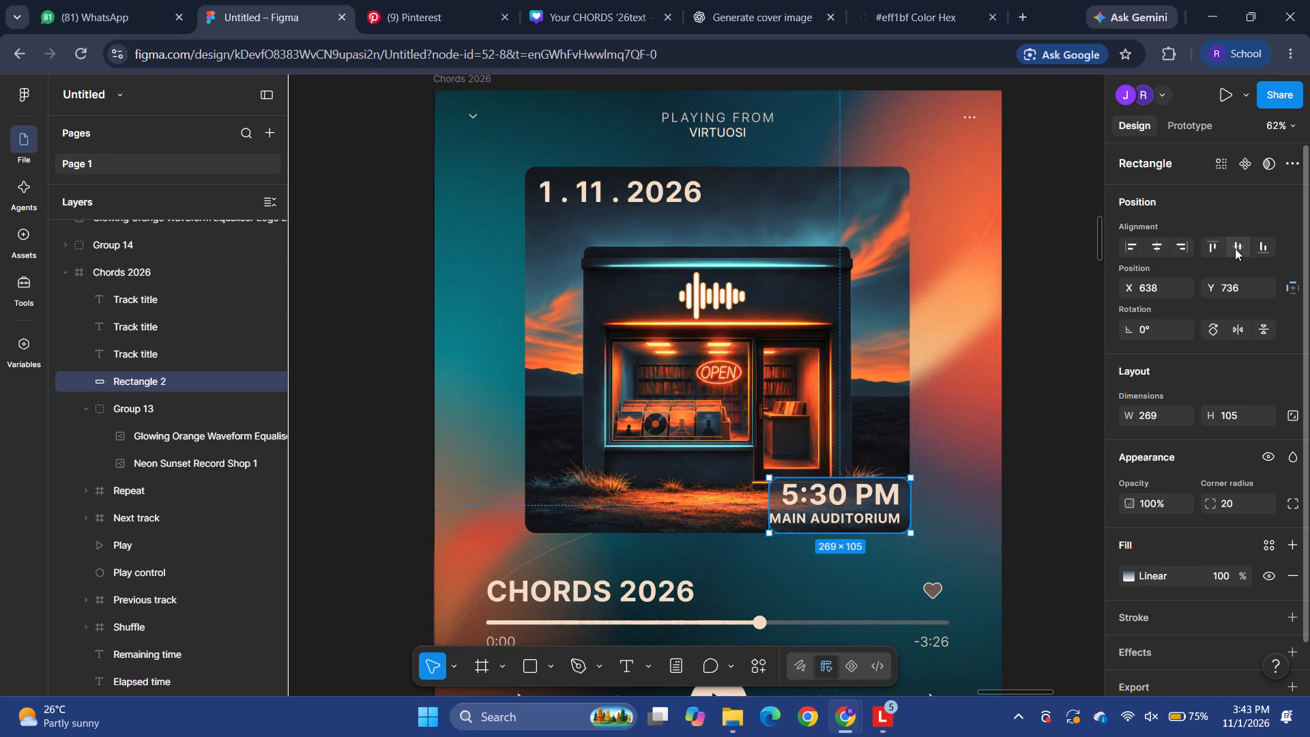
# Rotate the gradient rectangle 180°.
pyautogui.scroll(-2, 1197, 529)
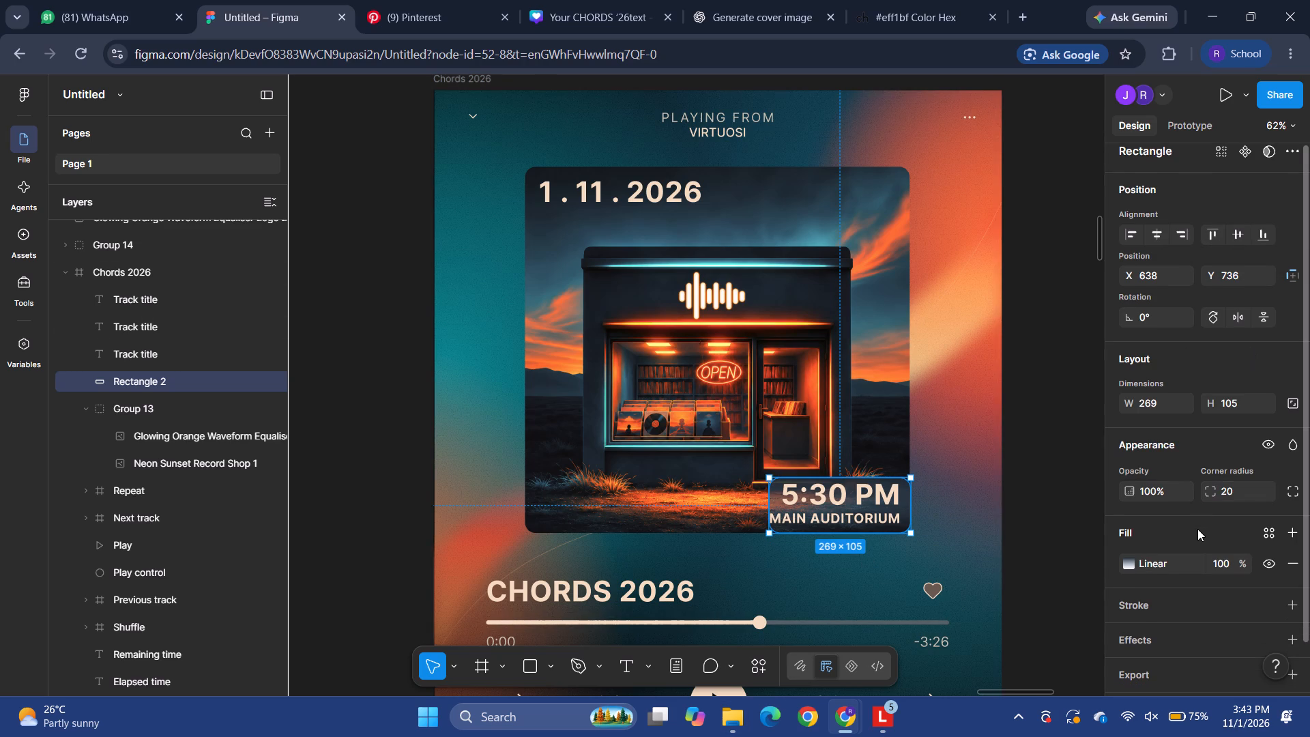
pyautogui.scroll(-4, 1197, 529)
pyautogui.scroll(1, 1168, 429)
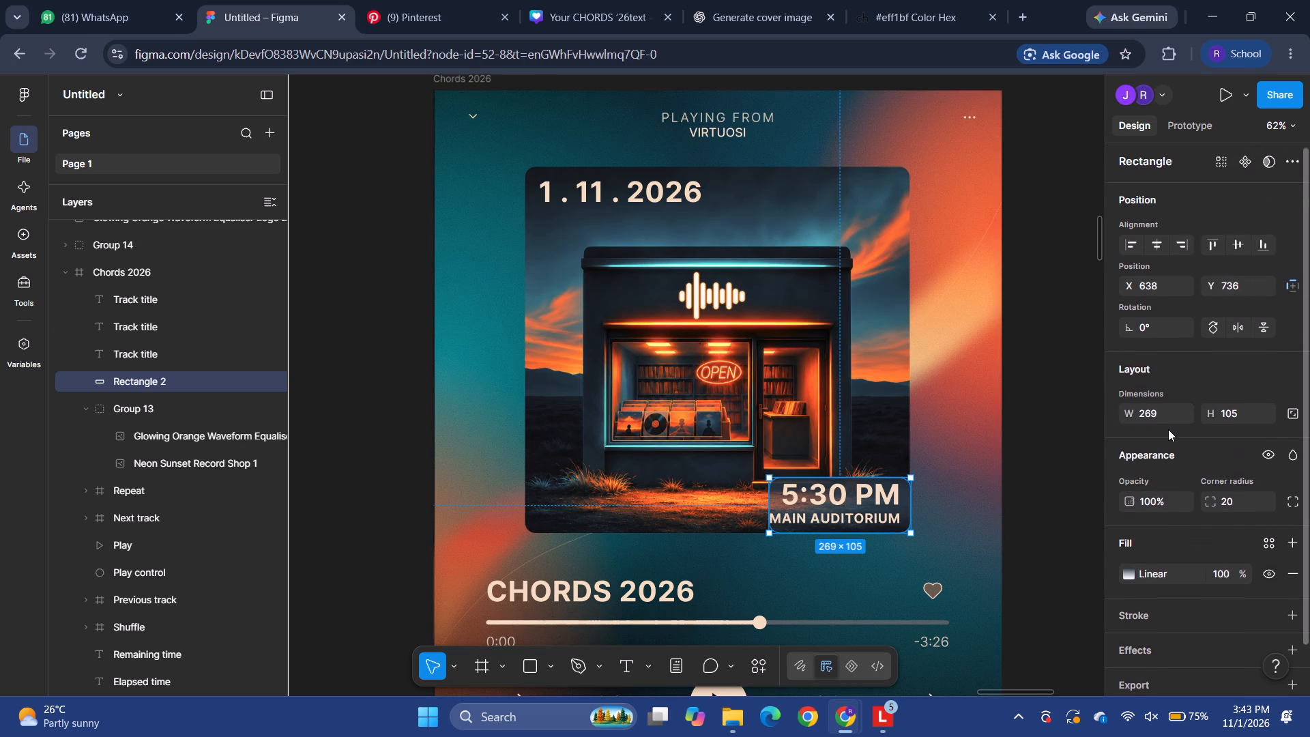
pyautogui.scroll(1, 1168, 429)
pyautogui.click(1151, 328)
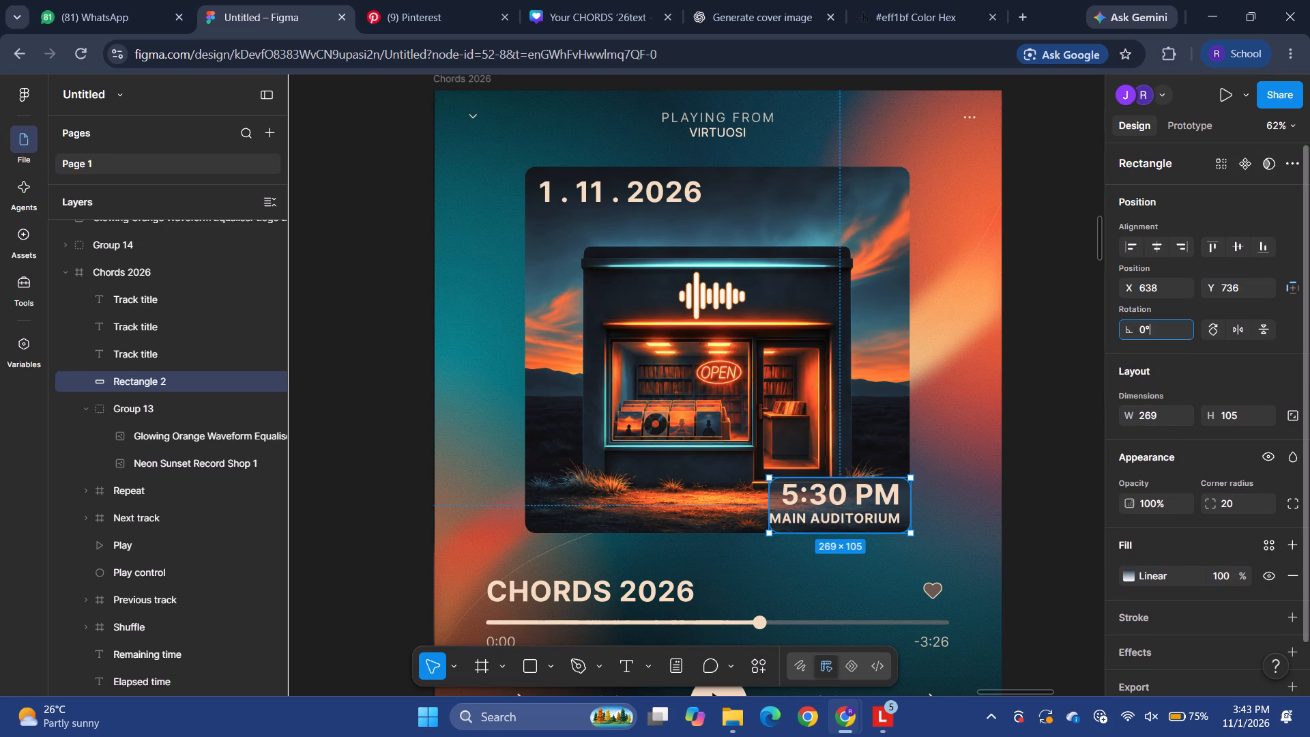
pyautogui.write('180')
pyautogui.press('Return')
pyautogui.click(1066, 493)
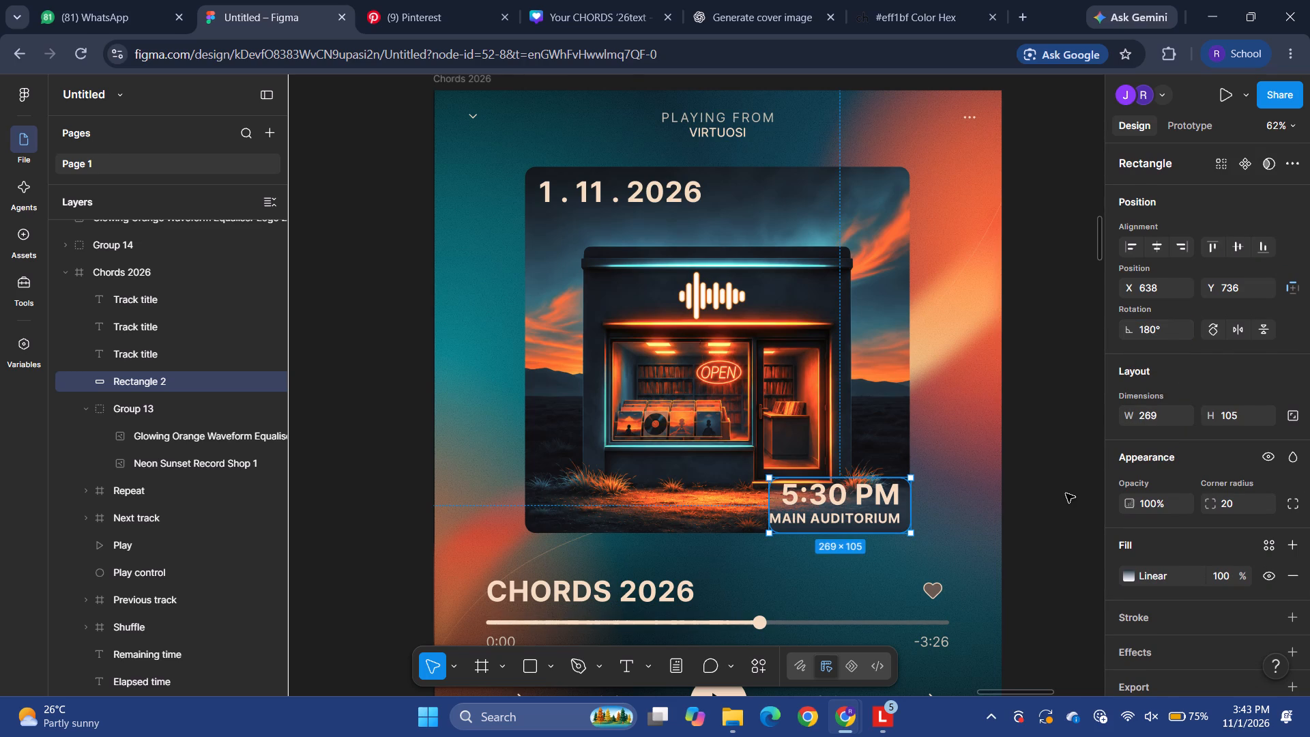
# Widen the gradient rectangle to about 733 × 105 so it spans the full width of the cover image's bottom edge.
pyautogui.click(907, 510)
pyautogui.moveTo(768, 478); pyautogui.dragTo(693, 460)
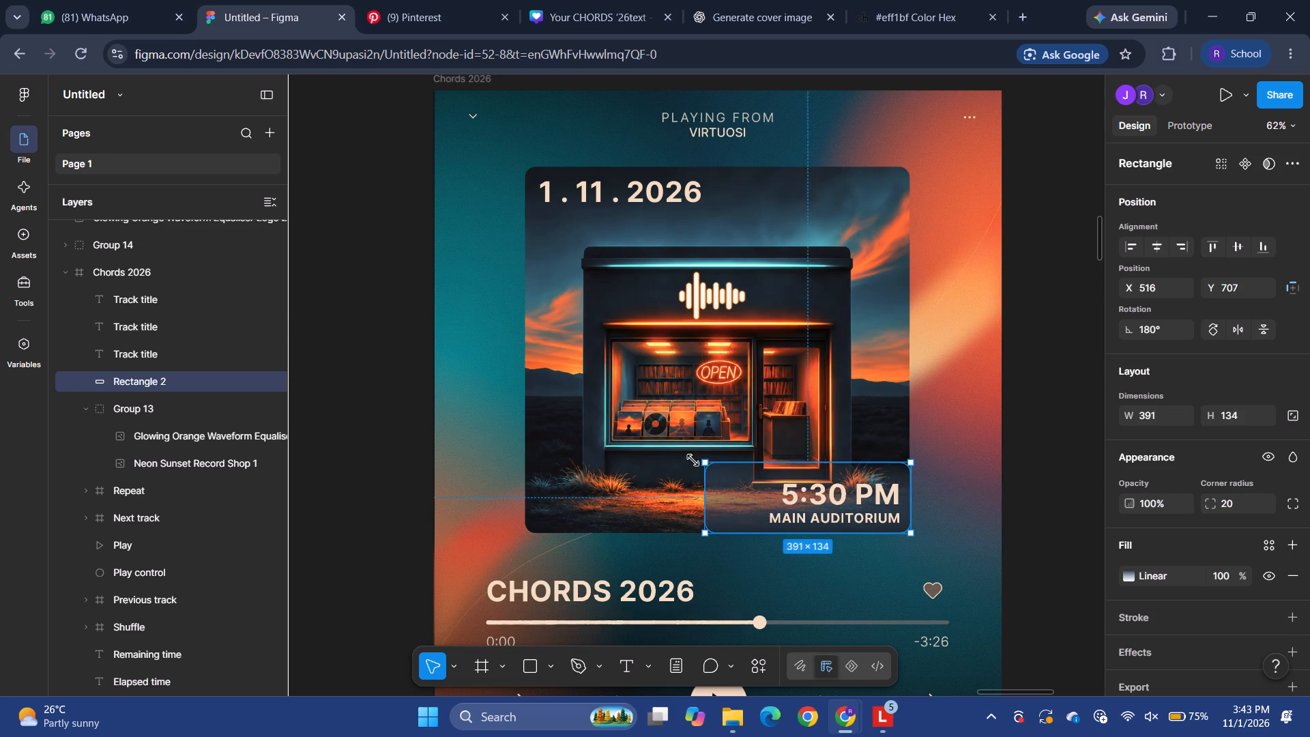
pyautogui.moveTo(693, 460); pyautogui.dragTo(580, 476)
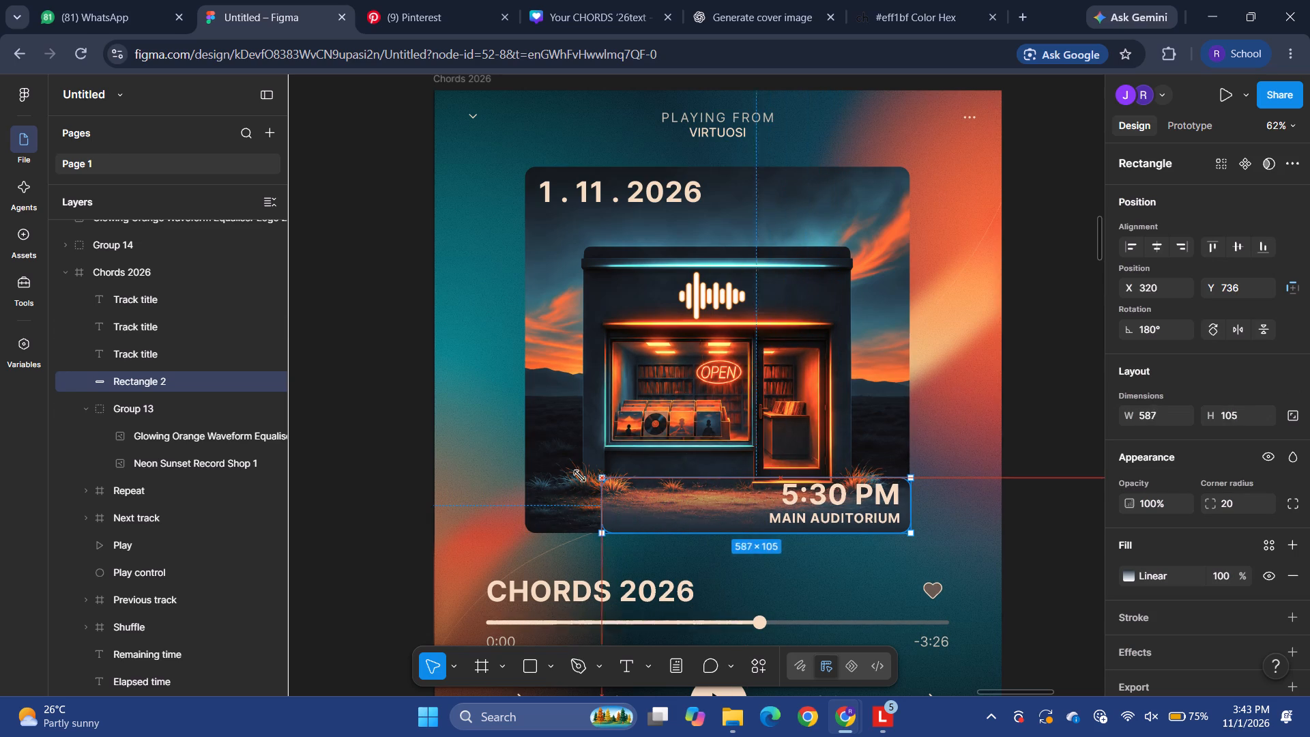
pyautogui.moveTo(580, 476); pyautogui.dragTo(532, 481)
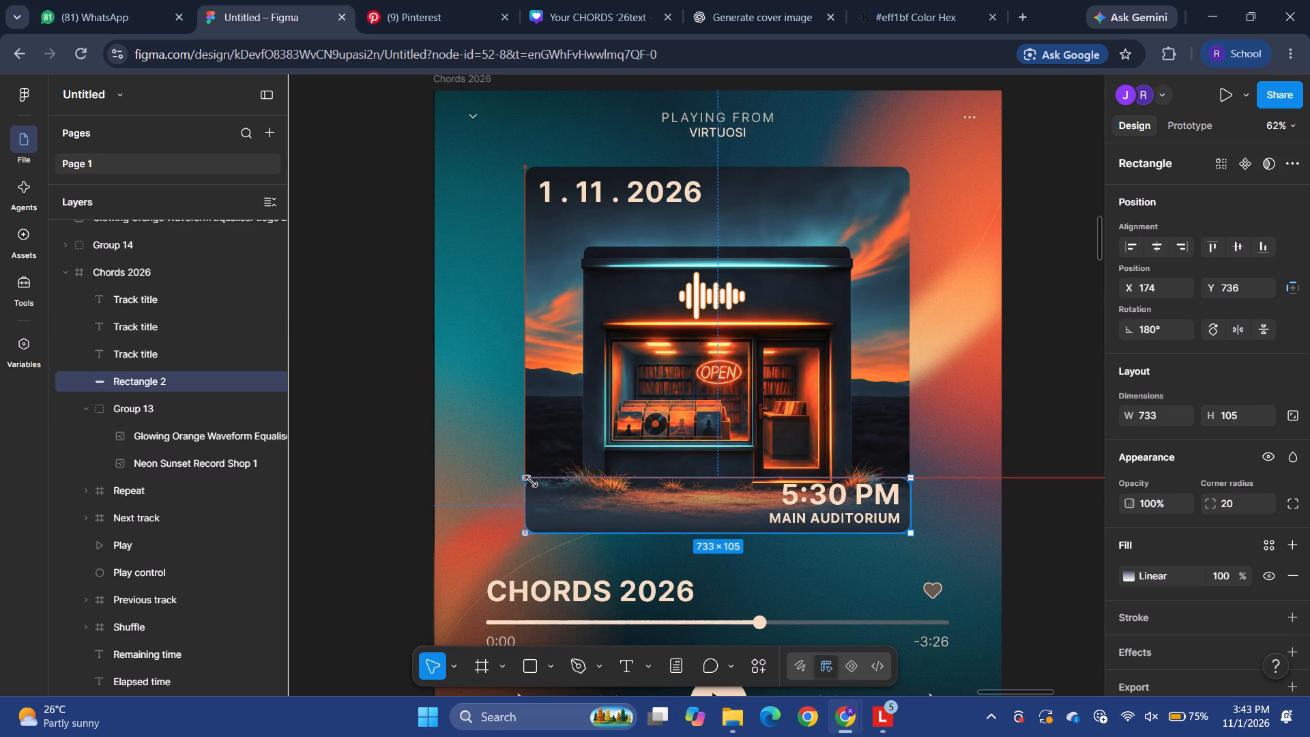
pyautogui.moveTo(532, 481); pyautogui.dragTo(525, 486)
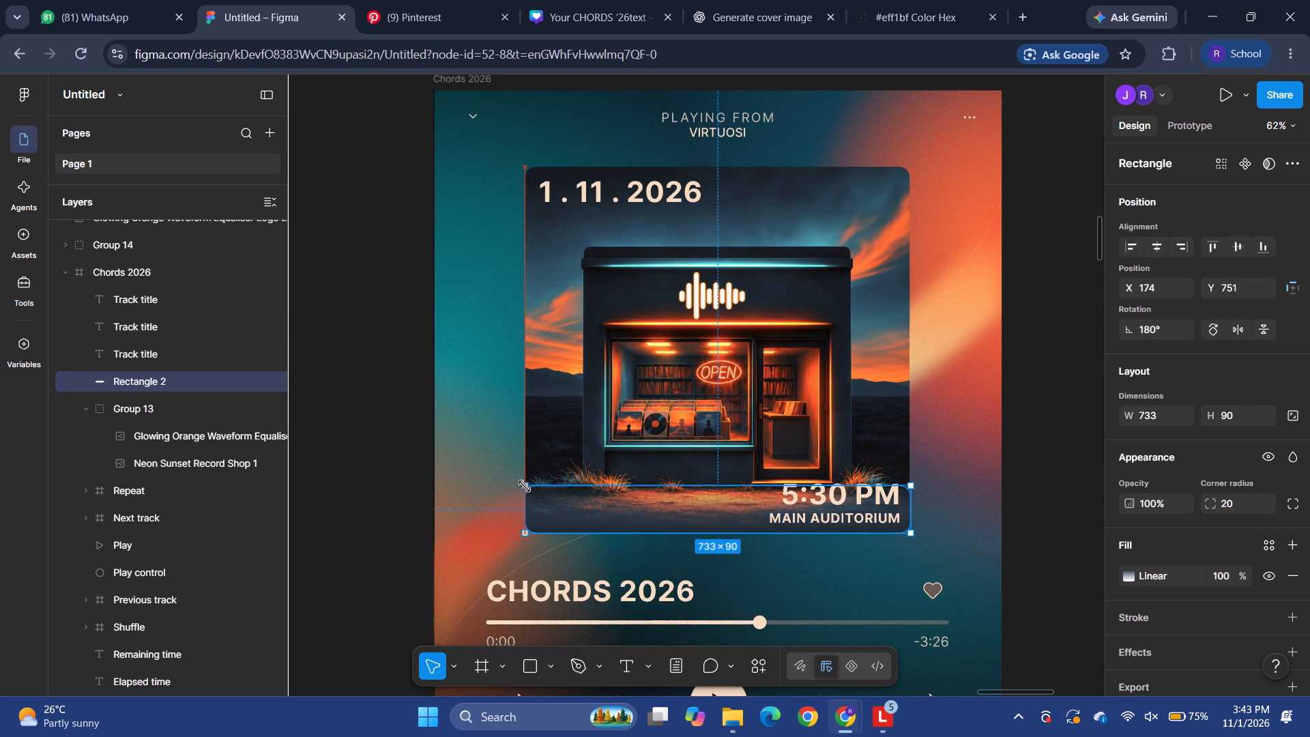
pyautogui.moveTo(525, 486); pyautogui.dragTo(525, 475)
pyautogui.click(1040, 568)
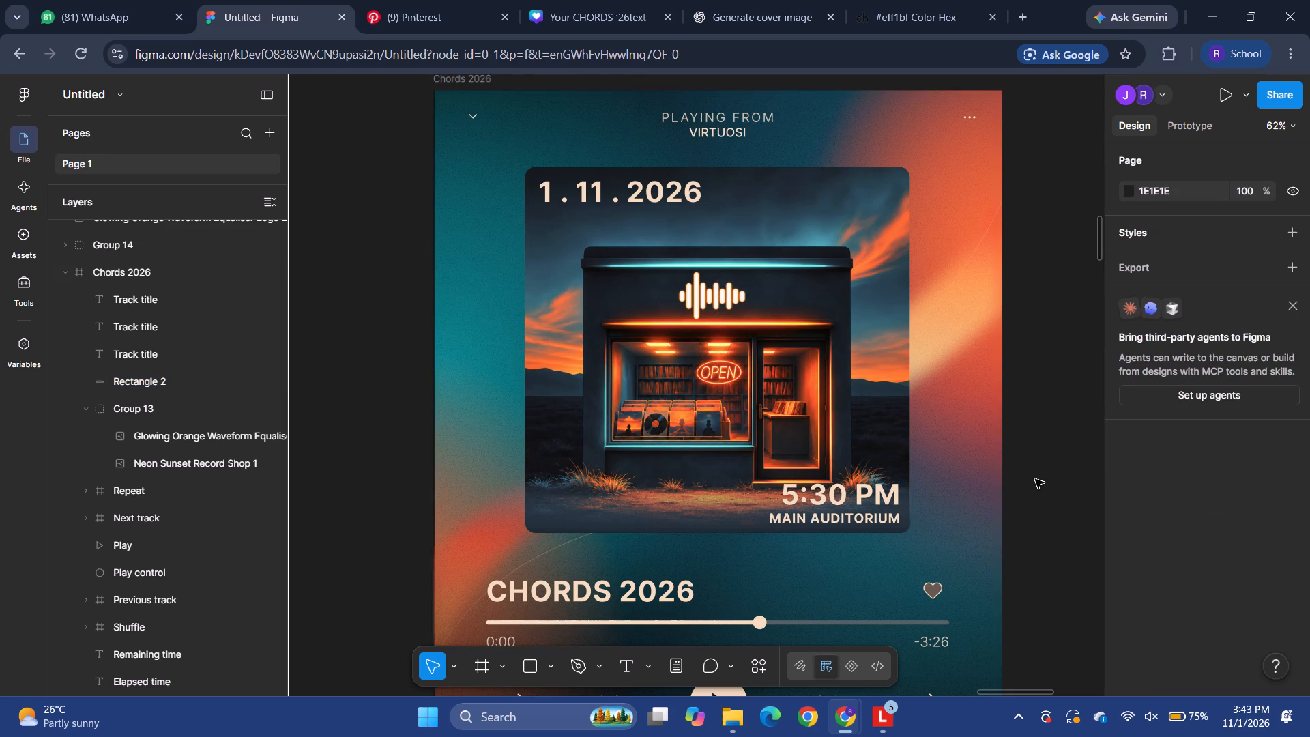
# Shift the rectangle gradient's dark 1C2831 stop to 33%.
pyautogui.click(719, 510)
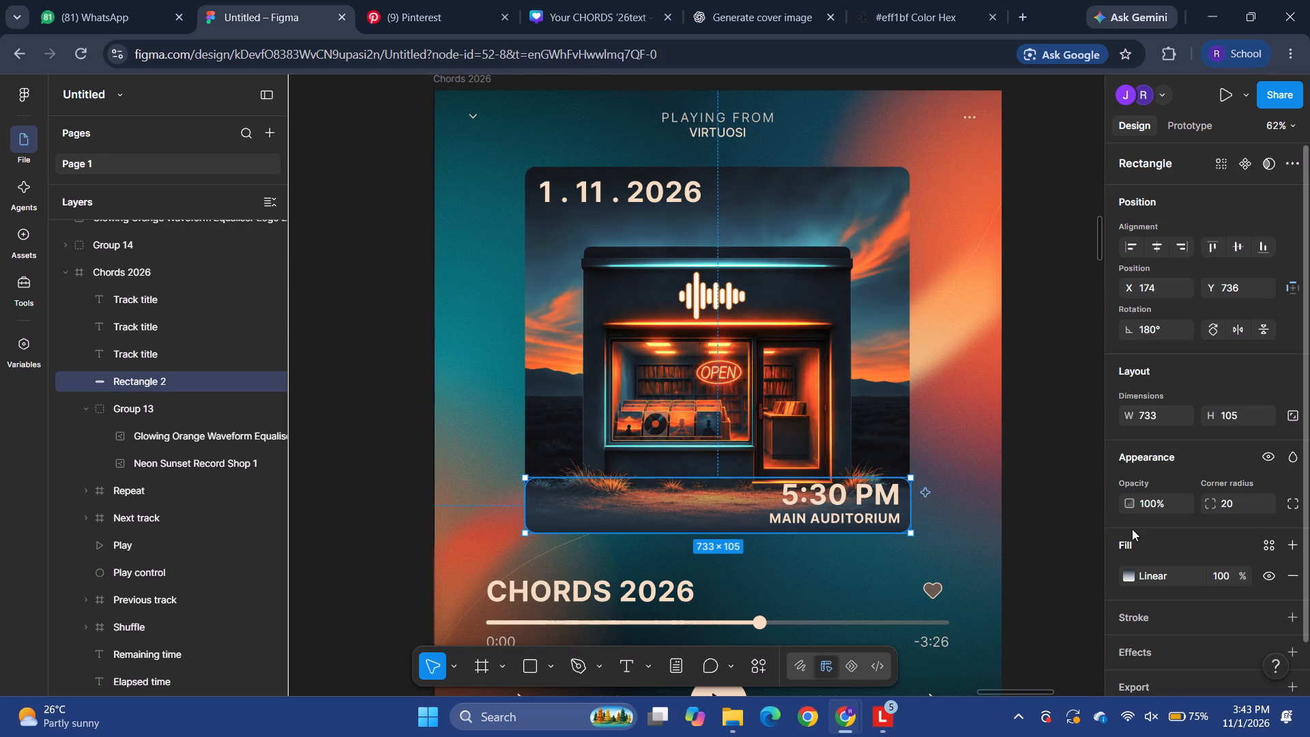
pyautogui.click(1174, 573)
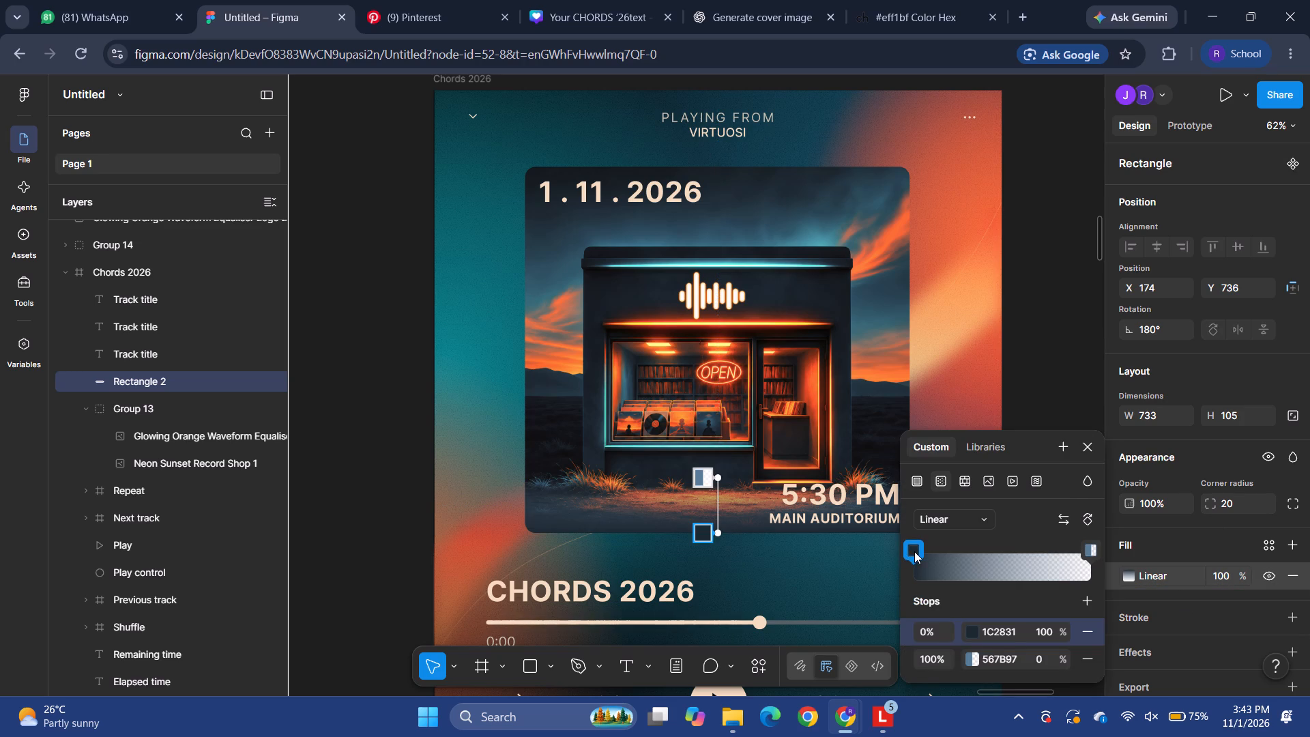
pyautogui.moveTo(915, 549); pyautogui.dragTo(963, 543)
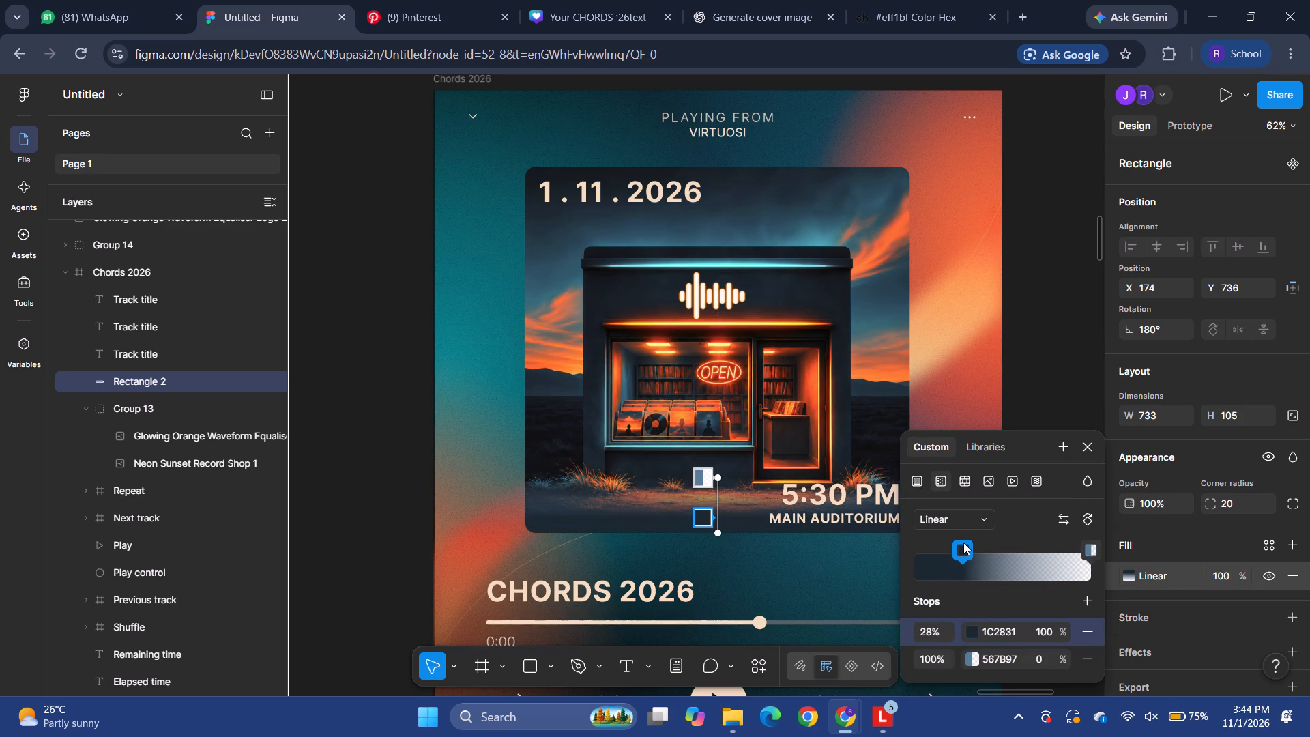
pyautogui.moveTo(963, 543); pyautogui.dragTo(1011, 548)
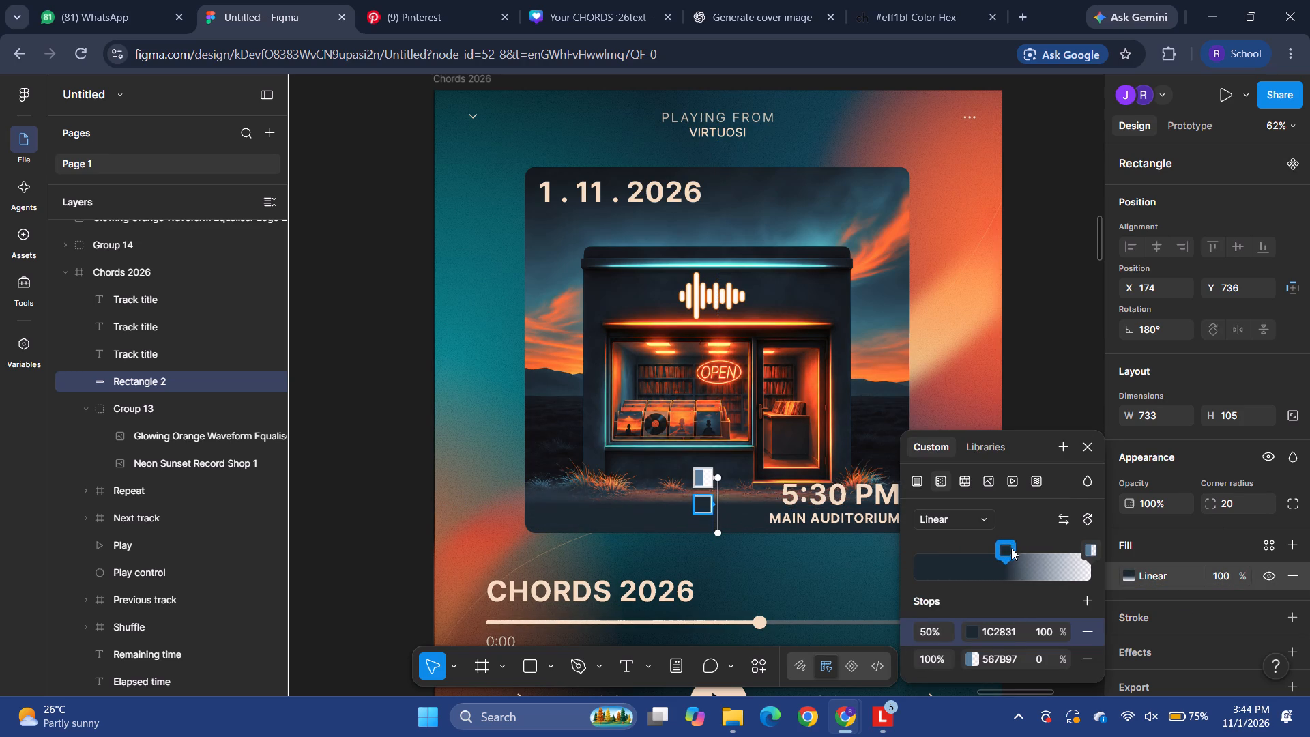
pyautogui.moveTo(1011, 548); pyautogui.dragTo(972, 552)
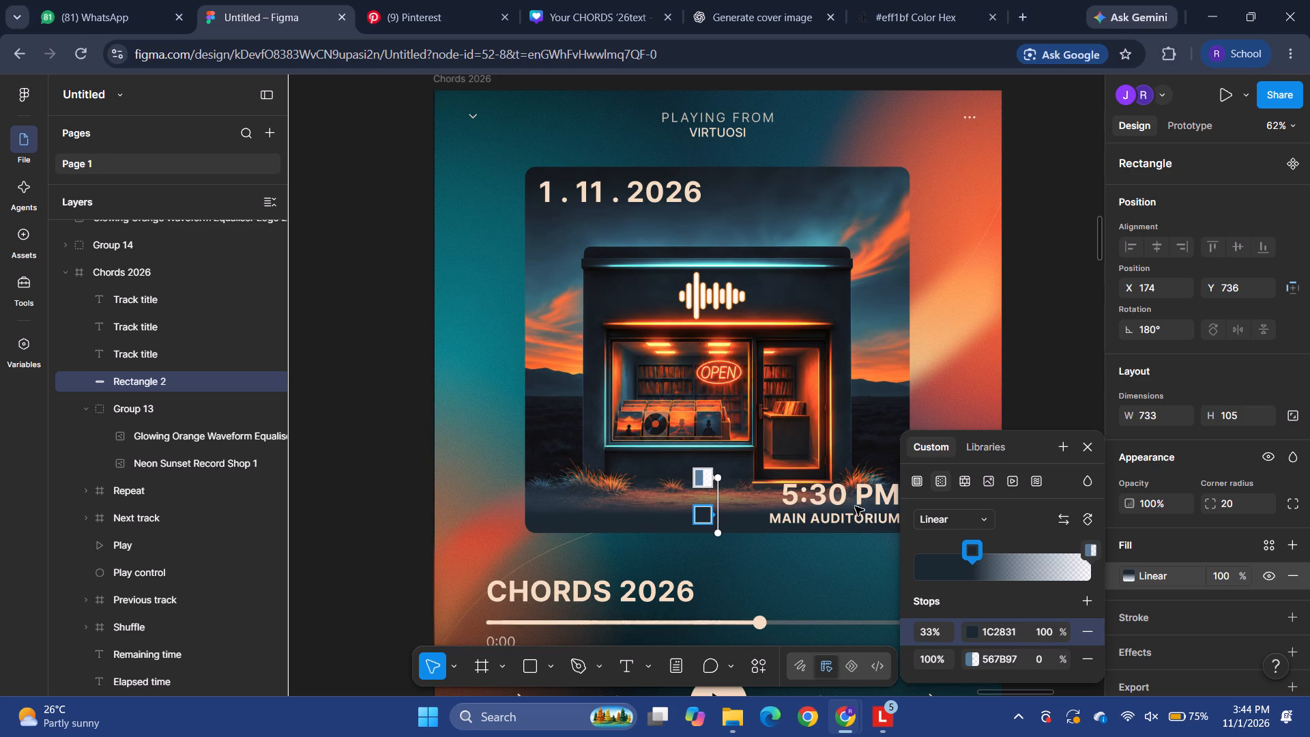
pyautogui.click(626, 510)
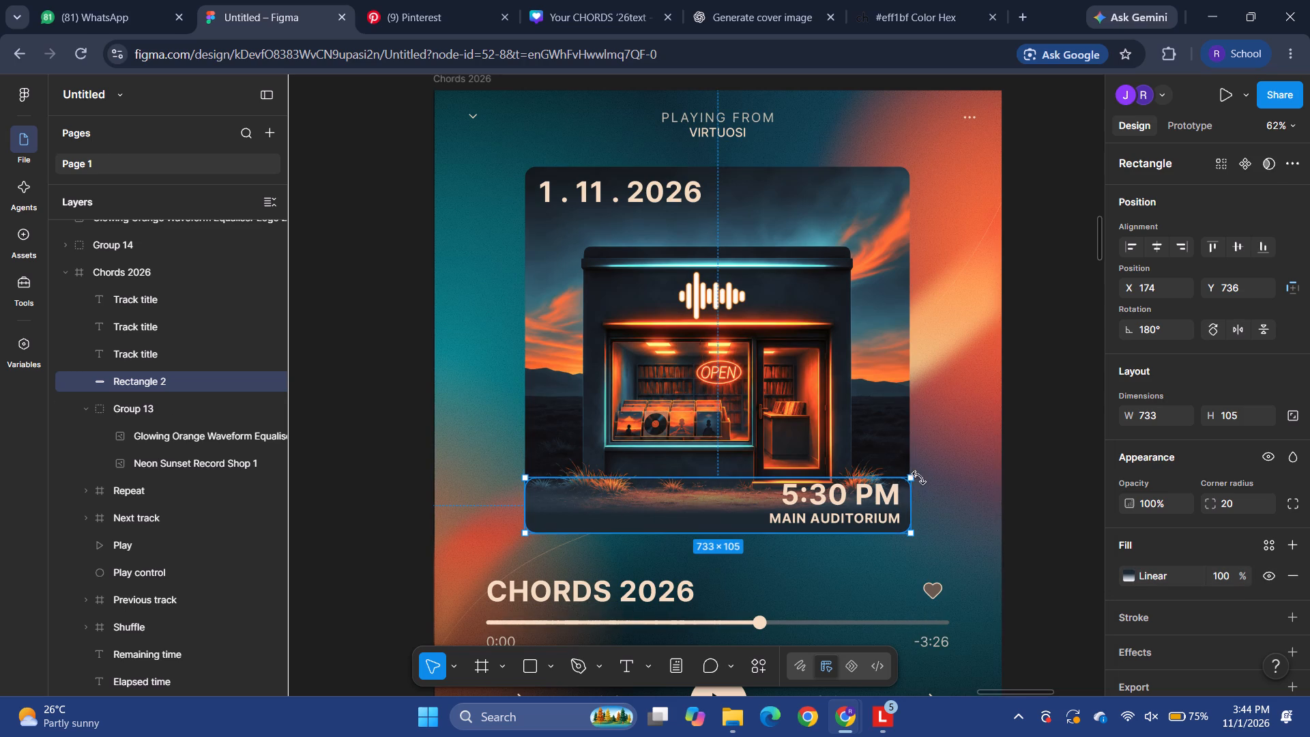
# Extend the gradient rectangle upward over the cover image to about 731 × 178.
pyautogui.moveTo(909, 478); pyautogui.dragTo(910, 439)
# Set the rectangle gradient's dark 1C2831 stop to 0%.
pyautogui.click(1148, 571)
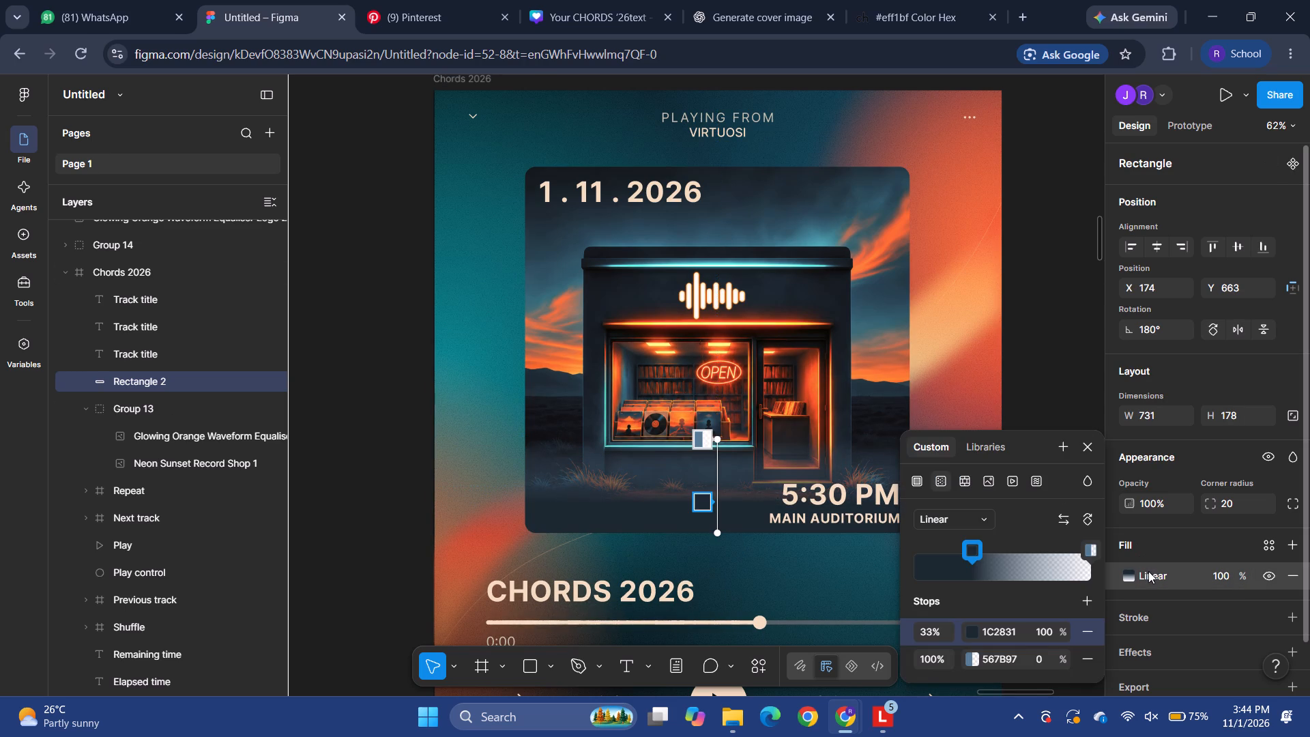
pyautogui.moveTo(971, 552); pyautogui.dragTo(878, 556)
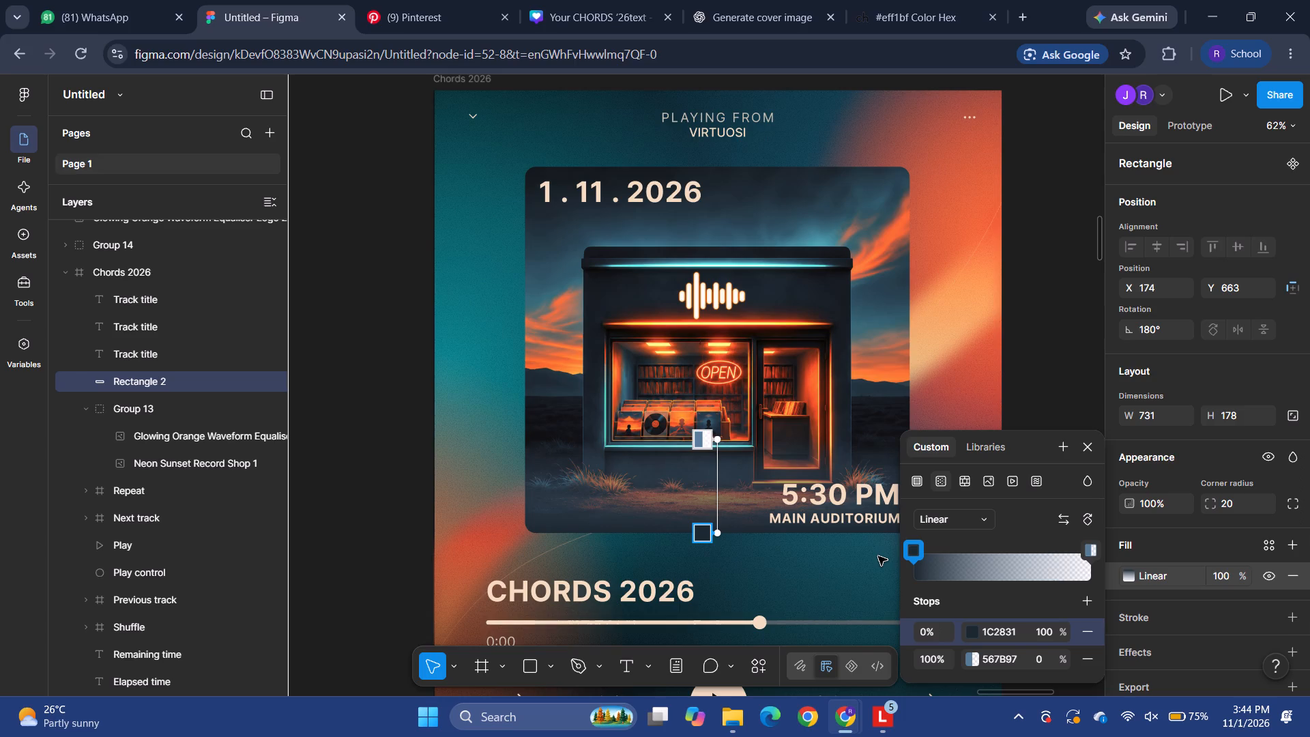
pyautogui.moveTo(878, 556); pyautogui.dragTo(865, 554)
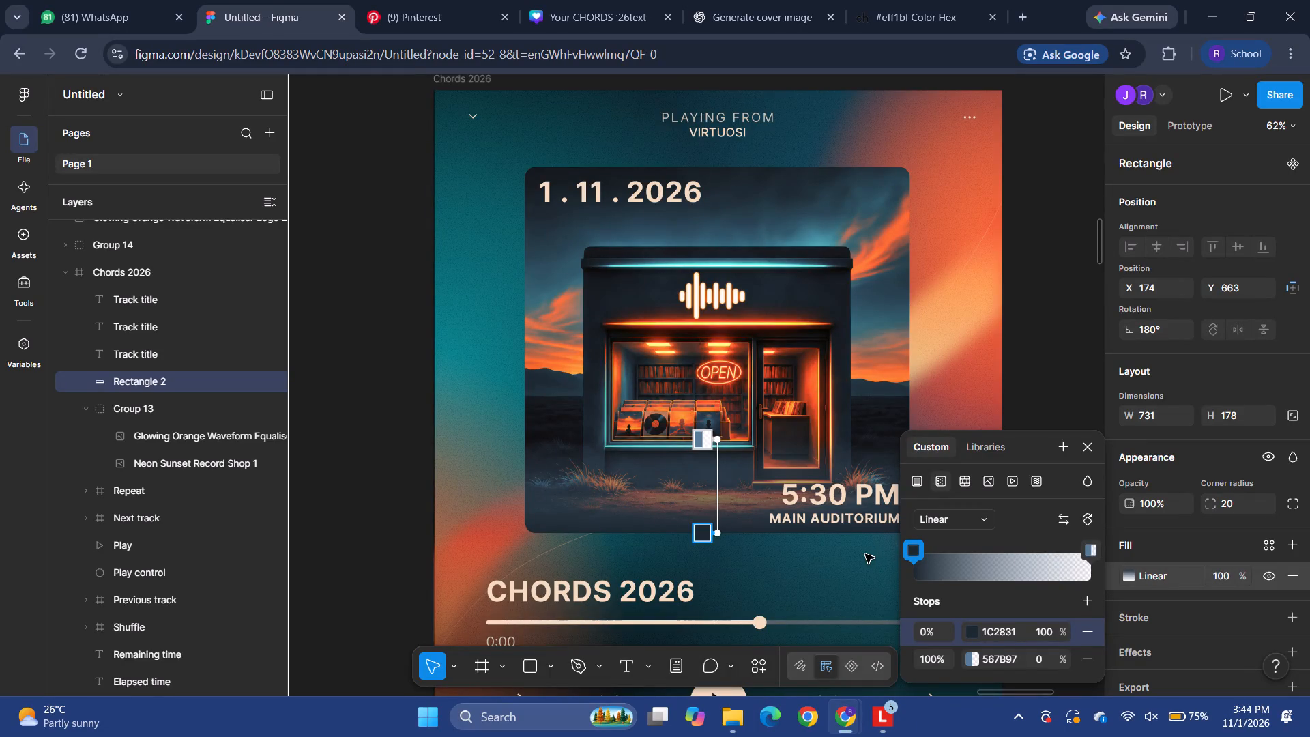
pyautogui.click(1048, 364)
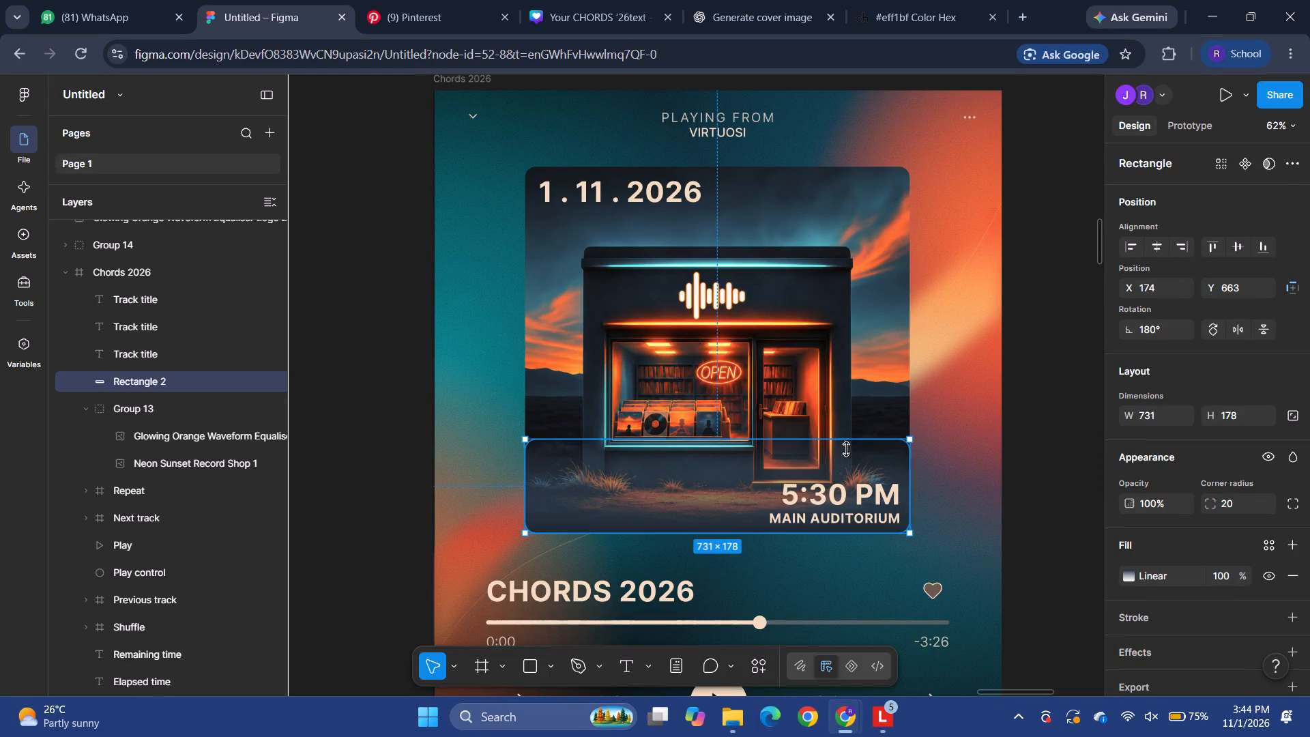
# Extend the gradient rectangle further upward over the cover image to about 731 × 320, keeping it aligned with the image's sides.
pyautogui.moveTo(913, 442); pyautogui.dragTo(906, 350)
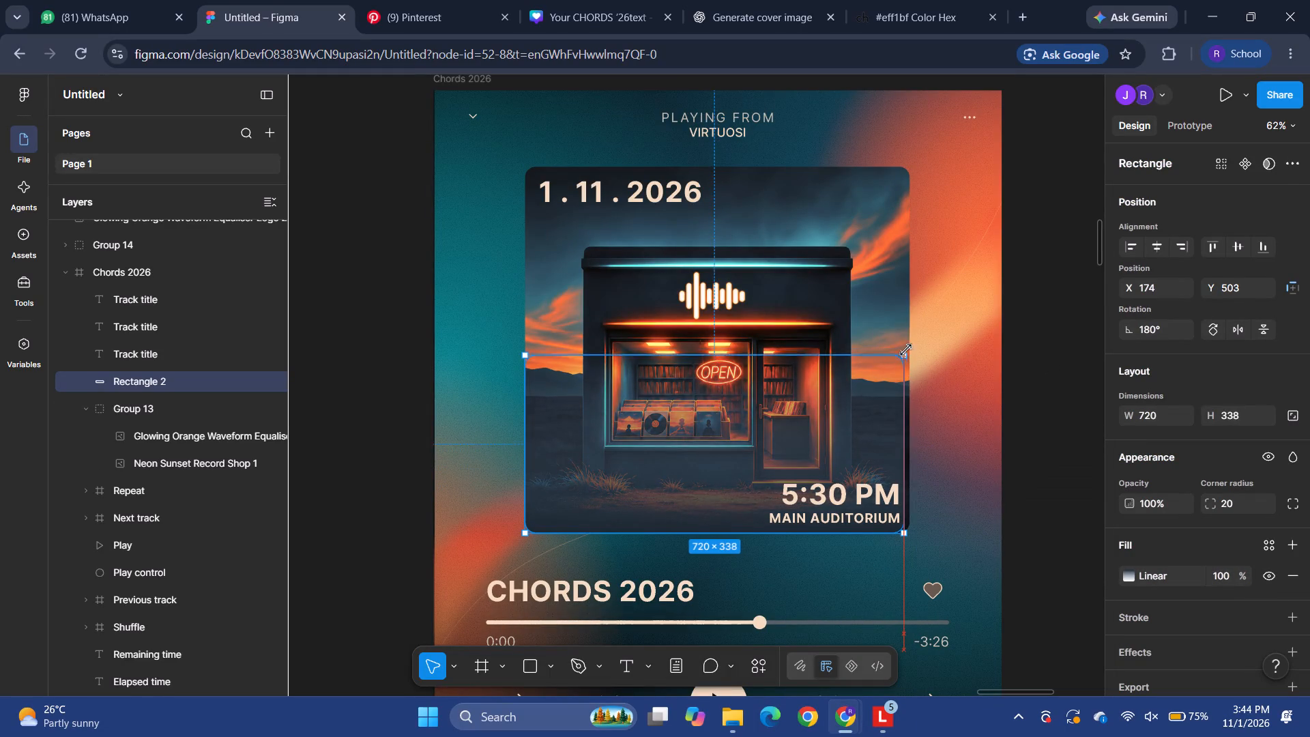
pyautogui.moveTo(906, 350); pyautogui.dragTo(909, 364)
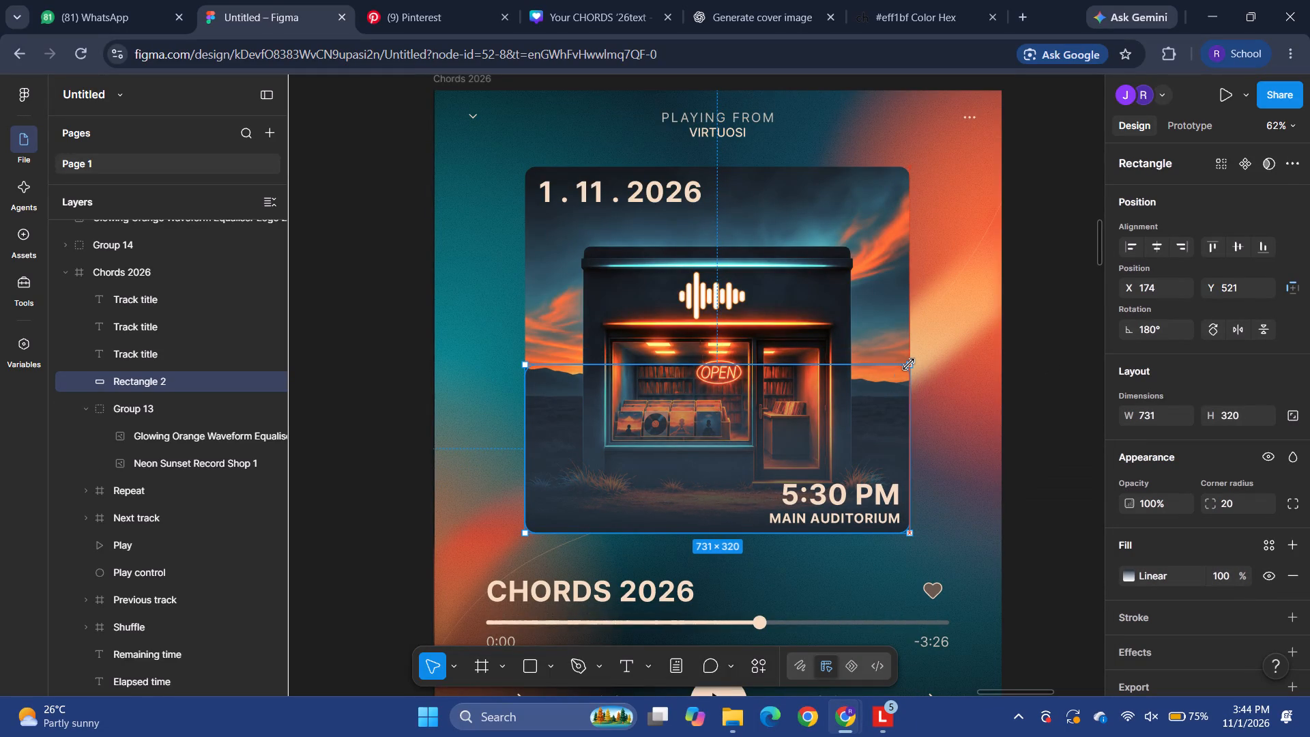
pyautogui.click(1054, 497)
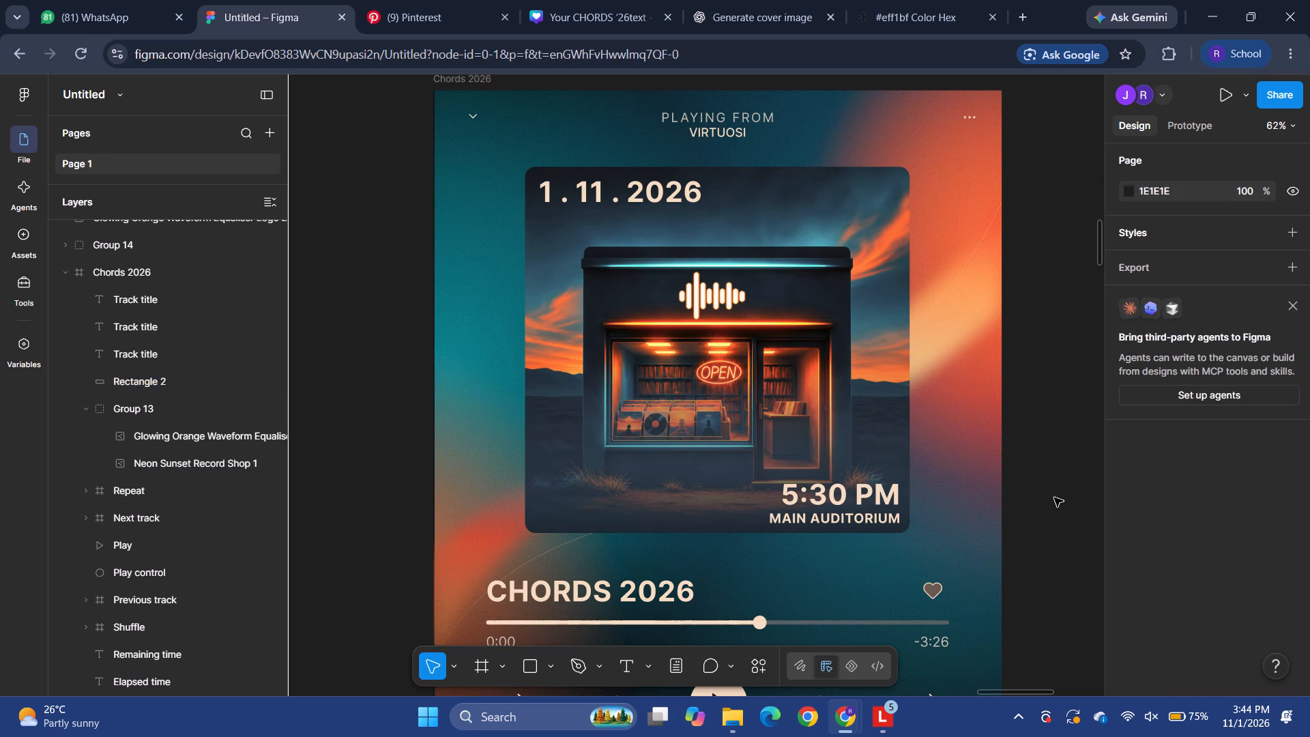
# Export the Chords 2026 frame as a PNG at 1x.
pyautogui.scroll(-1, 889, 504)
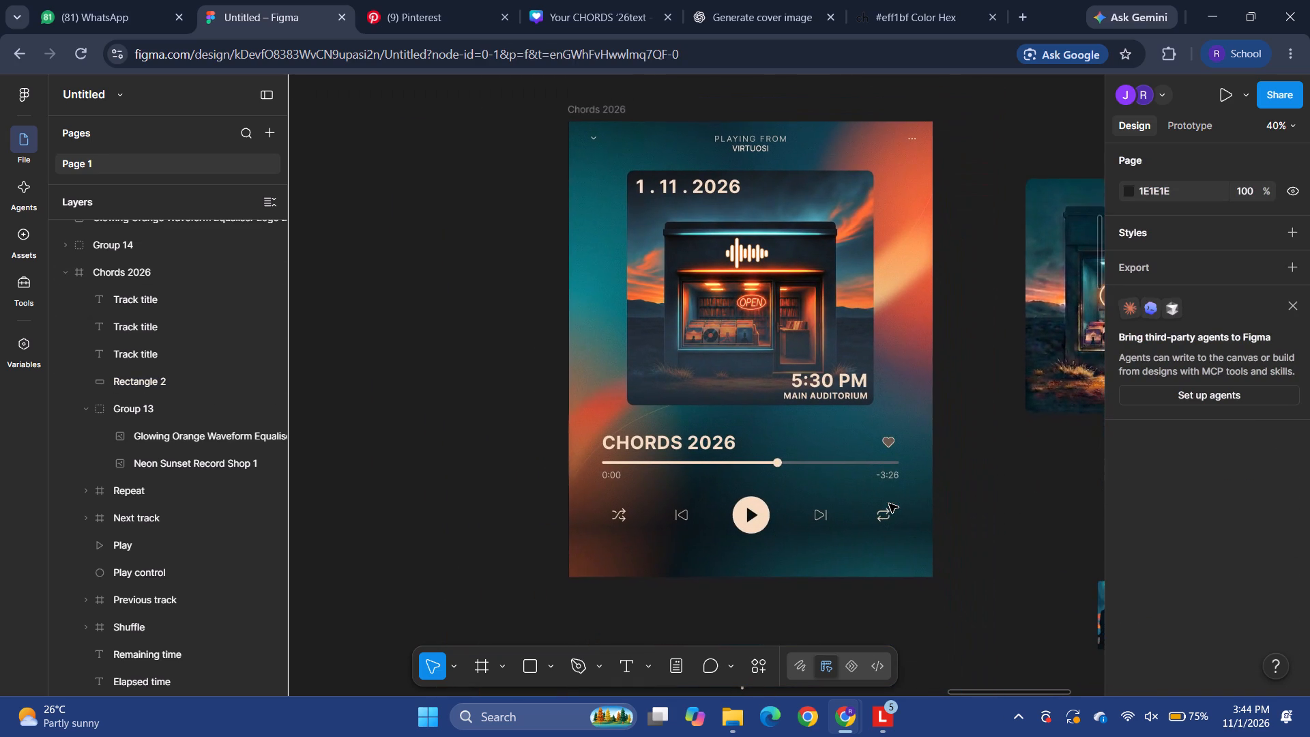
pyautogui.scroll(-1, 889, 504)
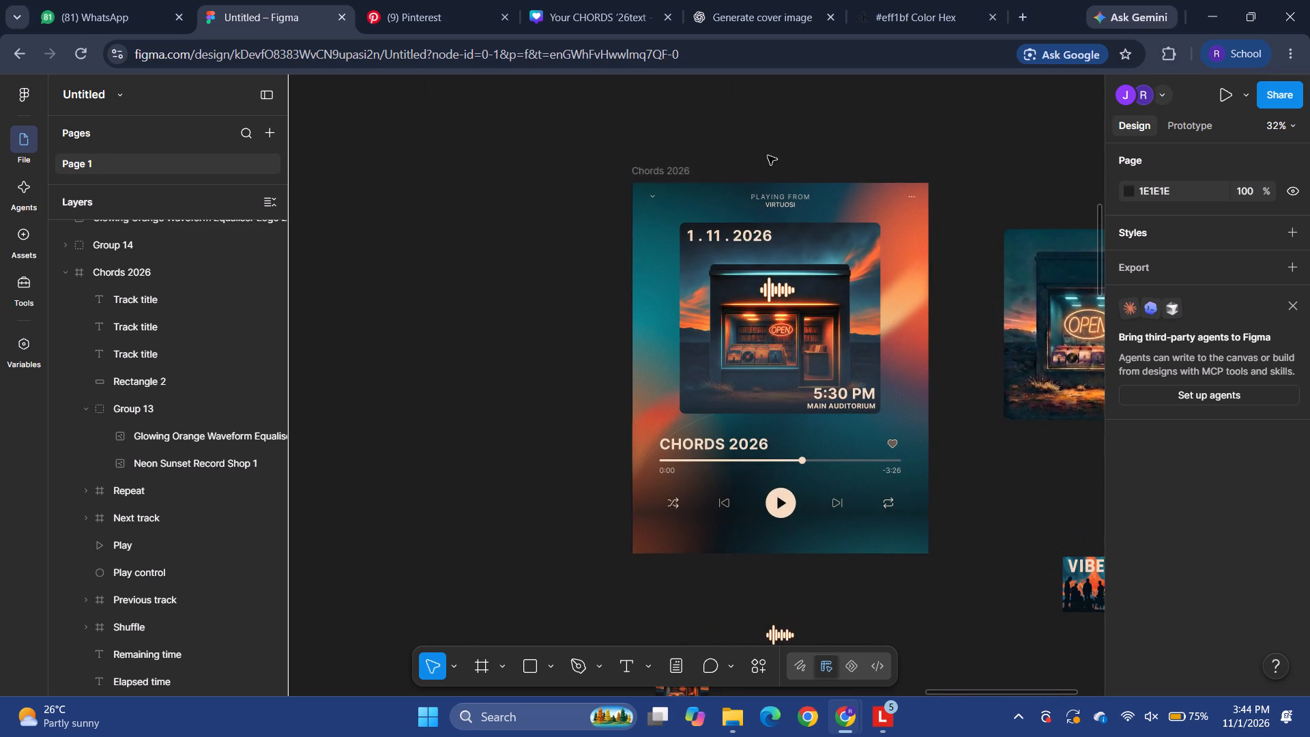
pyautogui.click(671, 173)
pyautogui.scroll(-8, 1244, 654)
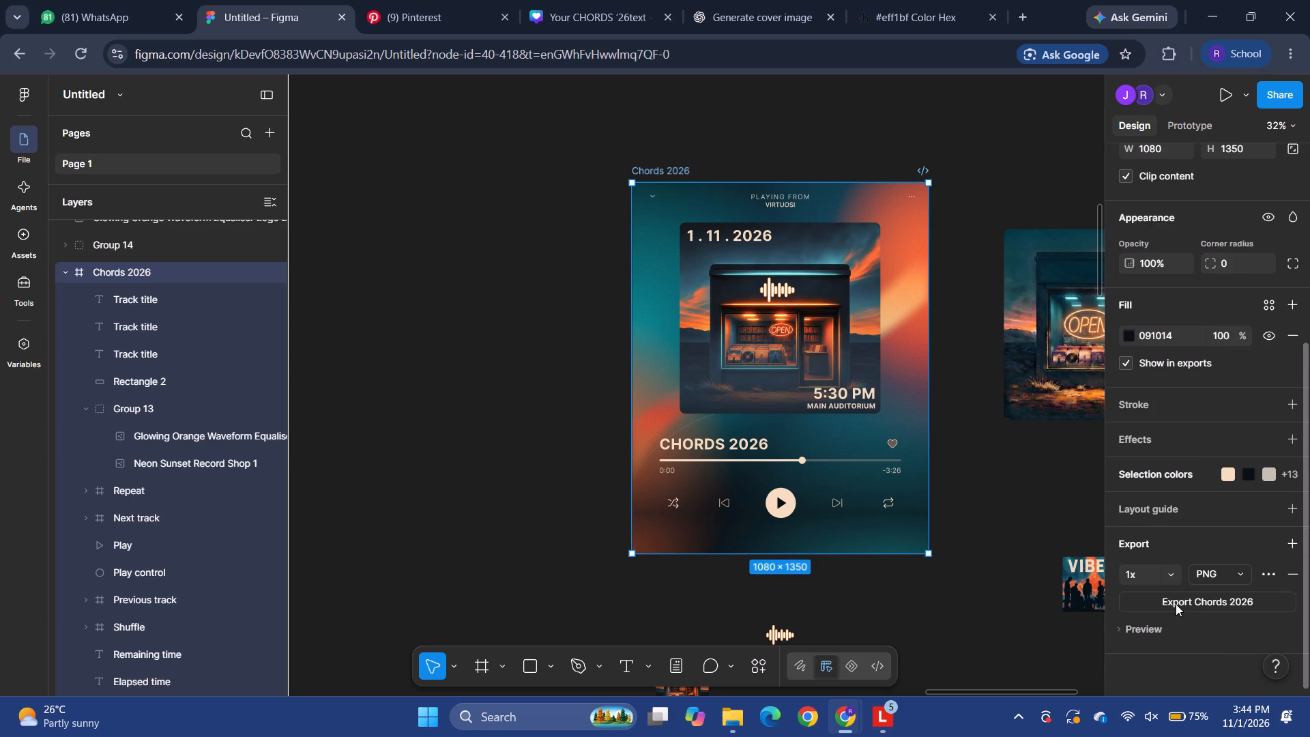
pyautogui.click(1176, 604)
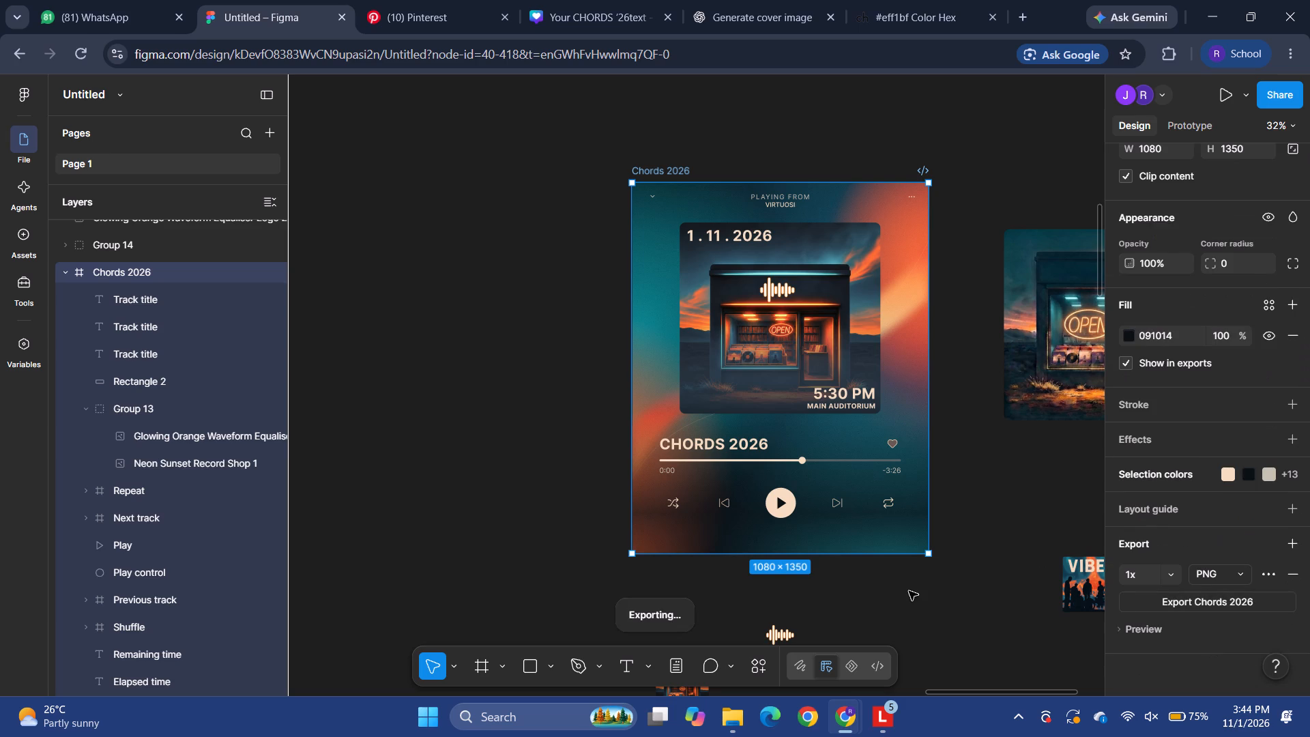
# Switch to the other Google Chrome window showing the New Tab page.
pyautogui.click(848, 719)
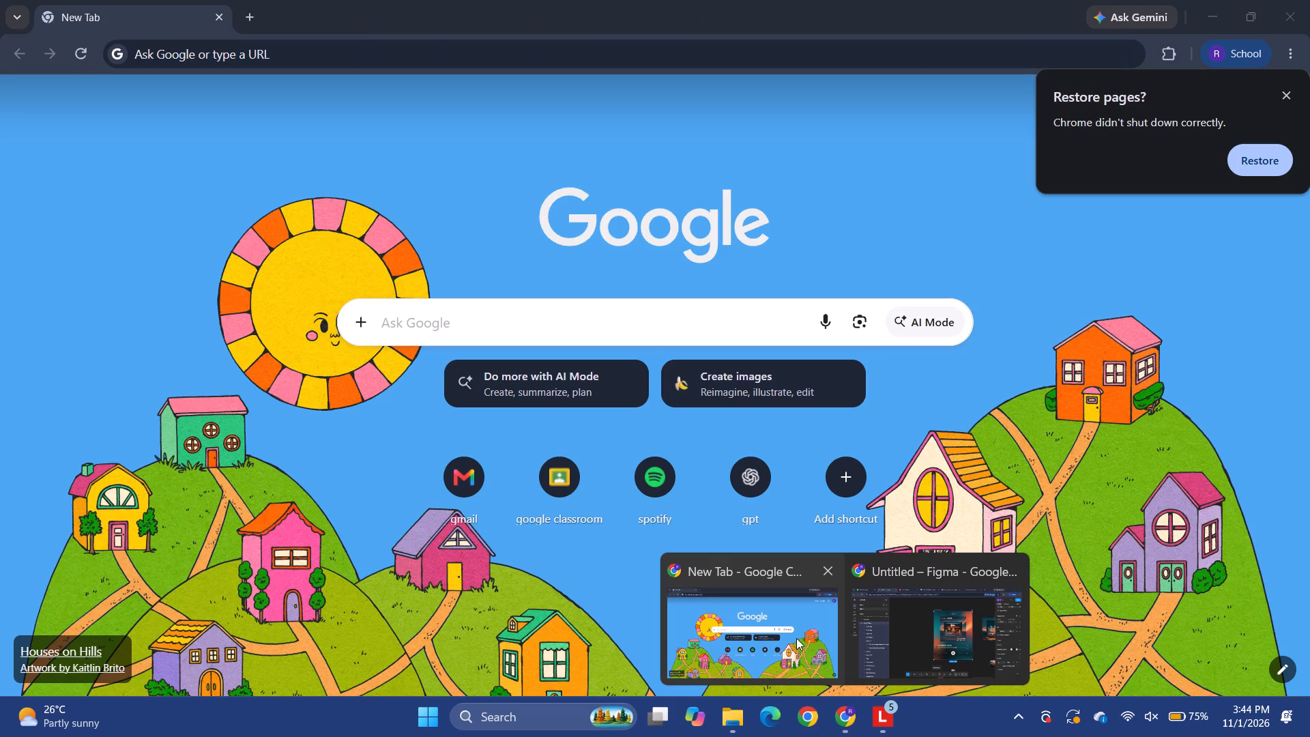
pyautogui.click(749, 627)
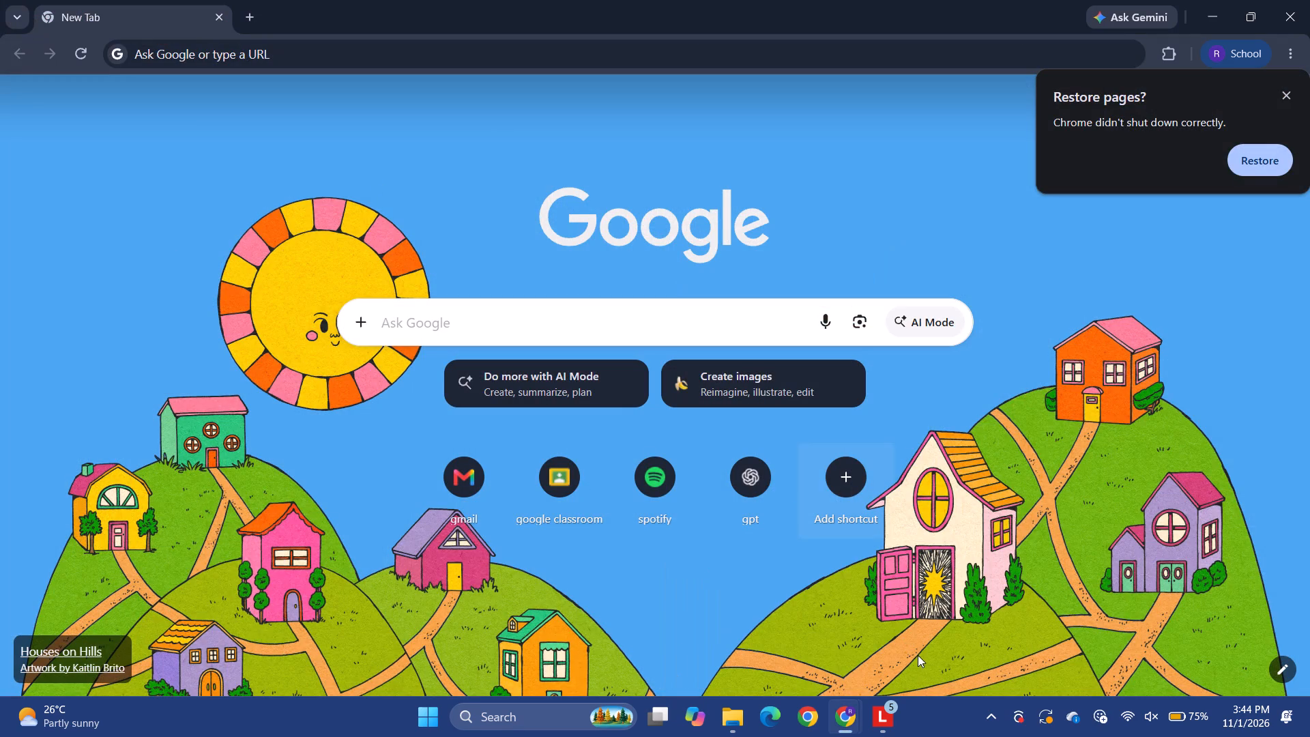
# Switch back to the Figma window and export the Chords 2026 frame again as a PNG at 1x.
pyautogui.click(851, 706)
pyautogui.click(891, 647)
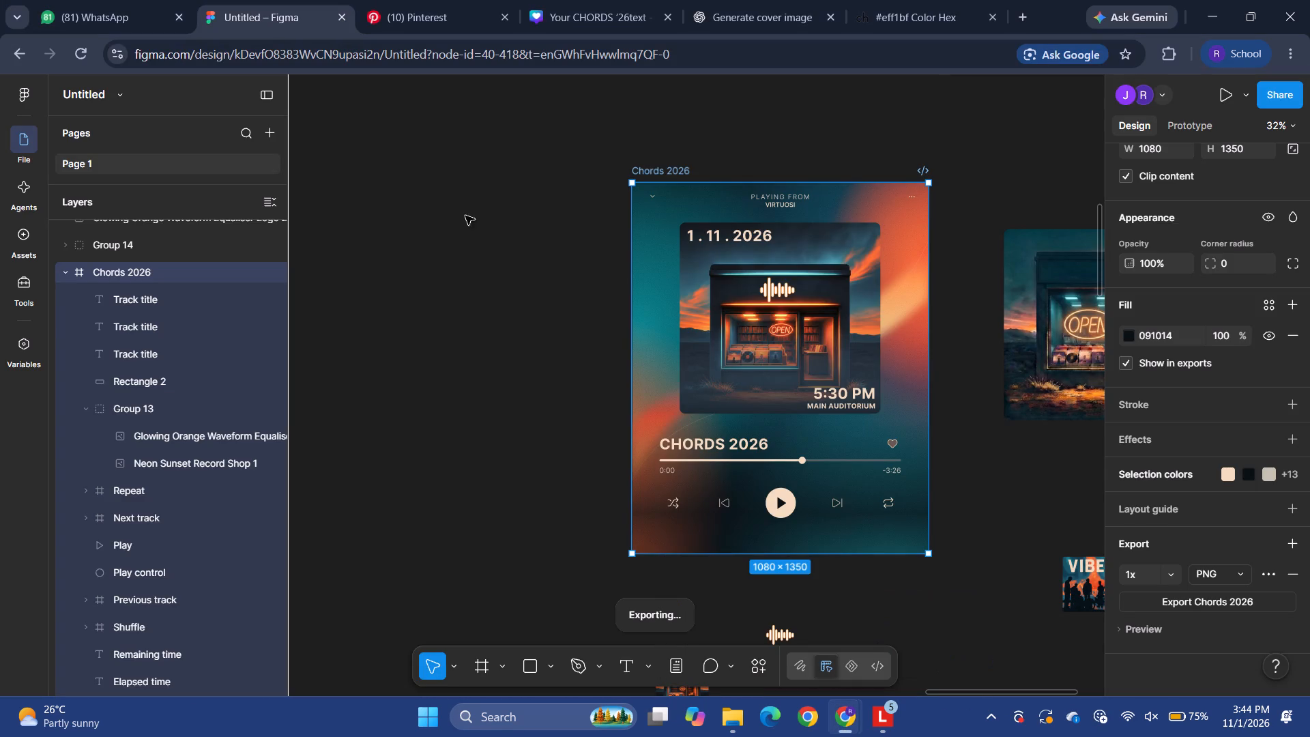
pyautogui.click(1151, 607)
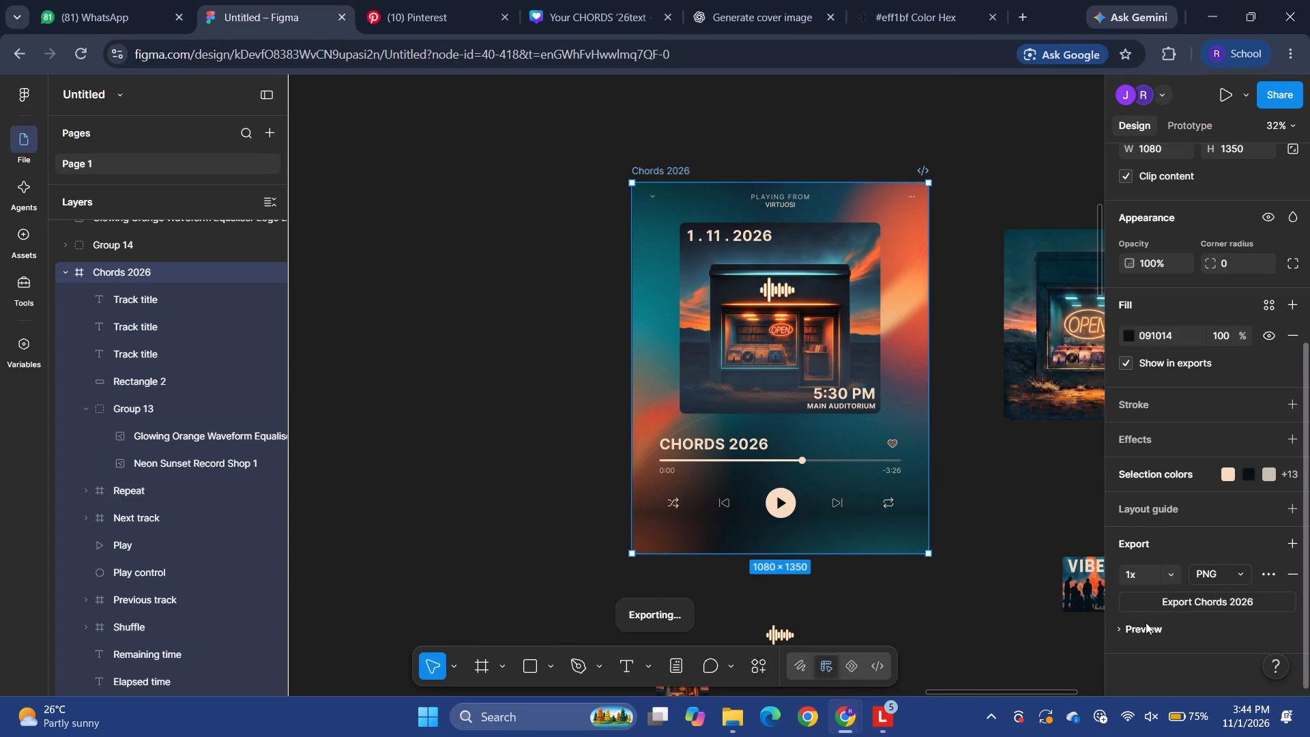
pyautogui.tripleClick(1181, 606)
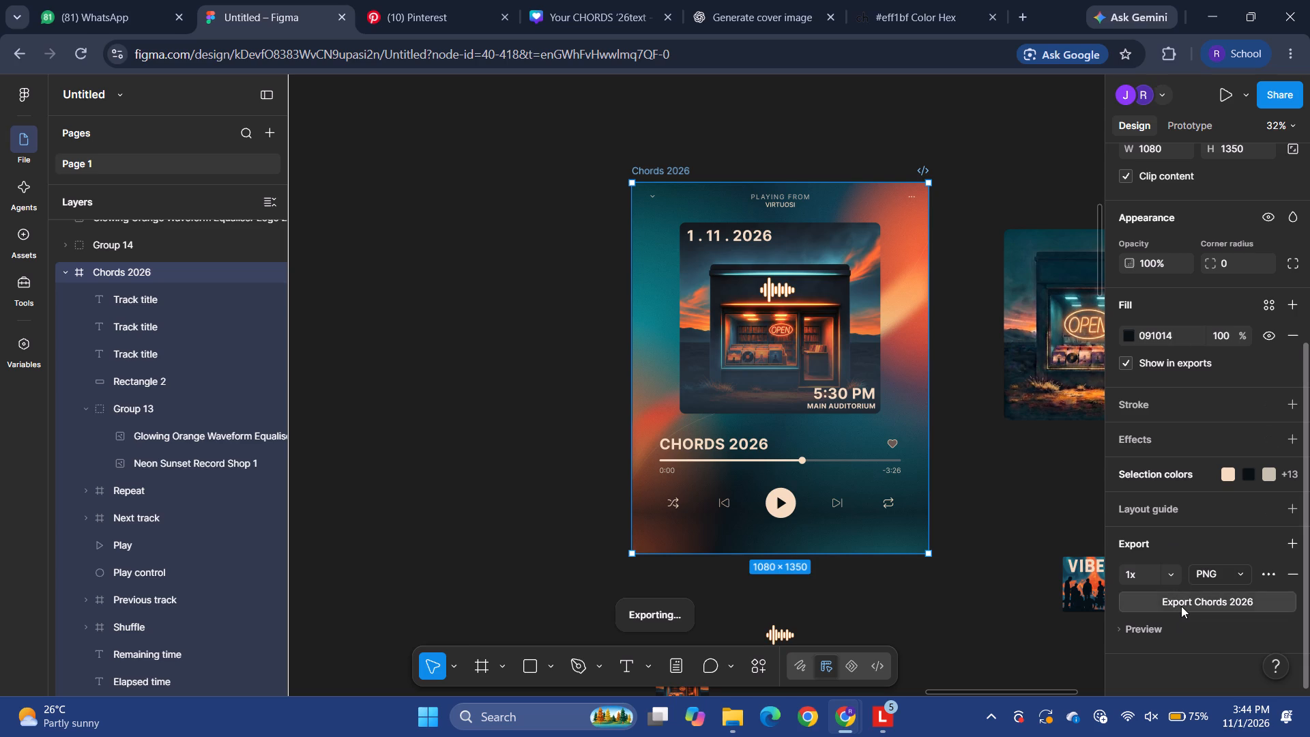
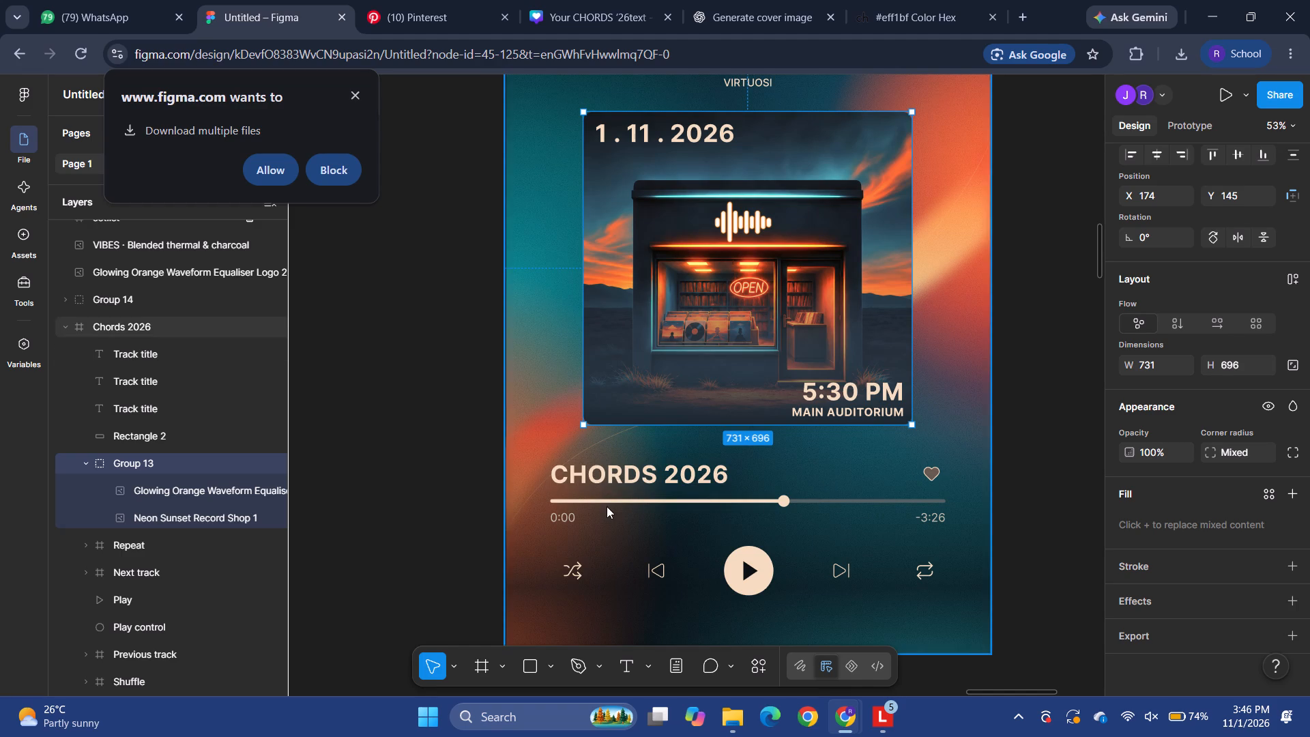
# Move the Chords 2026 frame to the right on the canvas, to X 9324, Y 867.
pyautogui.moveTo(528, 487); pyautogui.dragTo(544, 484)
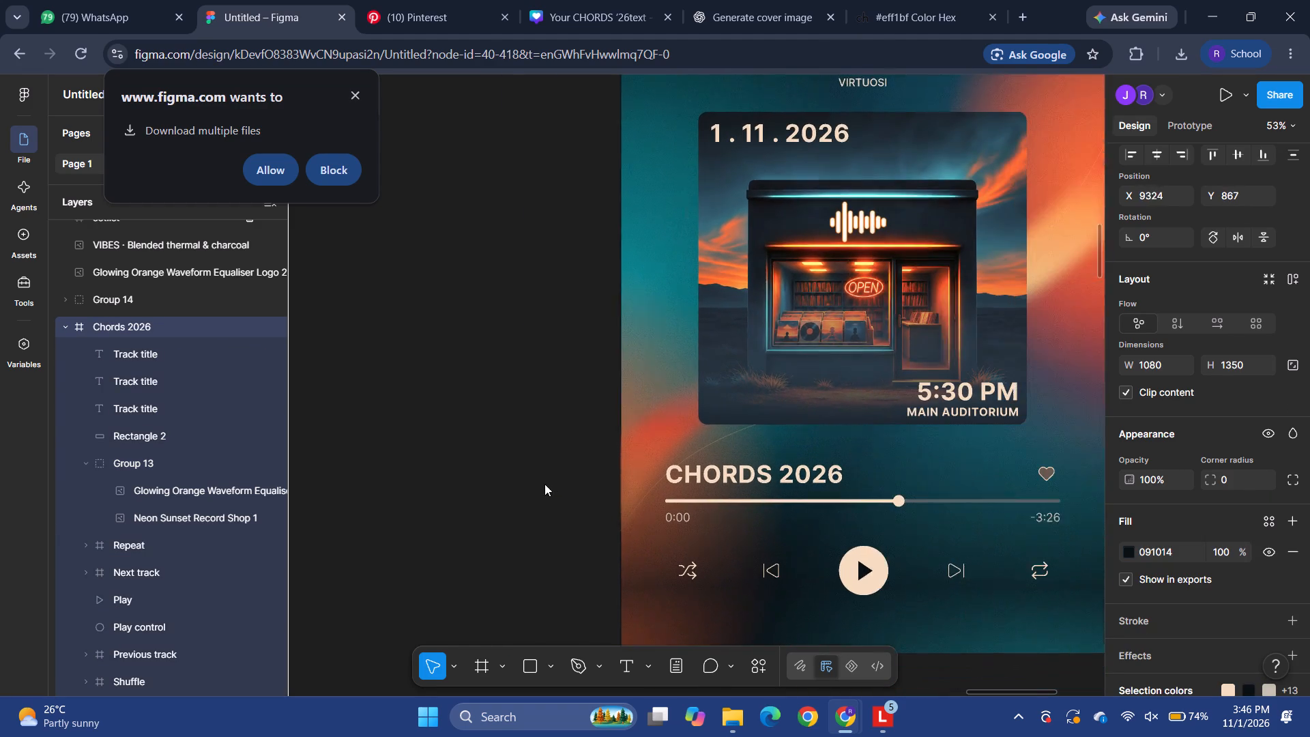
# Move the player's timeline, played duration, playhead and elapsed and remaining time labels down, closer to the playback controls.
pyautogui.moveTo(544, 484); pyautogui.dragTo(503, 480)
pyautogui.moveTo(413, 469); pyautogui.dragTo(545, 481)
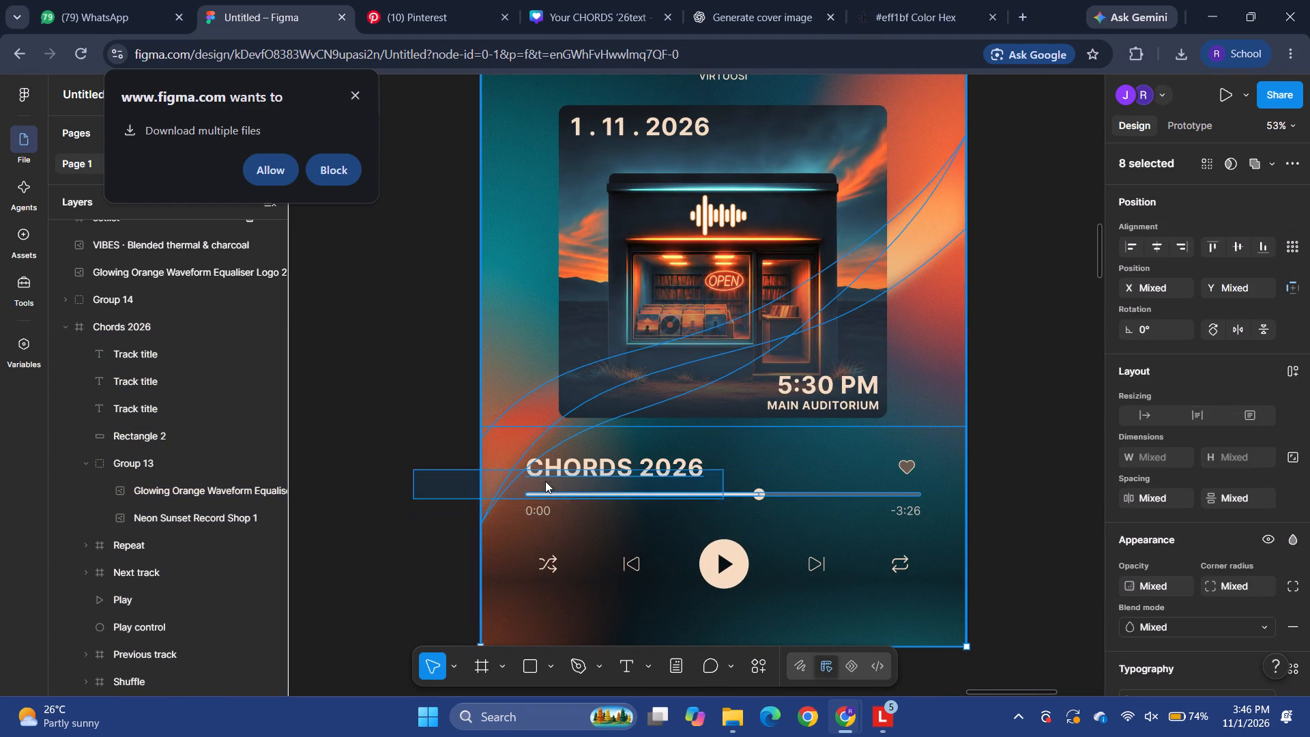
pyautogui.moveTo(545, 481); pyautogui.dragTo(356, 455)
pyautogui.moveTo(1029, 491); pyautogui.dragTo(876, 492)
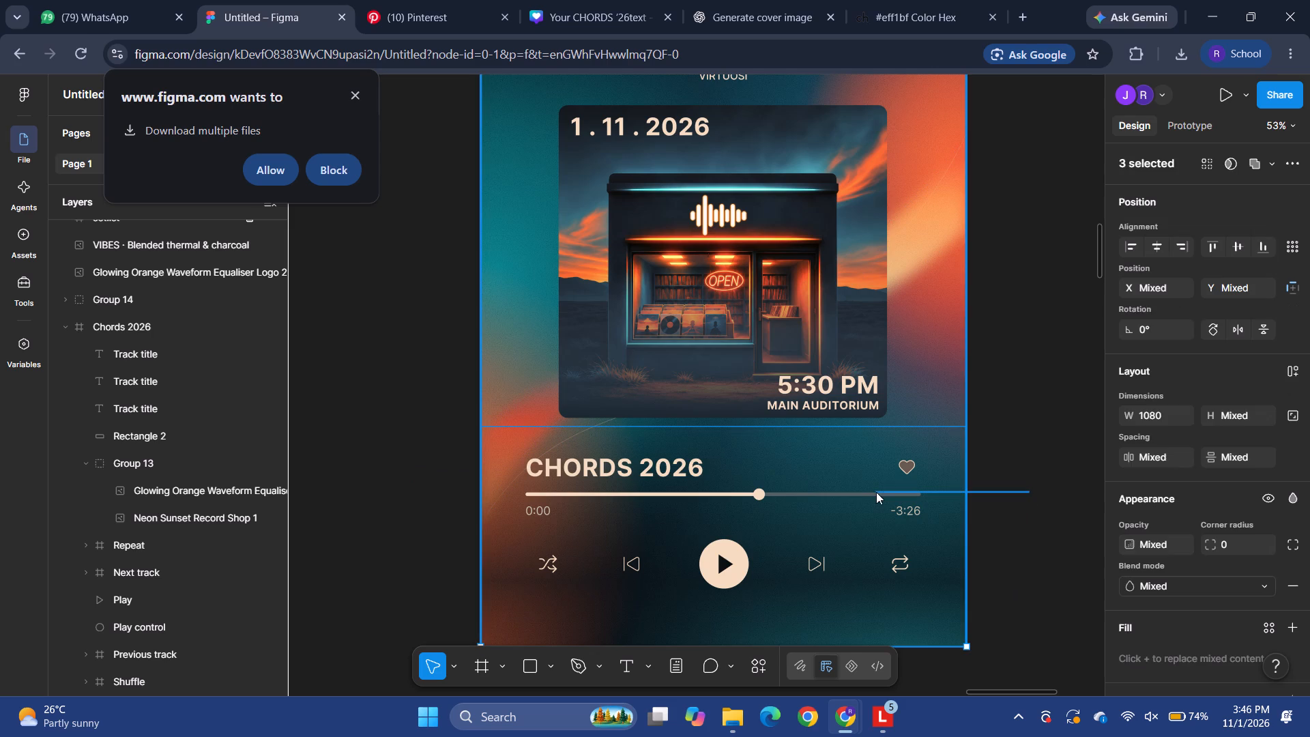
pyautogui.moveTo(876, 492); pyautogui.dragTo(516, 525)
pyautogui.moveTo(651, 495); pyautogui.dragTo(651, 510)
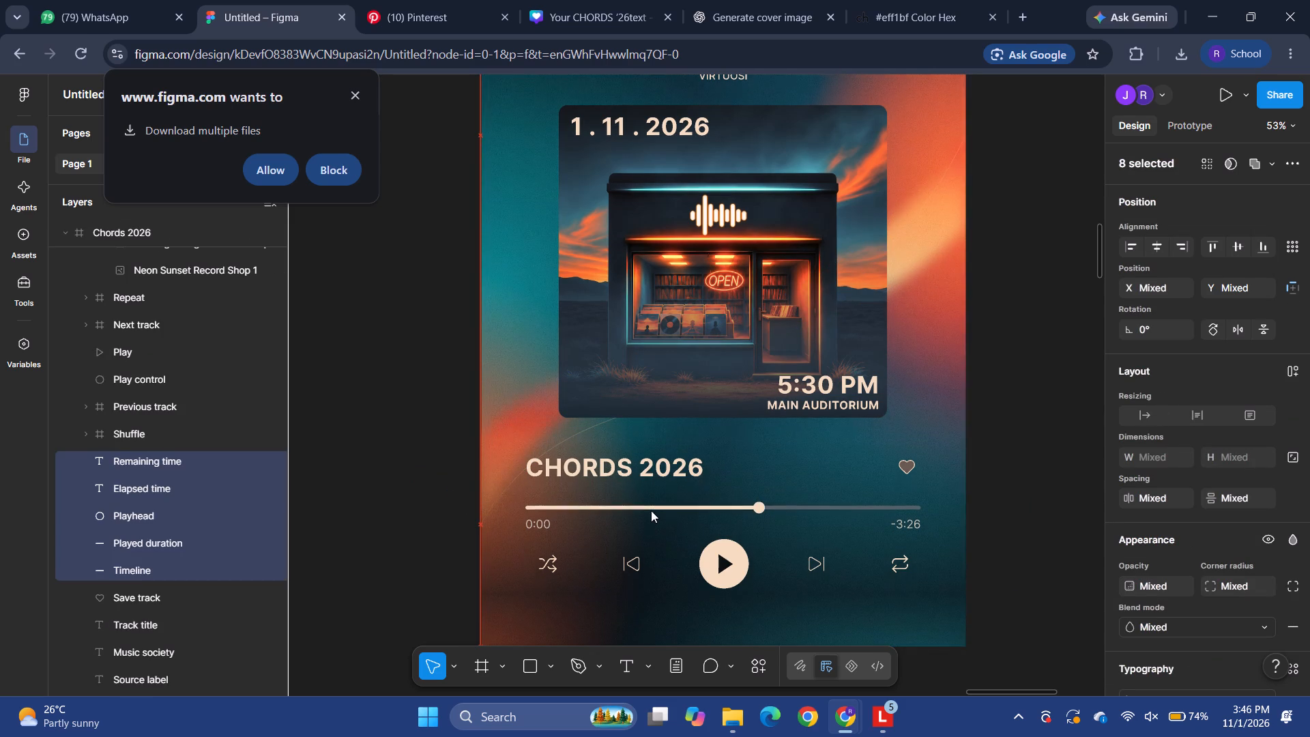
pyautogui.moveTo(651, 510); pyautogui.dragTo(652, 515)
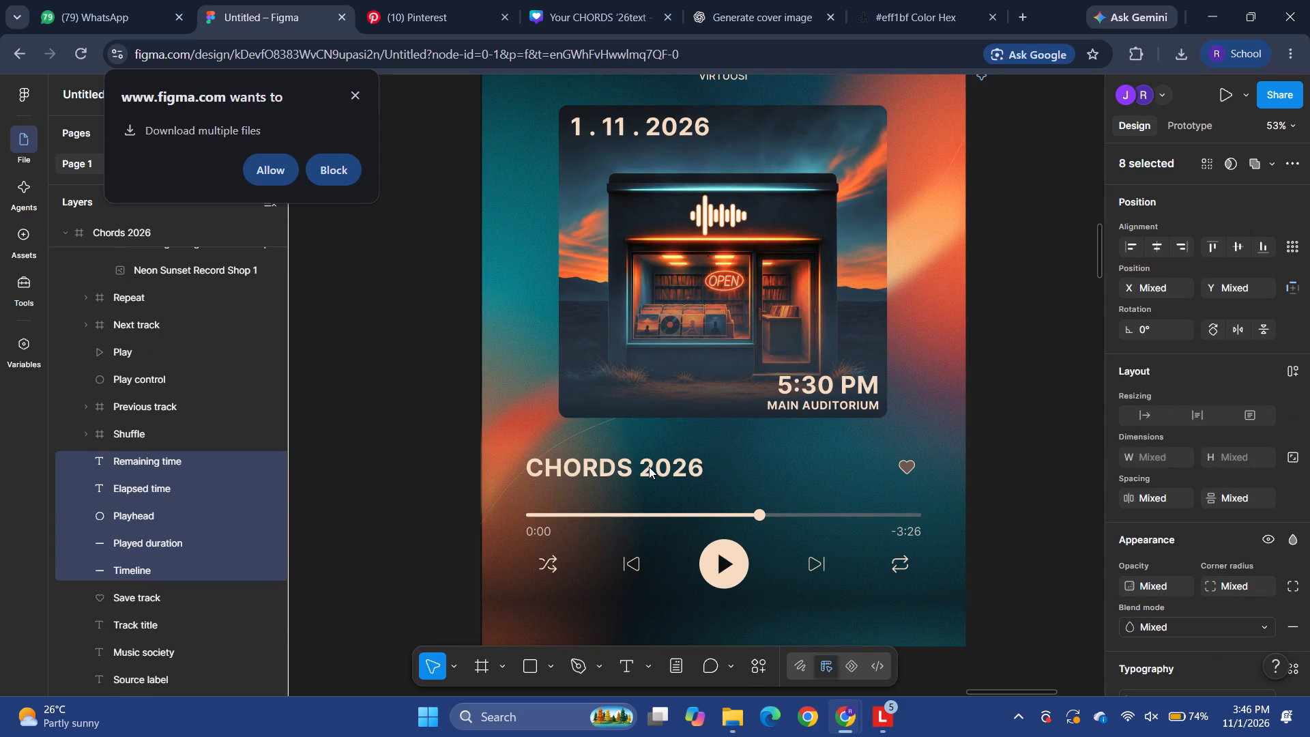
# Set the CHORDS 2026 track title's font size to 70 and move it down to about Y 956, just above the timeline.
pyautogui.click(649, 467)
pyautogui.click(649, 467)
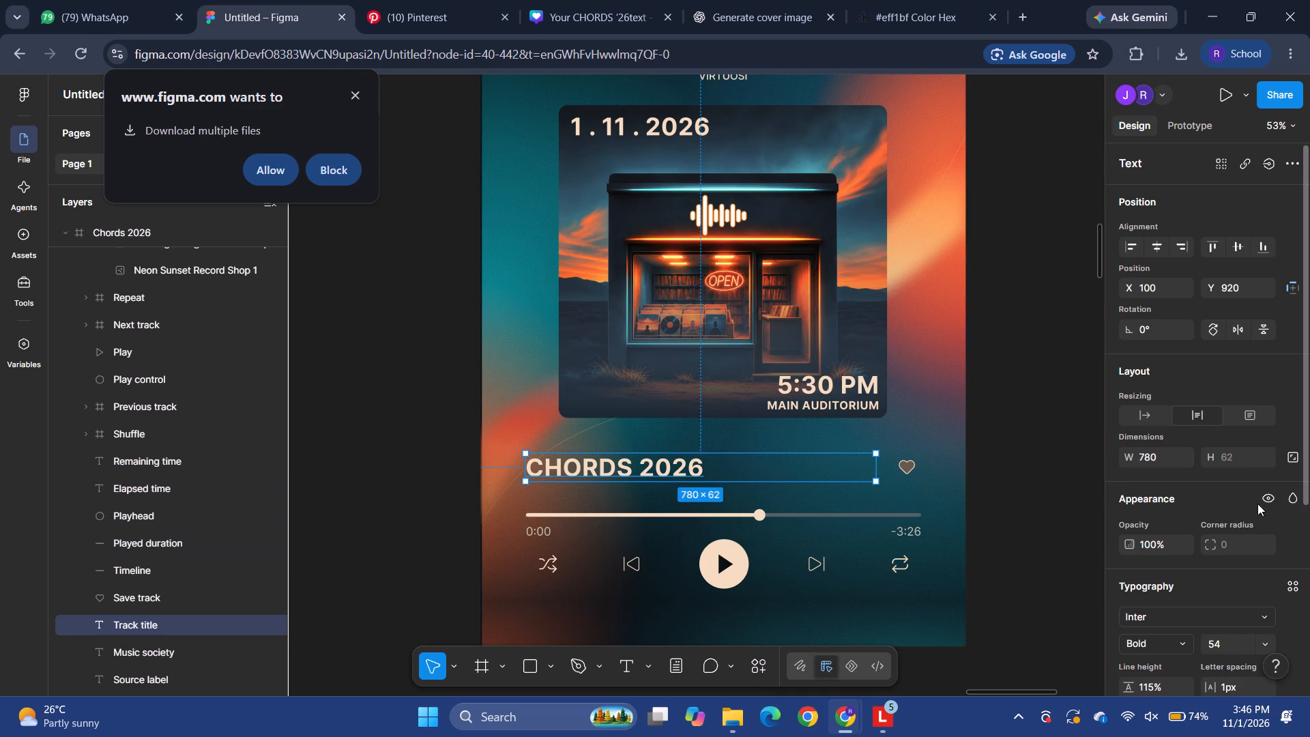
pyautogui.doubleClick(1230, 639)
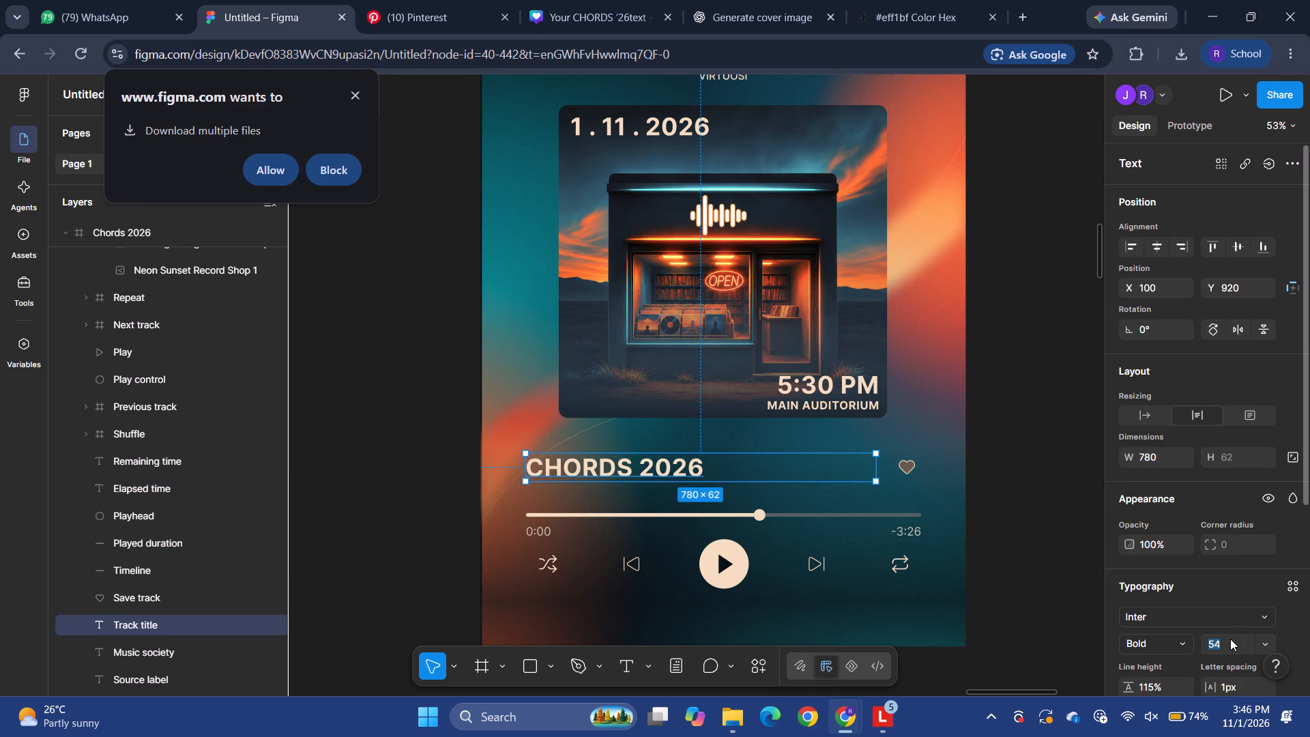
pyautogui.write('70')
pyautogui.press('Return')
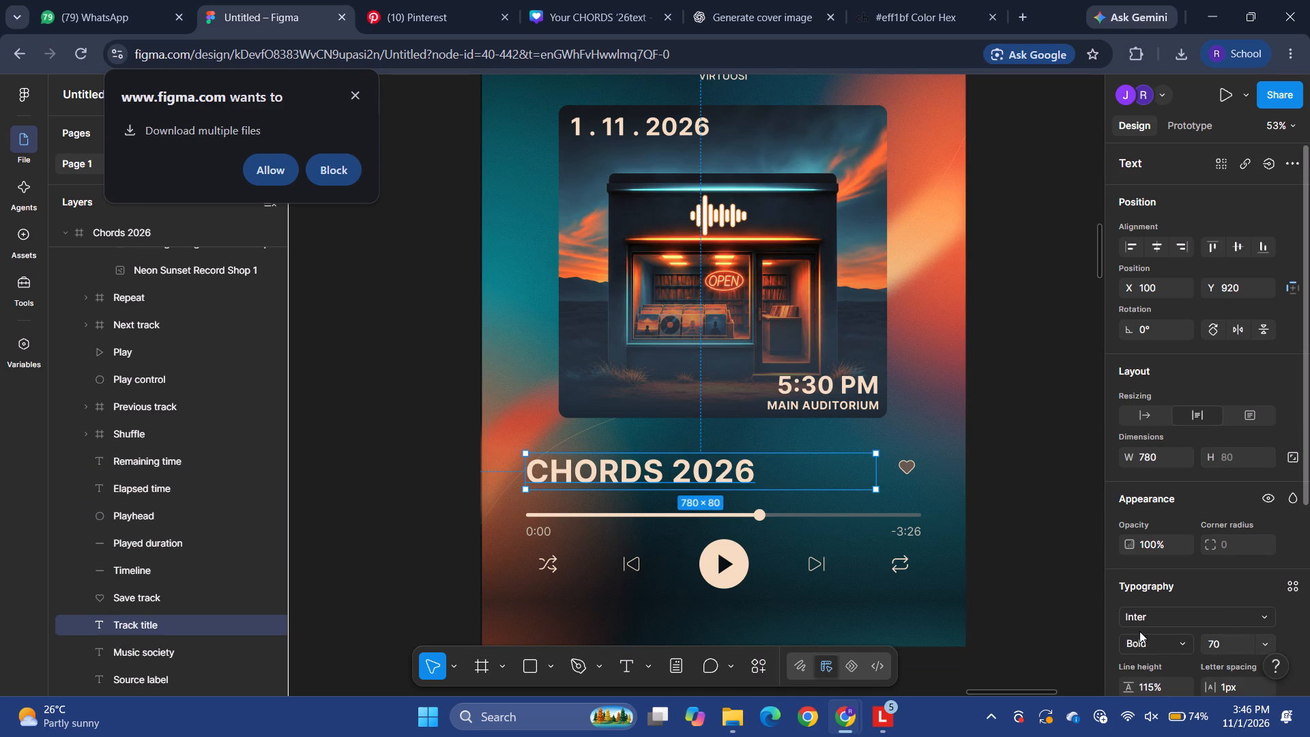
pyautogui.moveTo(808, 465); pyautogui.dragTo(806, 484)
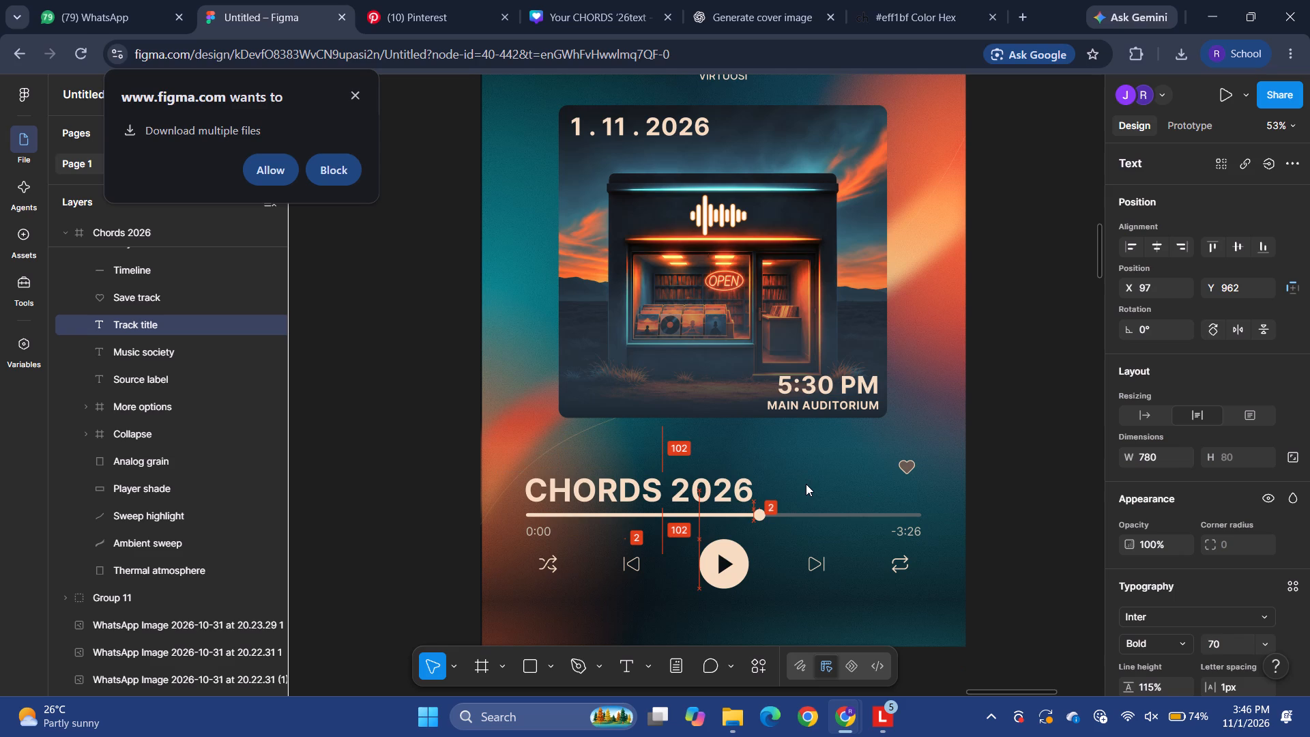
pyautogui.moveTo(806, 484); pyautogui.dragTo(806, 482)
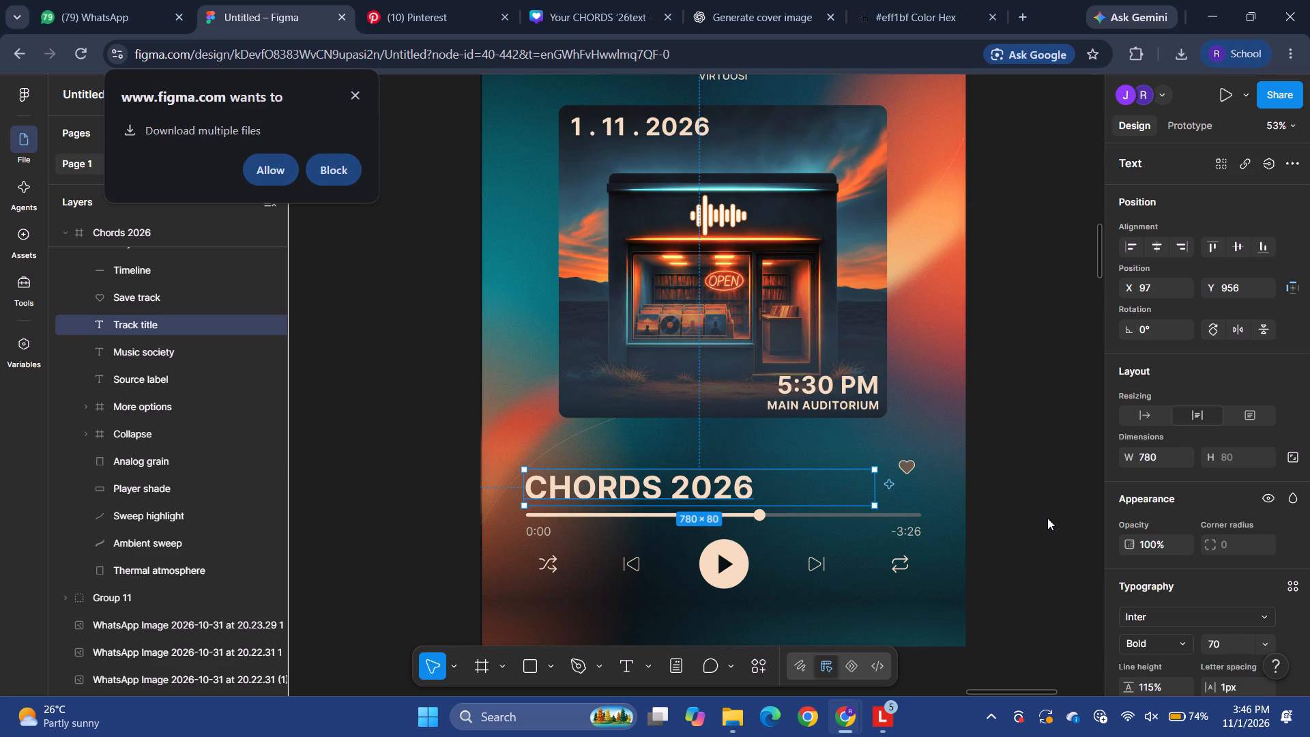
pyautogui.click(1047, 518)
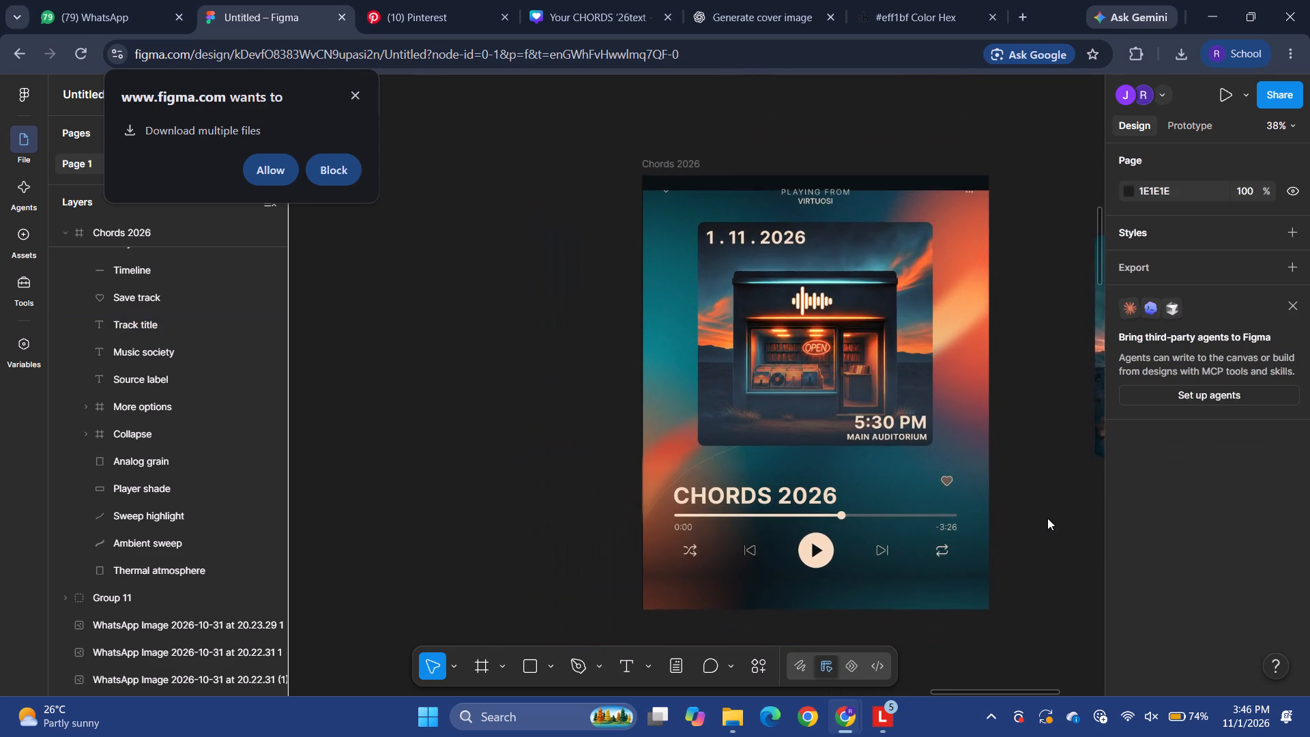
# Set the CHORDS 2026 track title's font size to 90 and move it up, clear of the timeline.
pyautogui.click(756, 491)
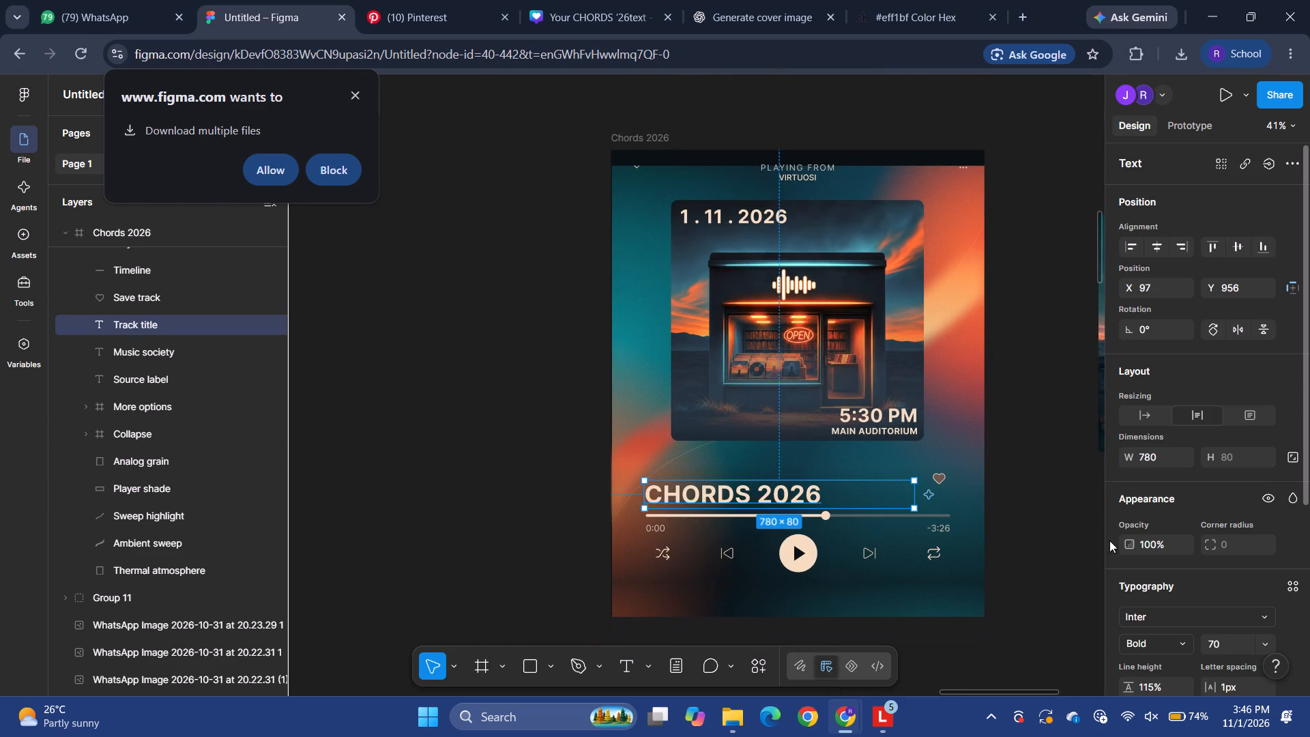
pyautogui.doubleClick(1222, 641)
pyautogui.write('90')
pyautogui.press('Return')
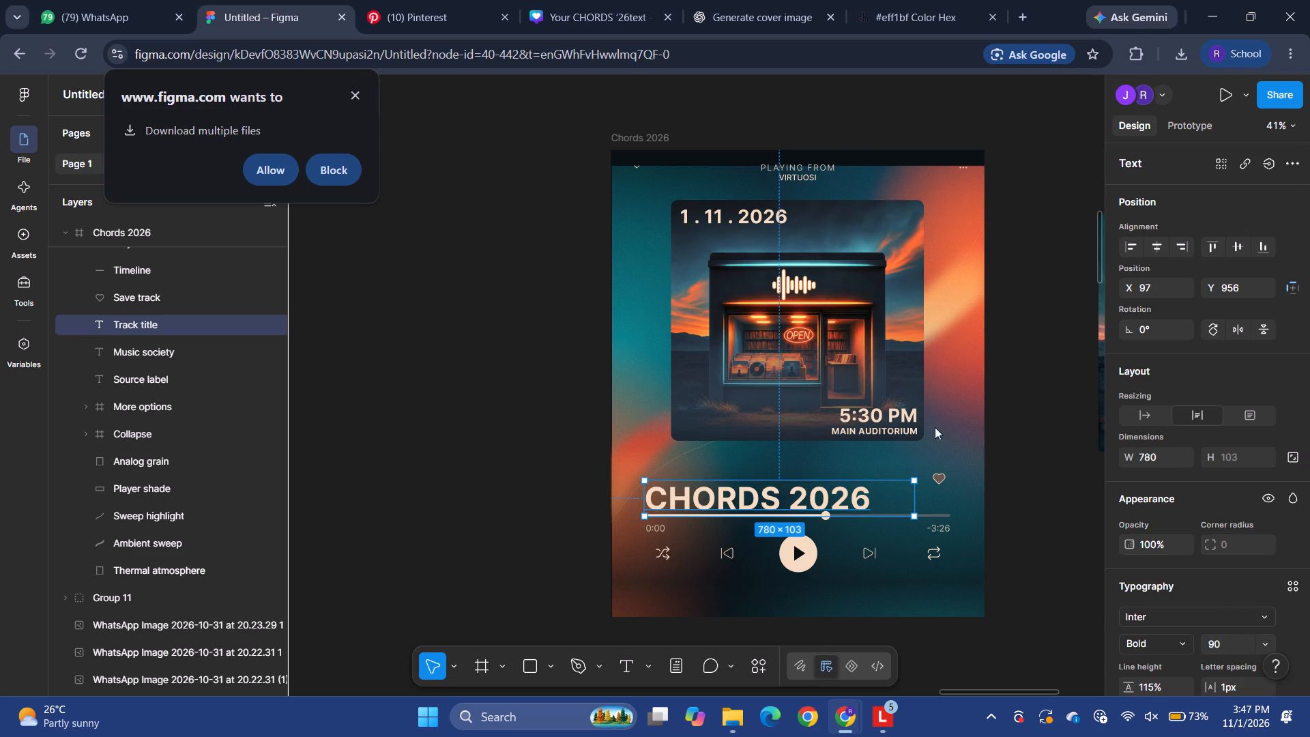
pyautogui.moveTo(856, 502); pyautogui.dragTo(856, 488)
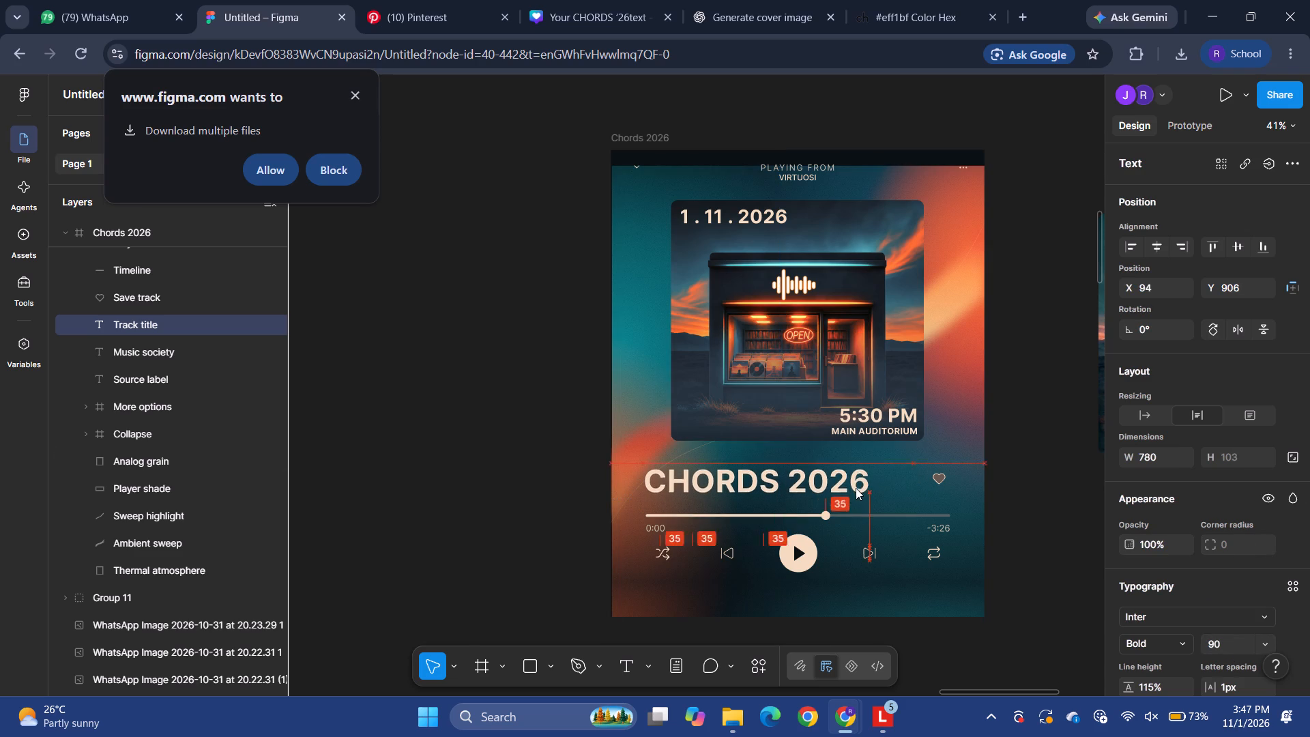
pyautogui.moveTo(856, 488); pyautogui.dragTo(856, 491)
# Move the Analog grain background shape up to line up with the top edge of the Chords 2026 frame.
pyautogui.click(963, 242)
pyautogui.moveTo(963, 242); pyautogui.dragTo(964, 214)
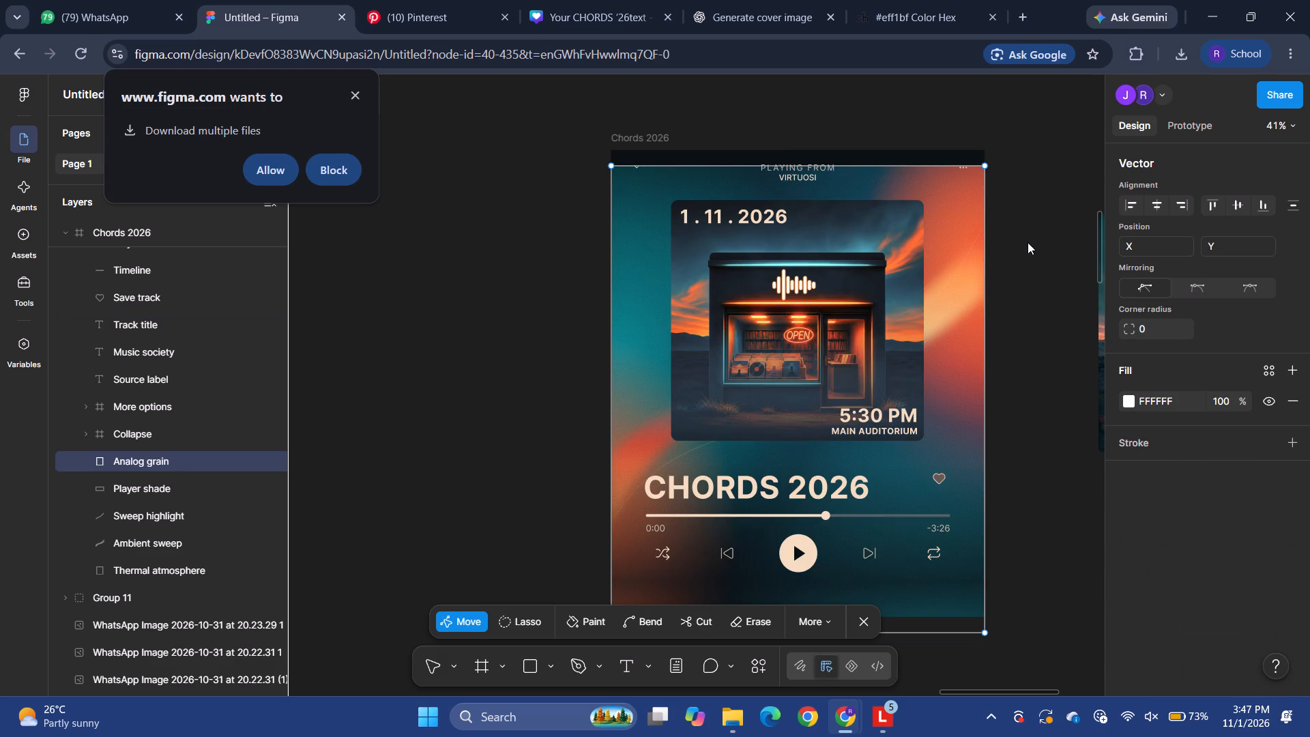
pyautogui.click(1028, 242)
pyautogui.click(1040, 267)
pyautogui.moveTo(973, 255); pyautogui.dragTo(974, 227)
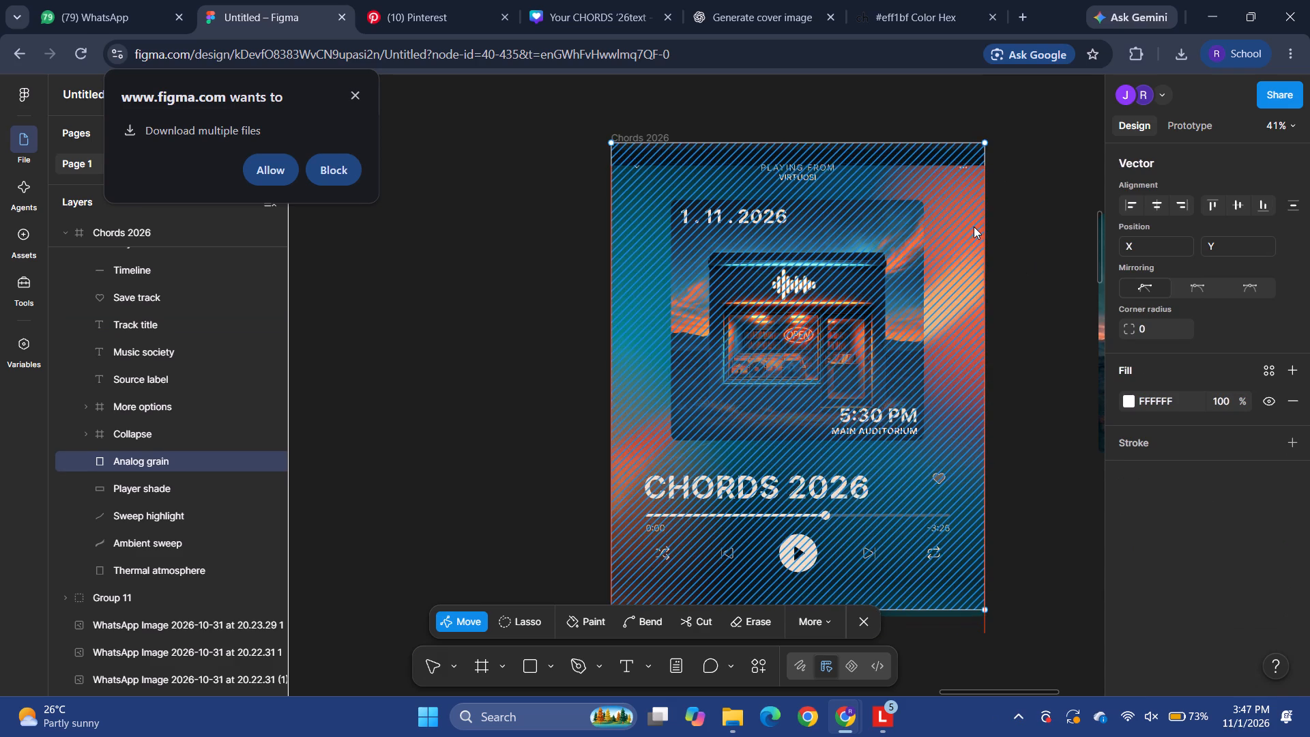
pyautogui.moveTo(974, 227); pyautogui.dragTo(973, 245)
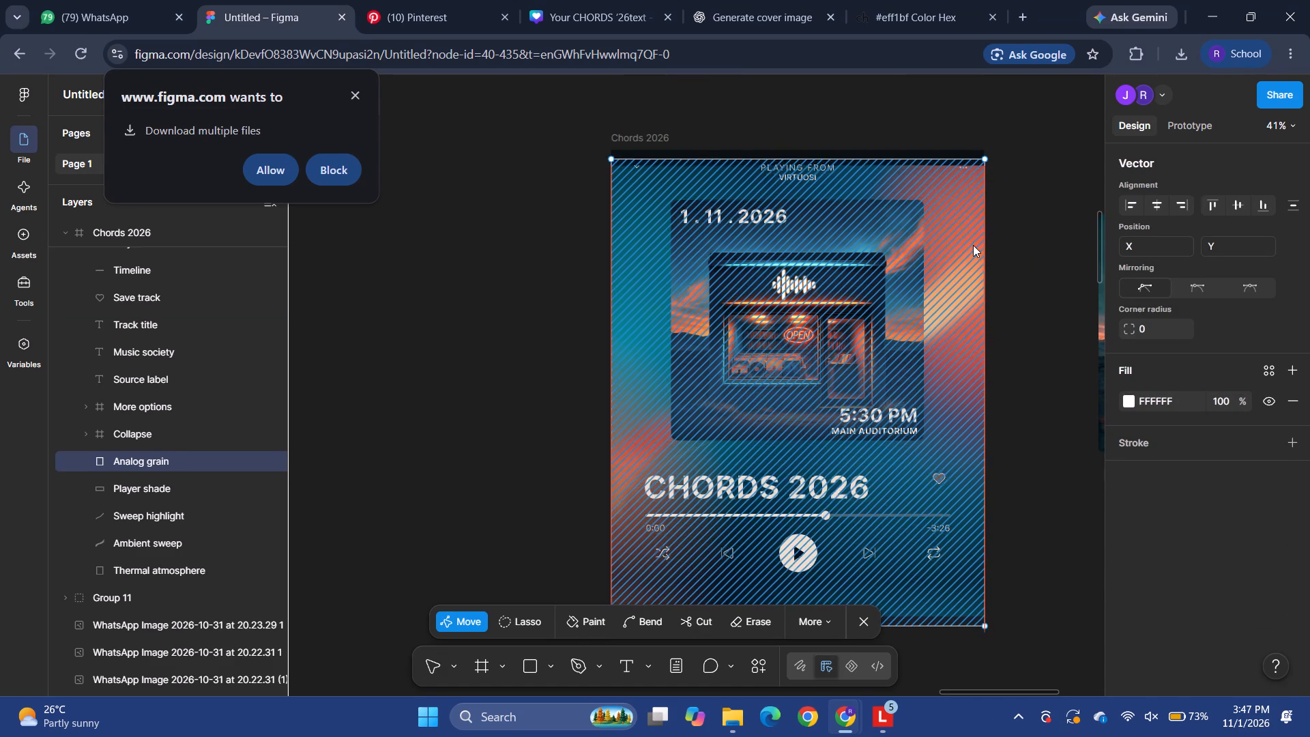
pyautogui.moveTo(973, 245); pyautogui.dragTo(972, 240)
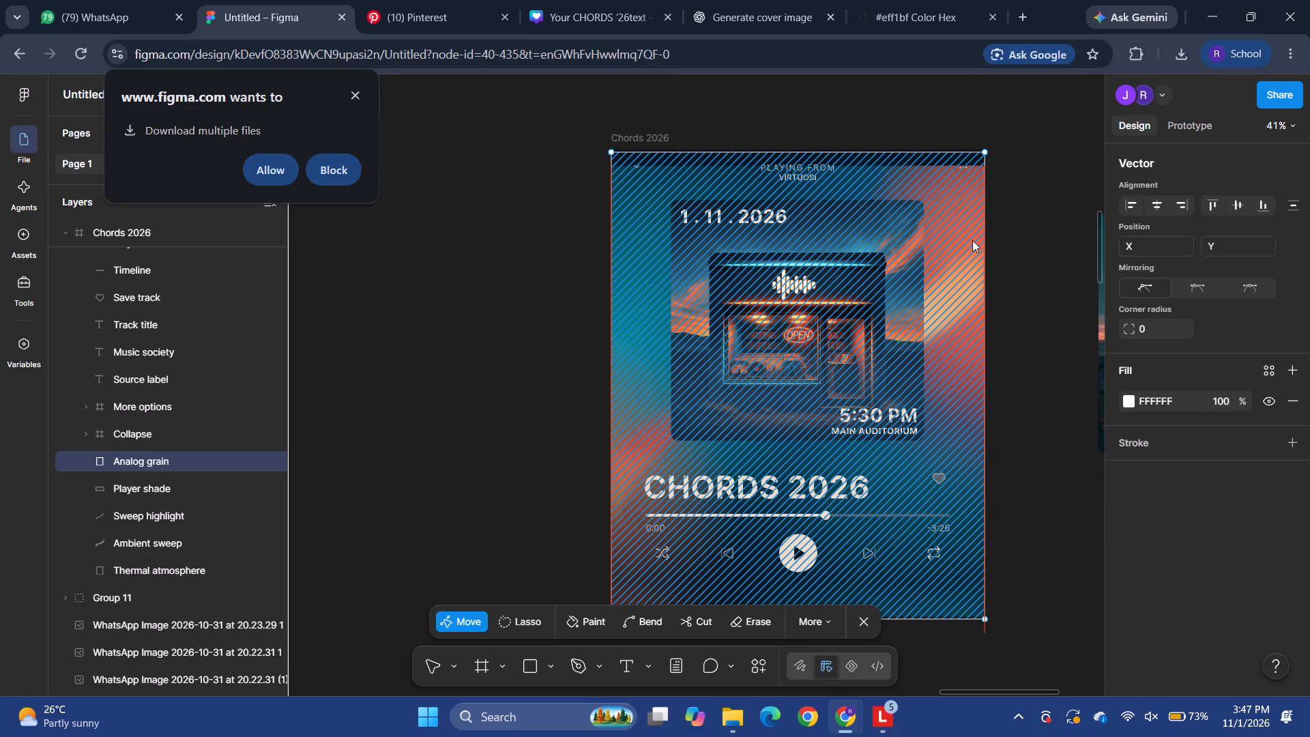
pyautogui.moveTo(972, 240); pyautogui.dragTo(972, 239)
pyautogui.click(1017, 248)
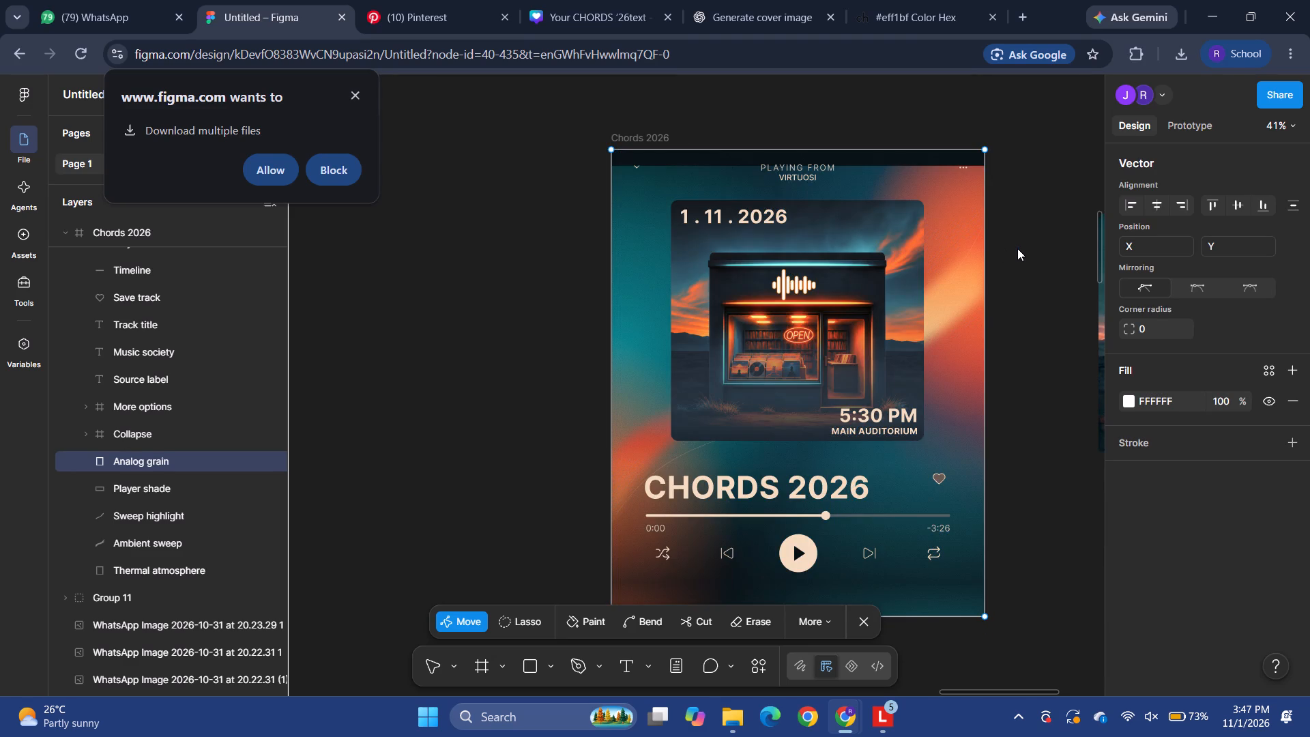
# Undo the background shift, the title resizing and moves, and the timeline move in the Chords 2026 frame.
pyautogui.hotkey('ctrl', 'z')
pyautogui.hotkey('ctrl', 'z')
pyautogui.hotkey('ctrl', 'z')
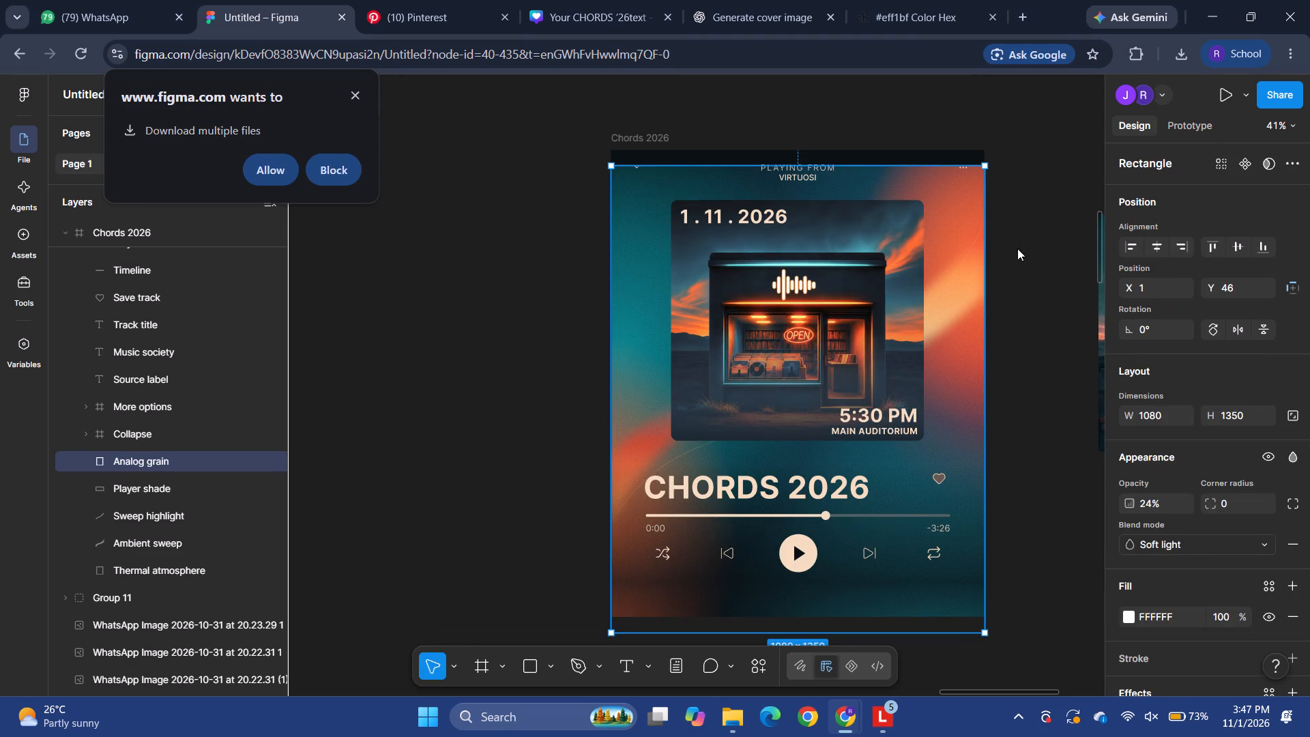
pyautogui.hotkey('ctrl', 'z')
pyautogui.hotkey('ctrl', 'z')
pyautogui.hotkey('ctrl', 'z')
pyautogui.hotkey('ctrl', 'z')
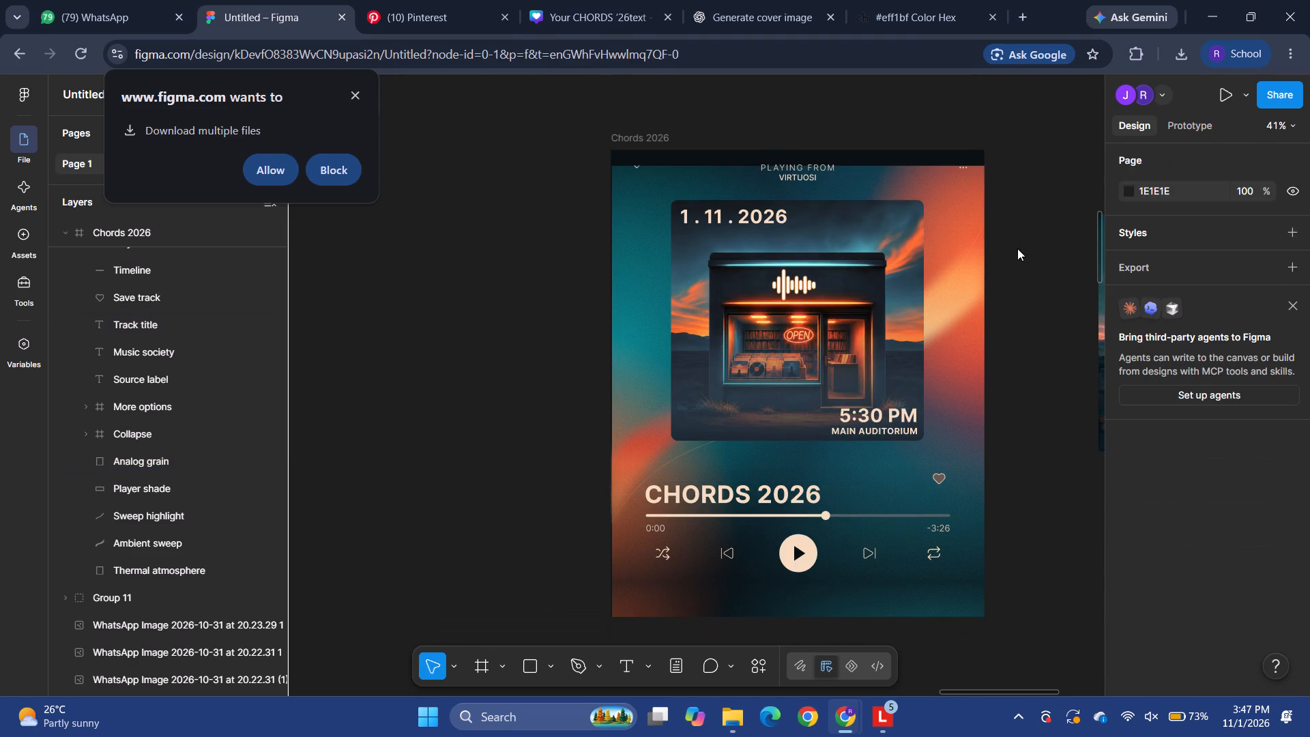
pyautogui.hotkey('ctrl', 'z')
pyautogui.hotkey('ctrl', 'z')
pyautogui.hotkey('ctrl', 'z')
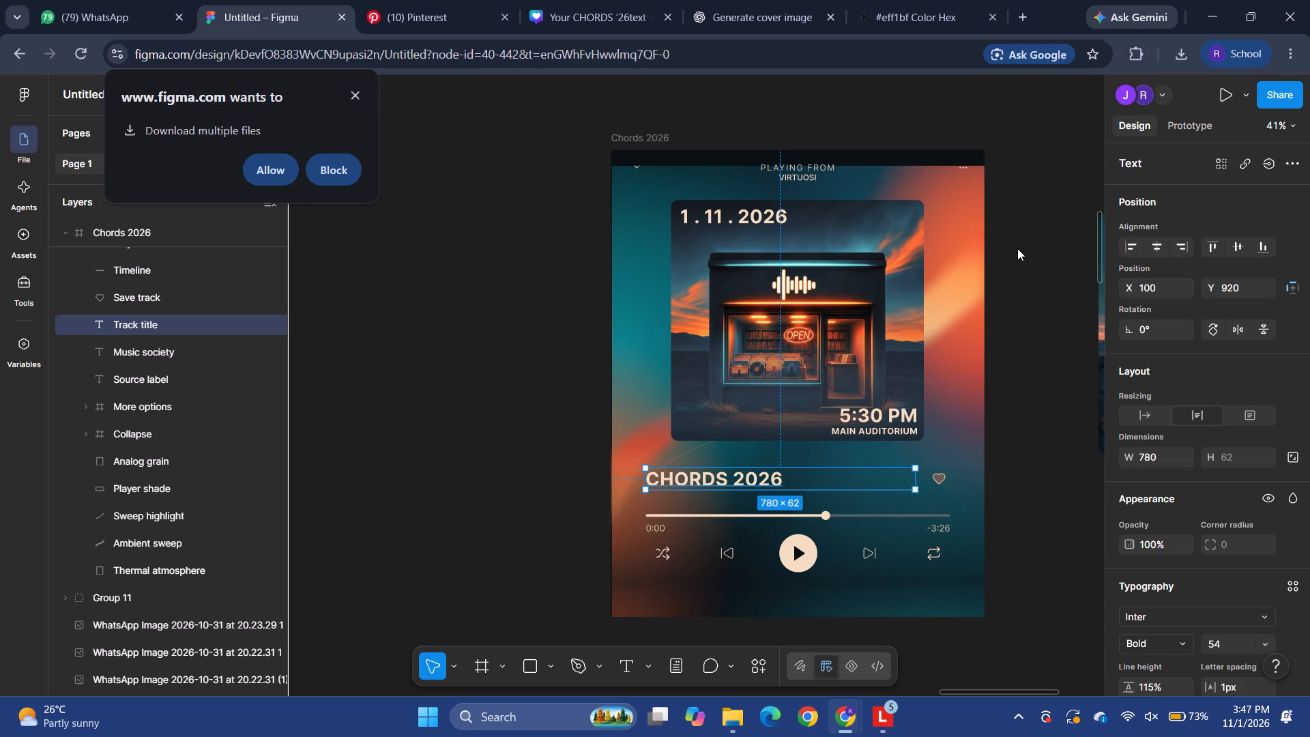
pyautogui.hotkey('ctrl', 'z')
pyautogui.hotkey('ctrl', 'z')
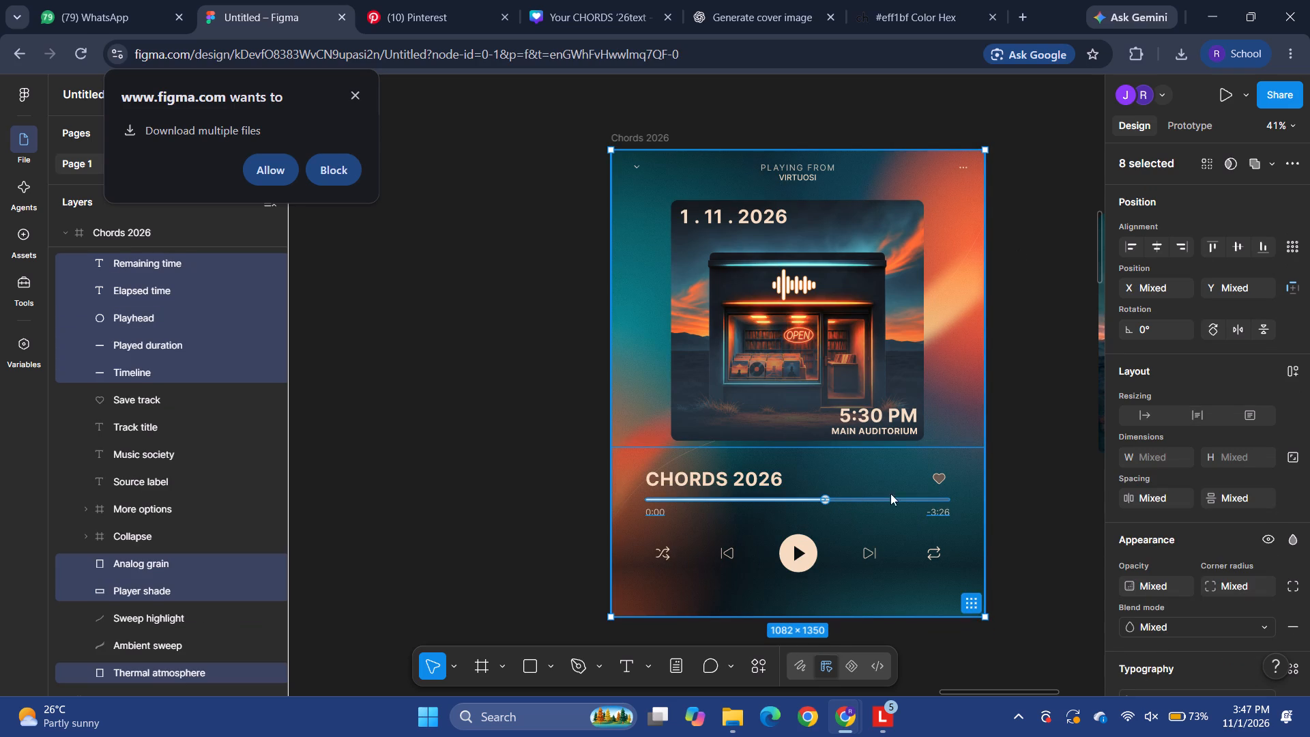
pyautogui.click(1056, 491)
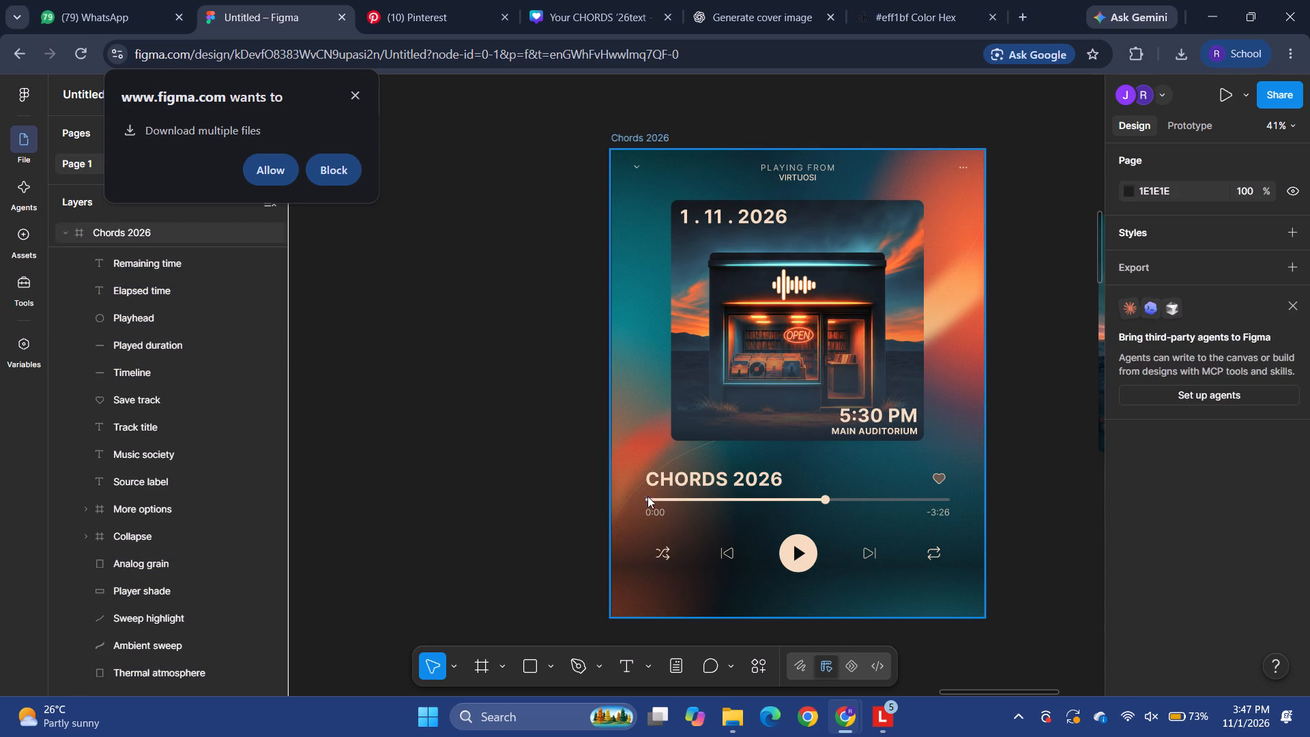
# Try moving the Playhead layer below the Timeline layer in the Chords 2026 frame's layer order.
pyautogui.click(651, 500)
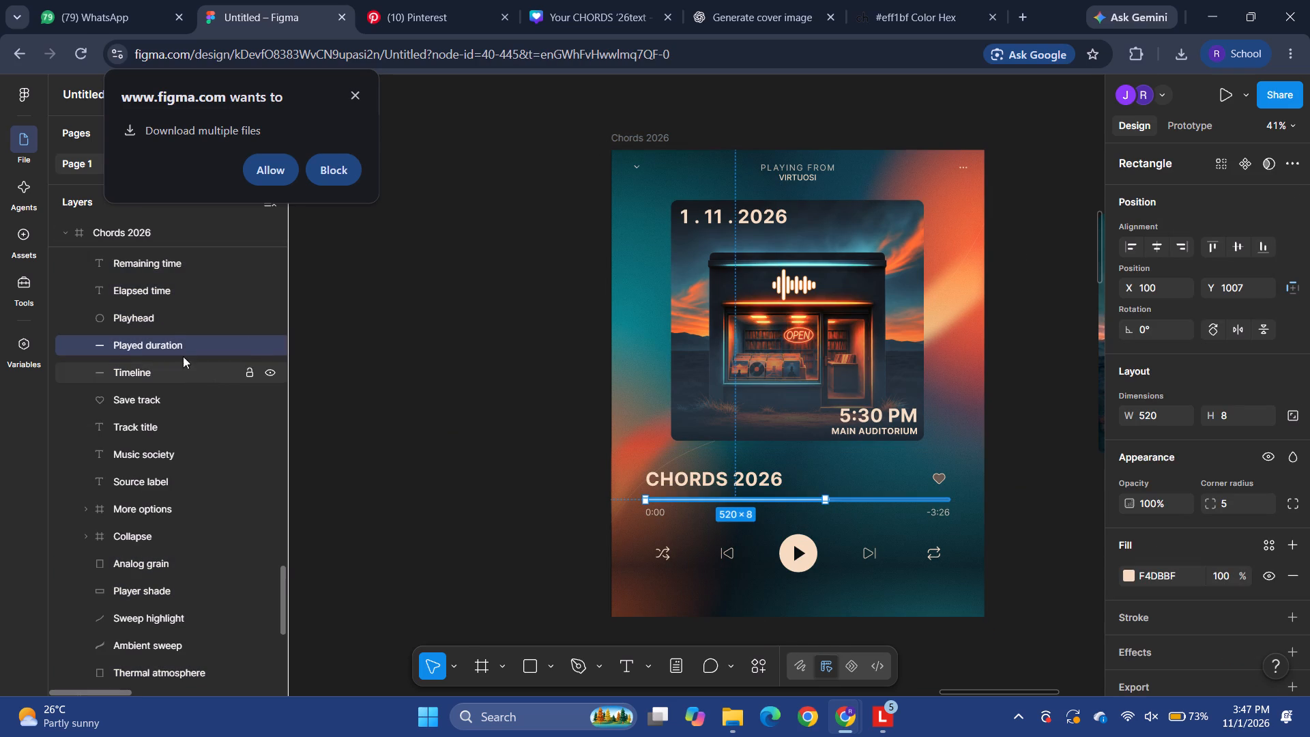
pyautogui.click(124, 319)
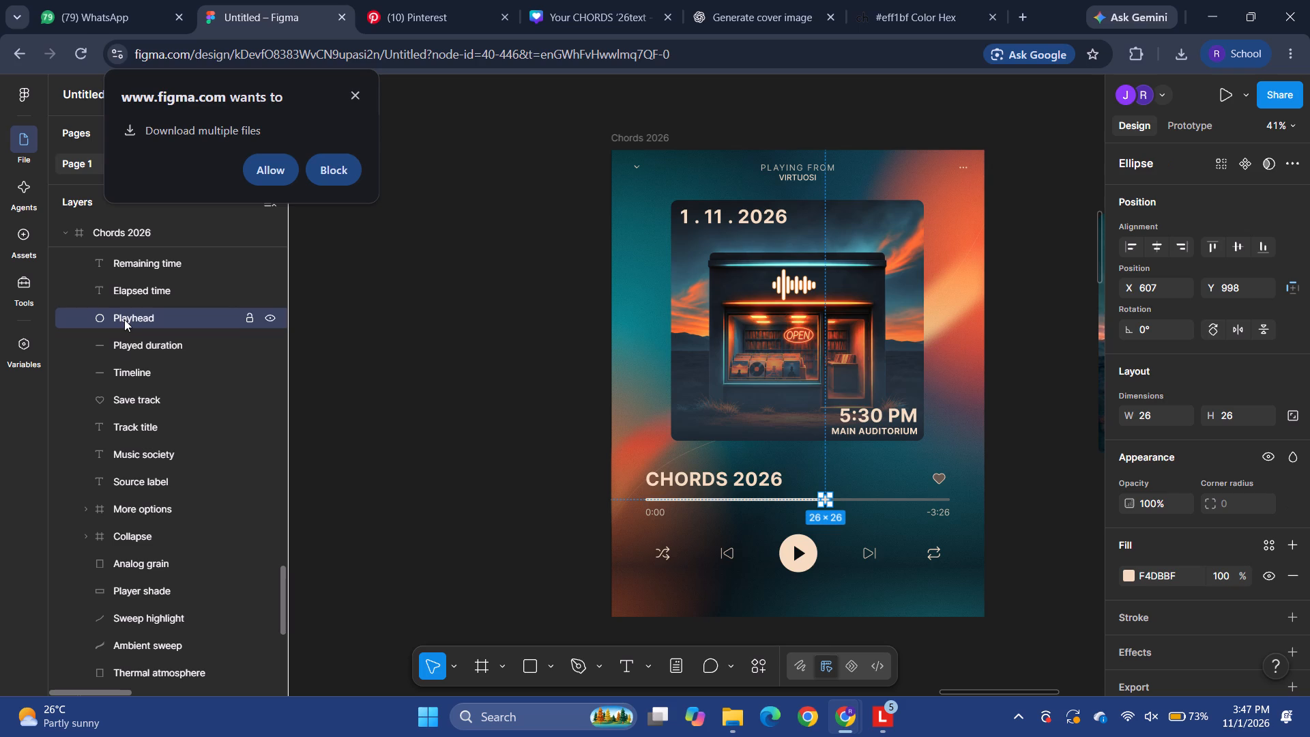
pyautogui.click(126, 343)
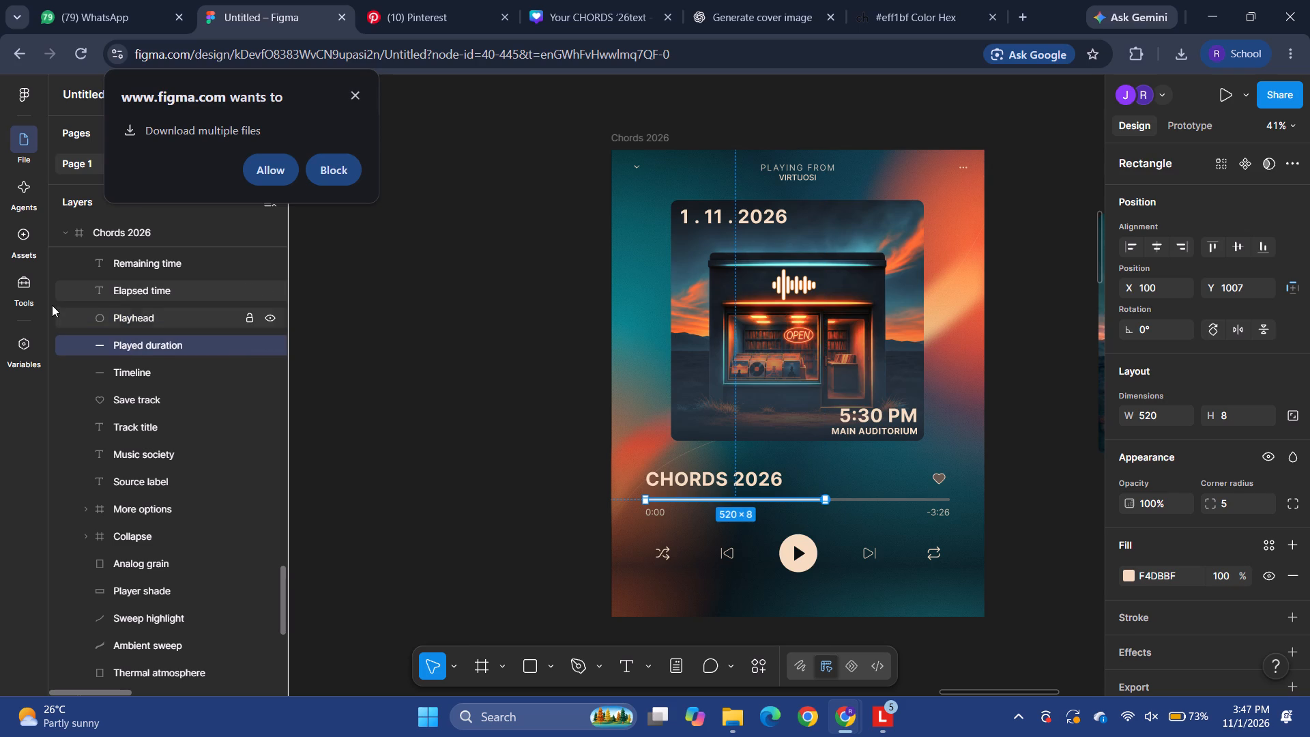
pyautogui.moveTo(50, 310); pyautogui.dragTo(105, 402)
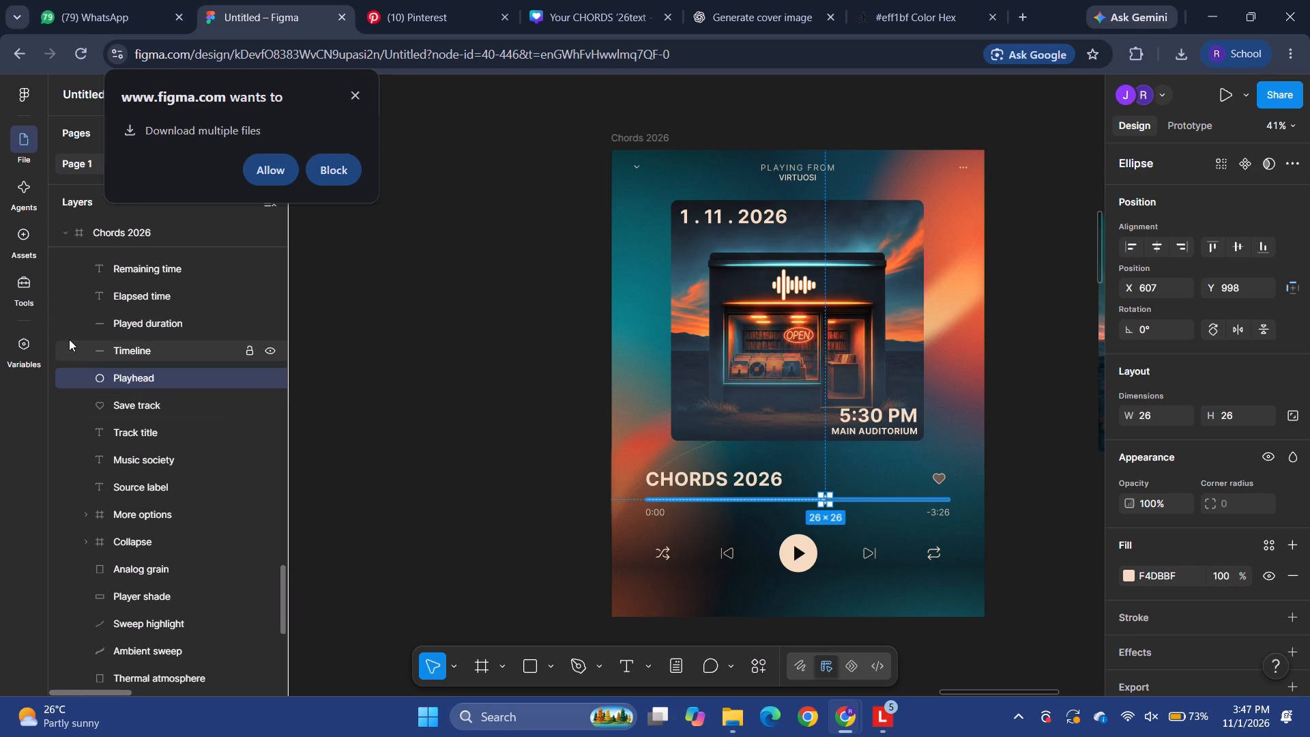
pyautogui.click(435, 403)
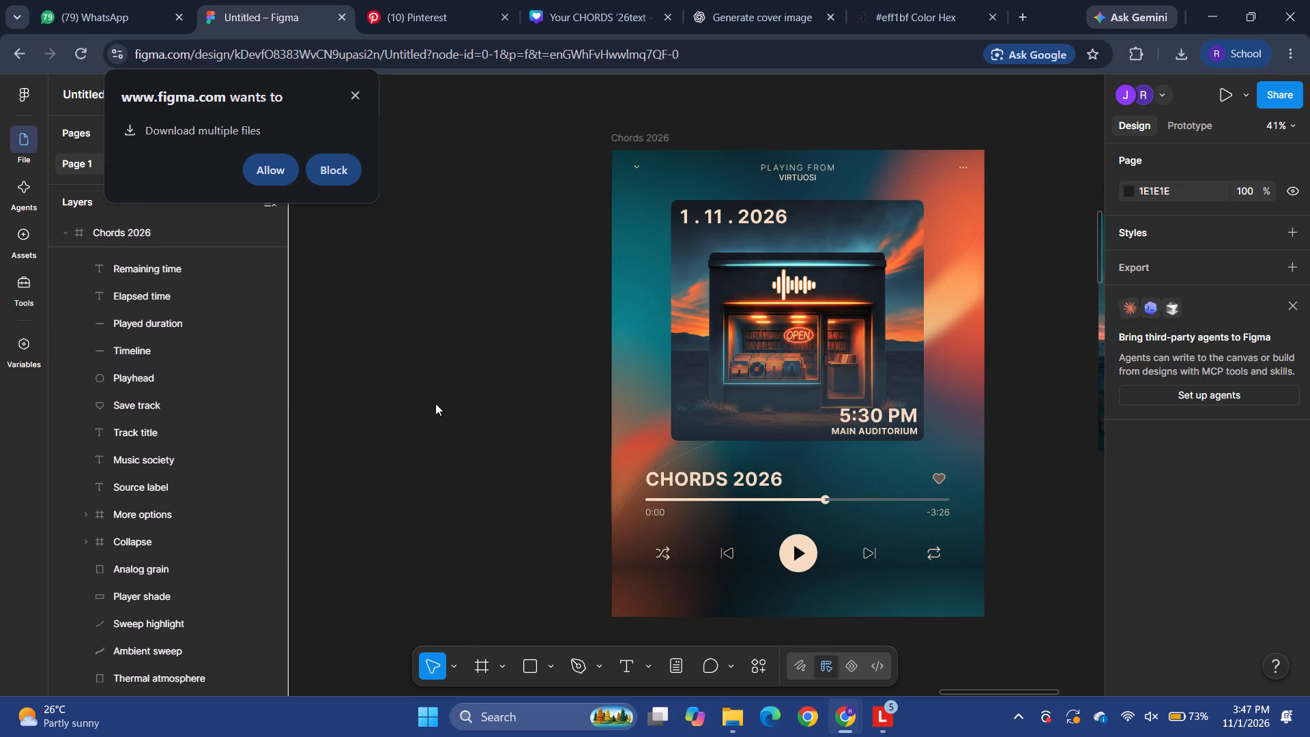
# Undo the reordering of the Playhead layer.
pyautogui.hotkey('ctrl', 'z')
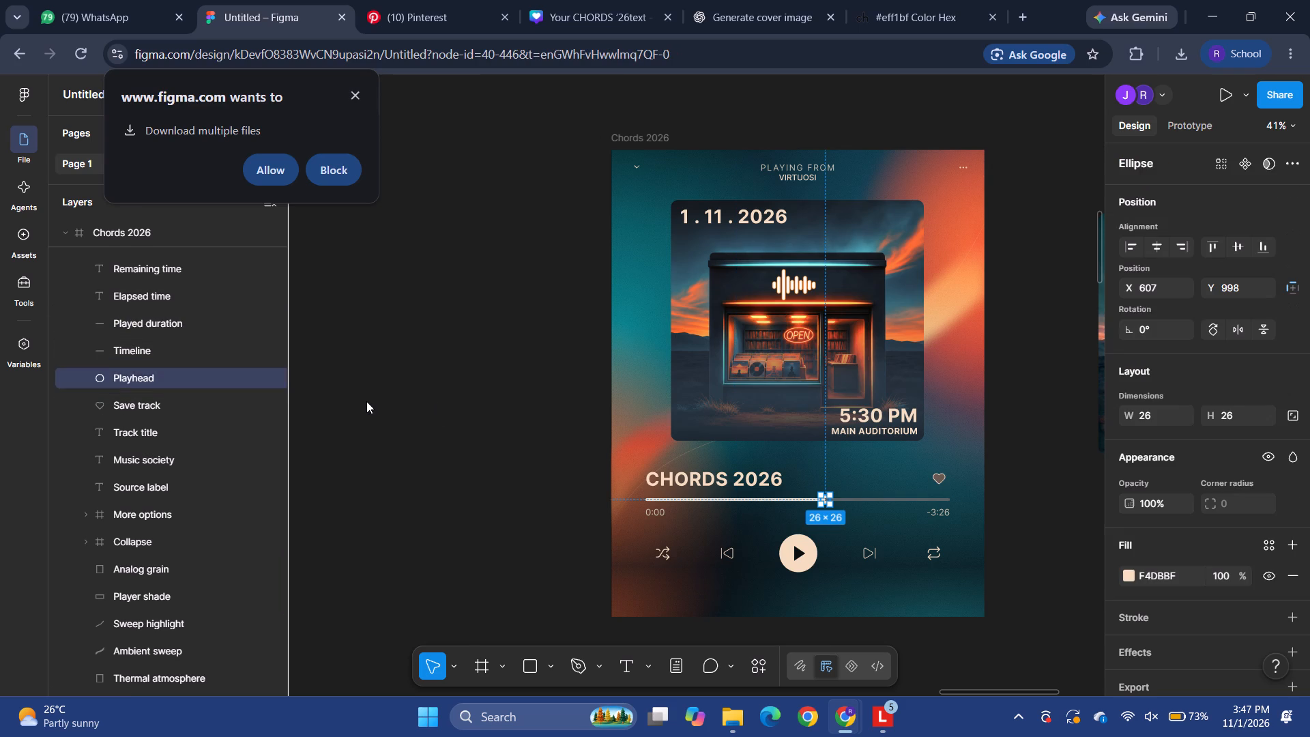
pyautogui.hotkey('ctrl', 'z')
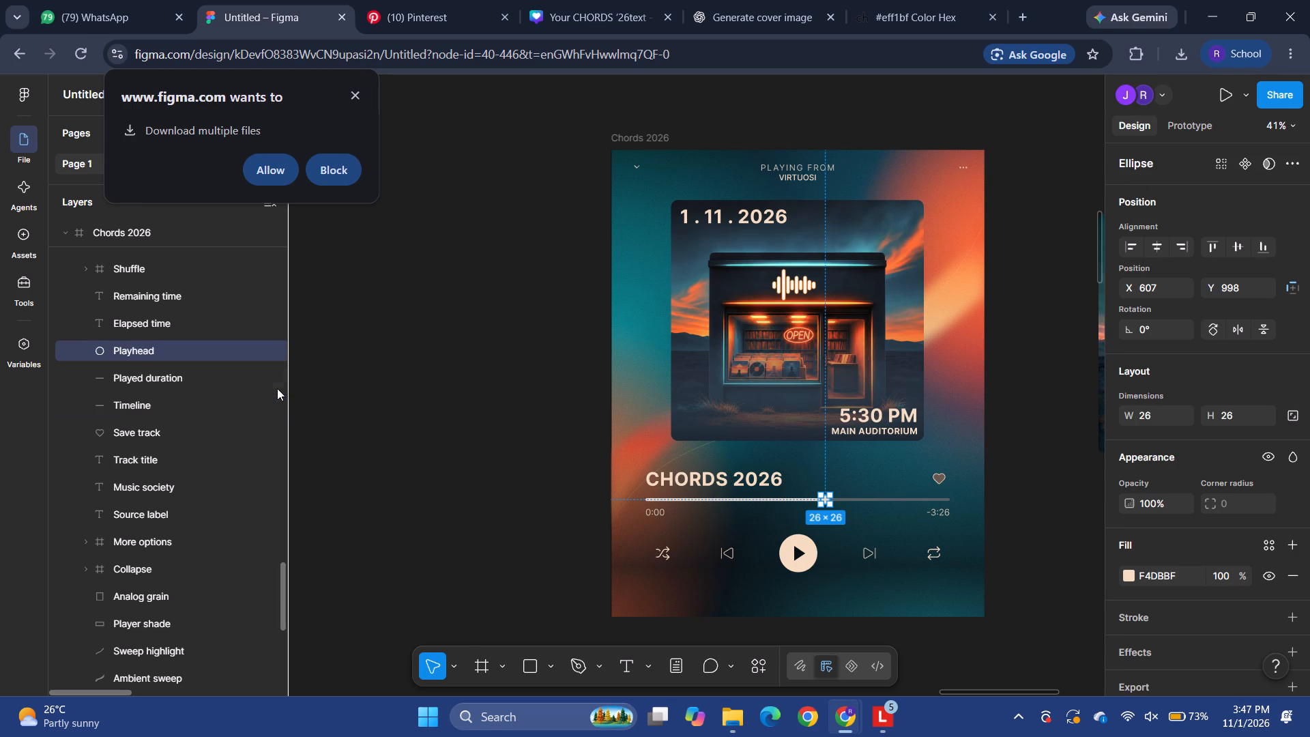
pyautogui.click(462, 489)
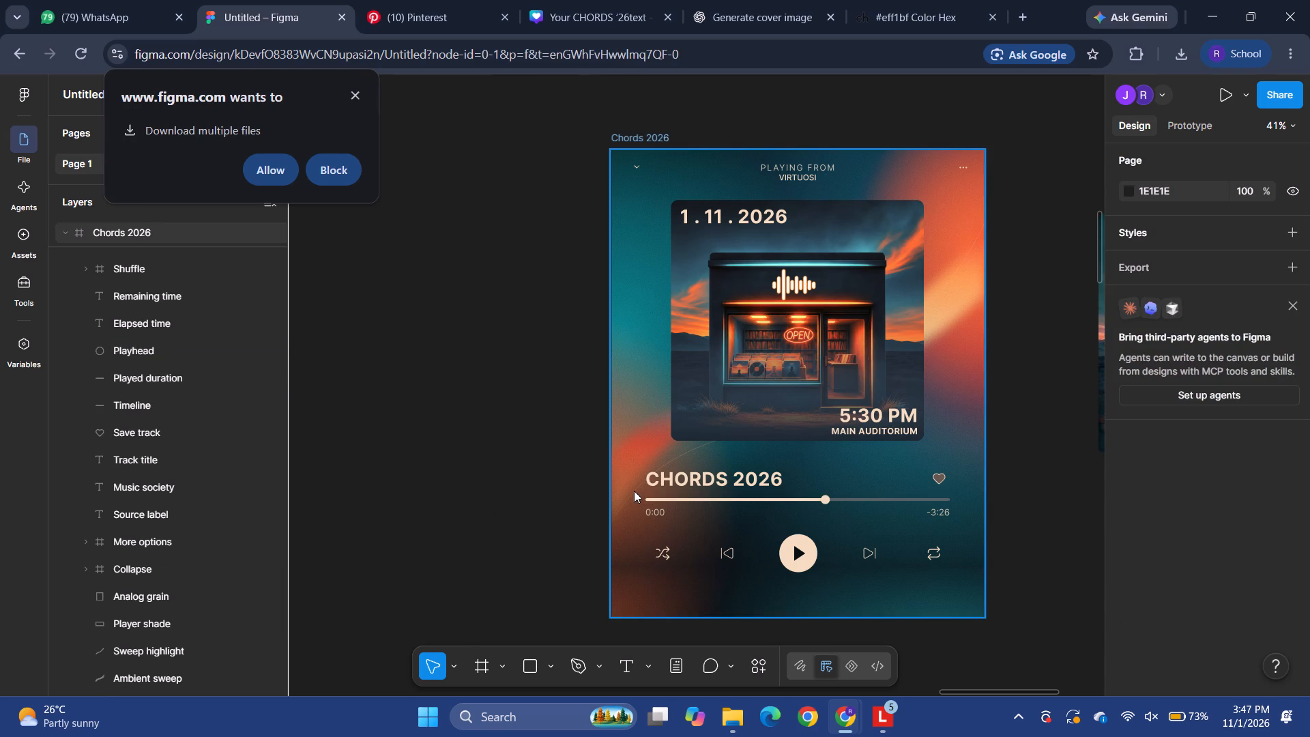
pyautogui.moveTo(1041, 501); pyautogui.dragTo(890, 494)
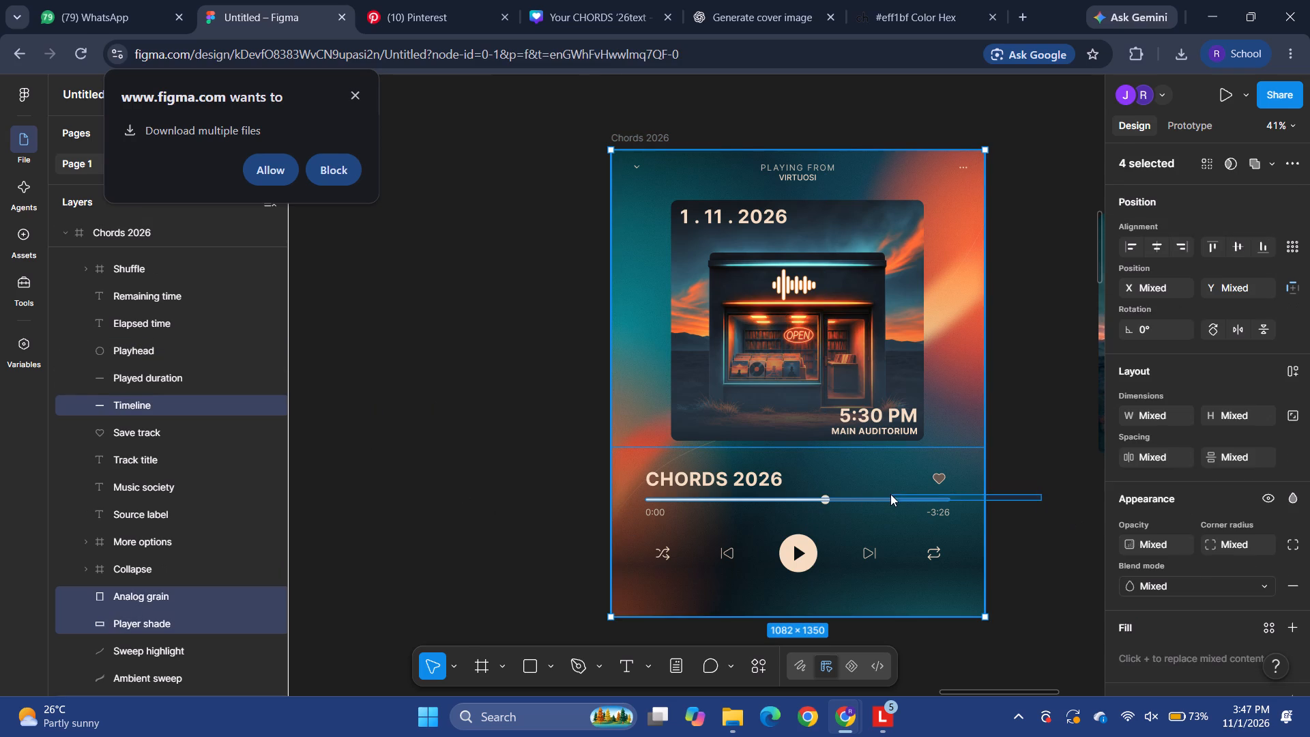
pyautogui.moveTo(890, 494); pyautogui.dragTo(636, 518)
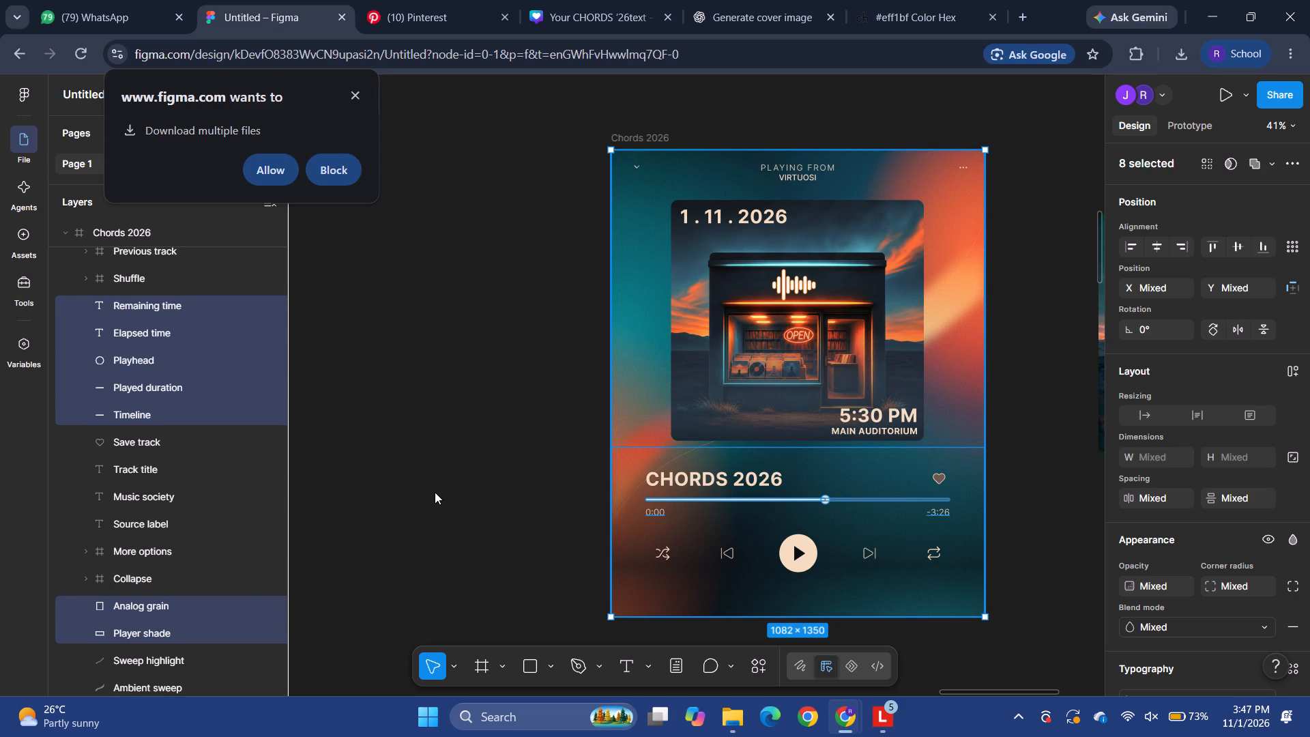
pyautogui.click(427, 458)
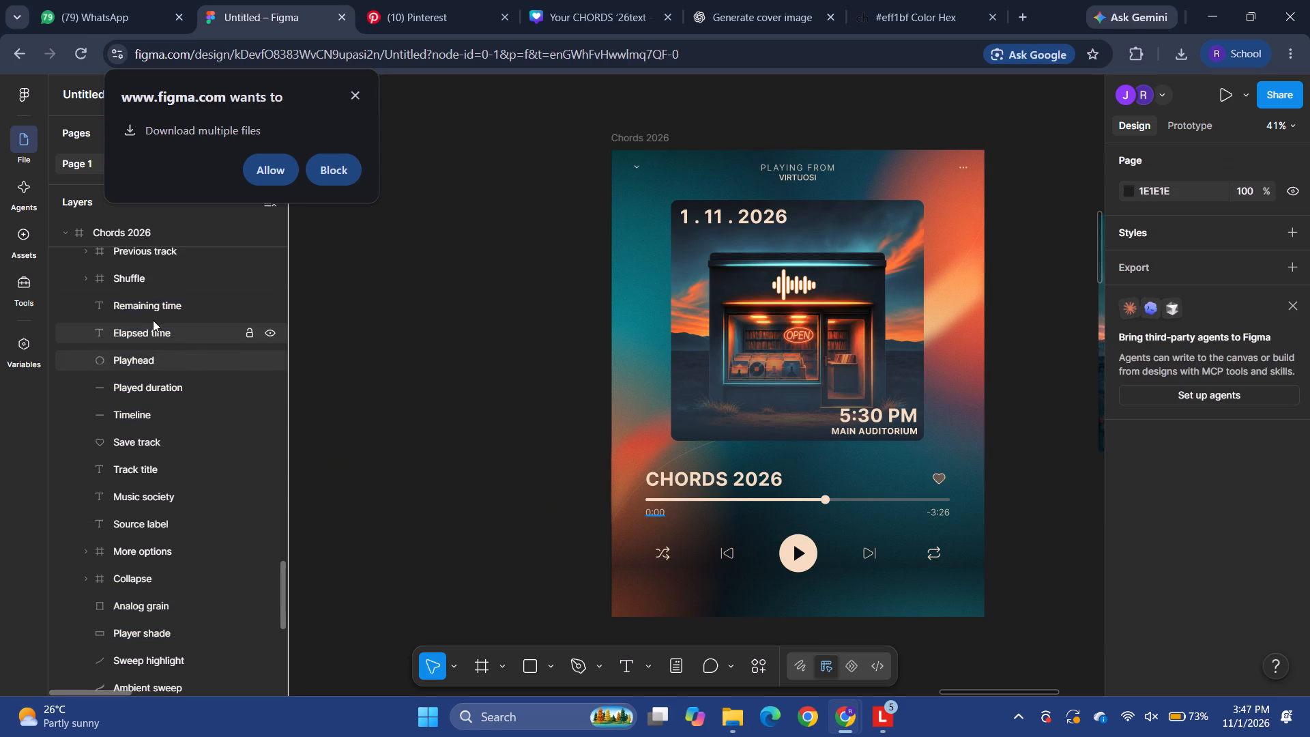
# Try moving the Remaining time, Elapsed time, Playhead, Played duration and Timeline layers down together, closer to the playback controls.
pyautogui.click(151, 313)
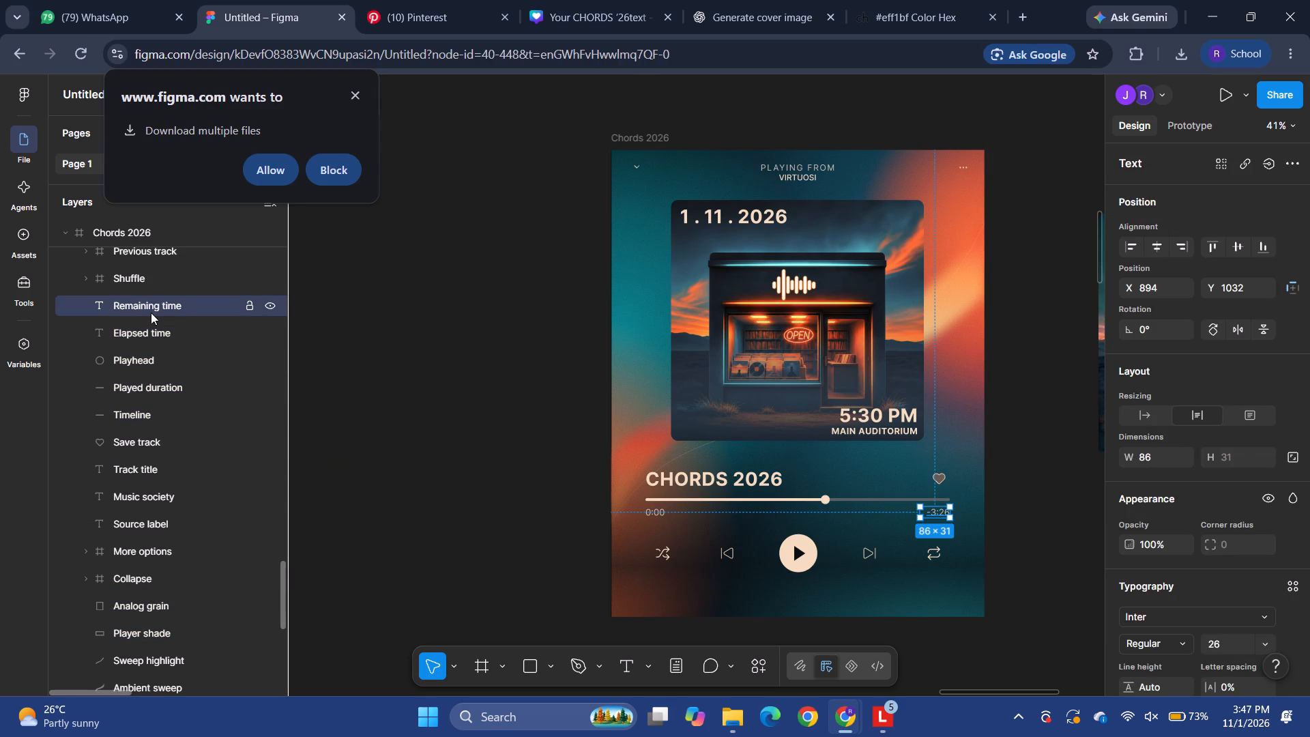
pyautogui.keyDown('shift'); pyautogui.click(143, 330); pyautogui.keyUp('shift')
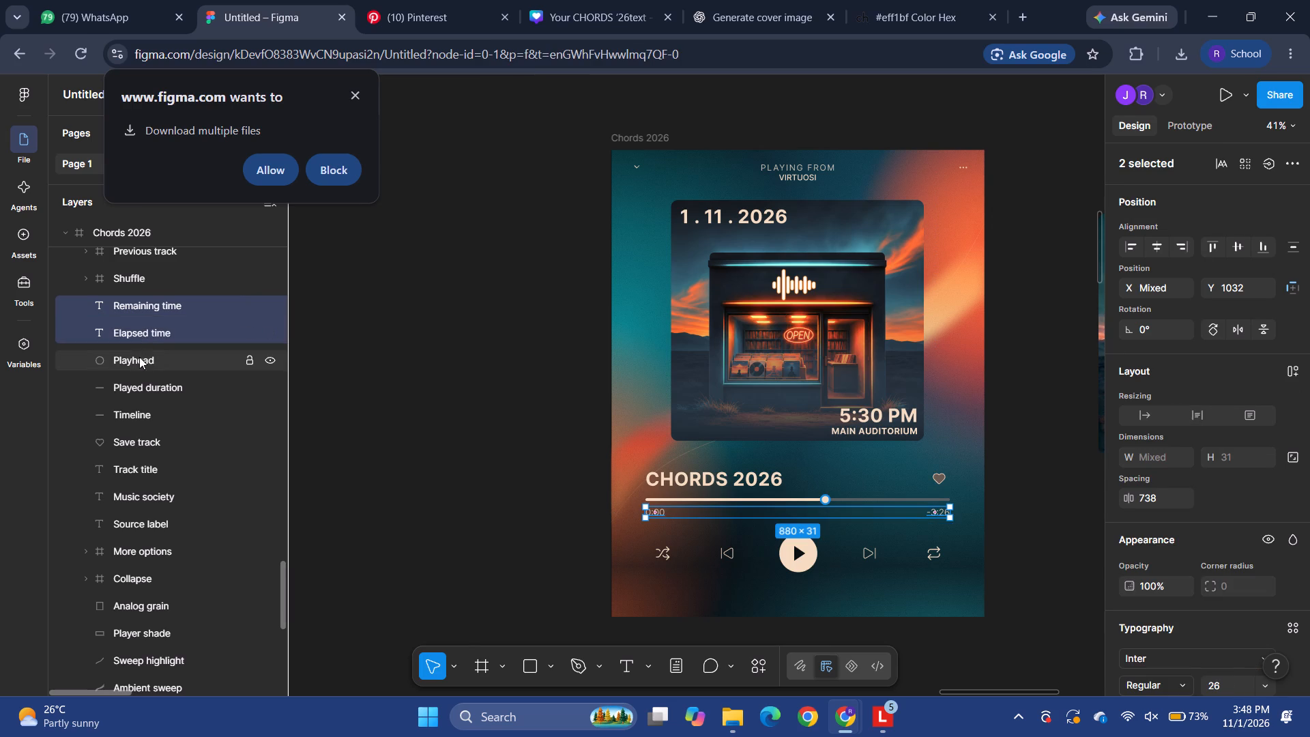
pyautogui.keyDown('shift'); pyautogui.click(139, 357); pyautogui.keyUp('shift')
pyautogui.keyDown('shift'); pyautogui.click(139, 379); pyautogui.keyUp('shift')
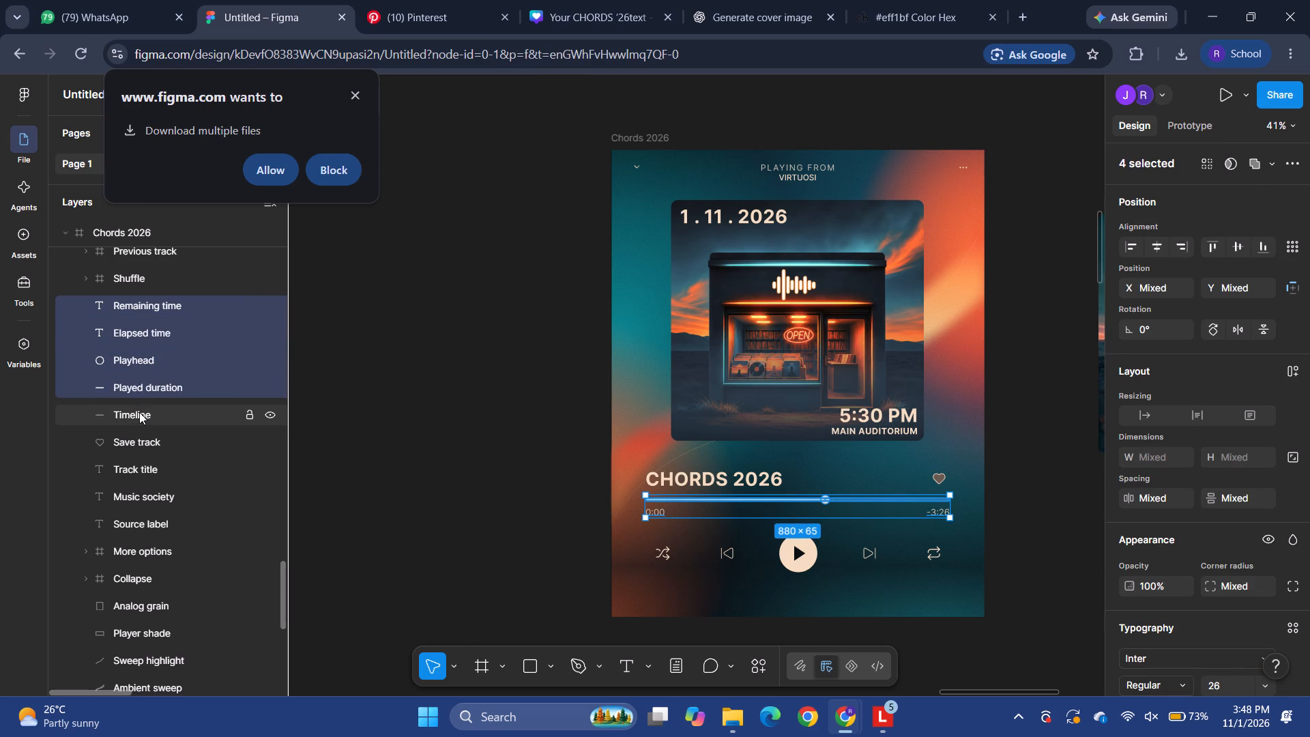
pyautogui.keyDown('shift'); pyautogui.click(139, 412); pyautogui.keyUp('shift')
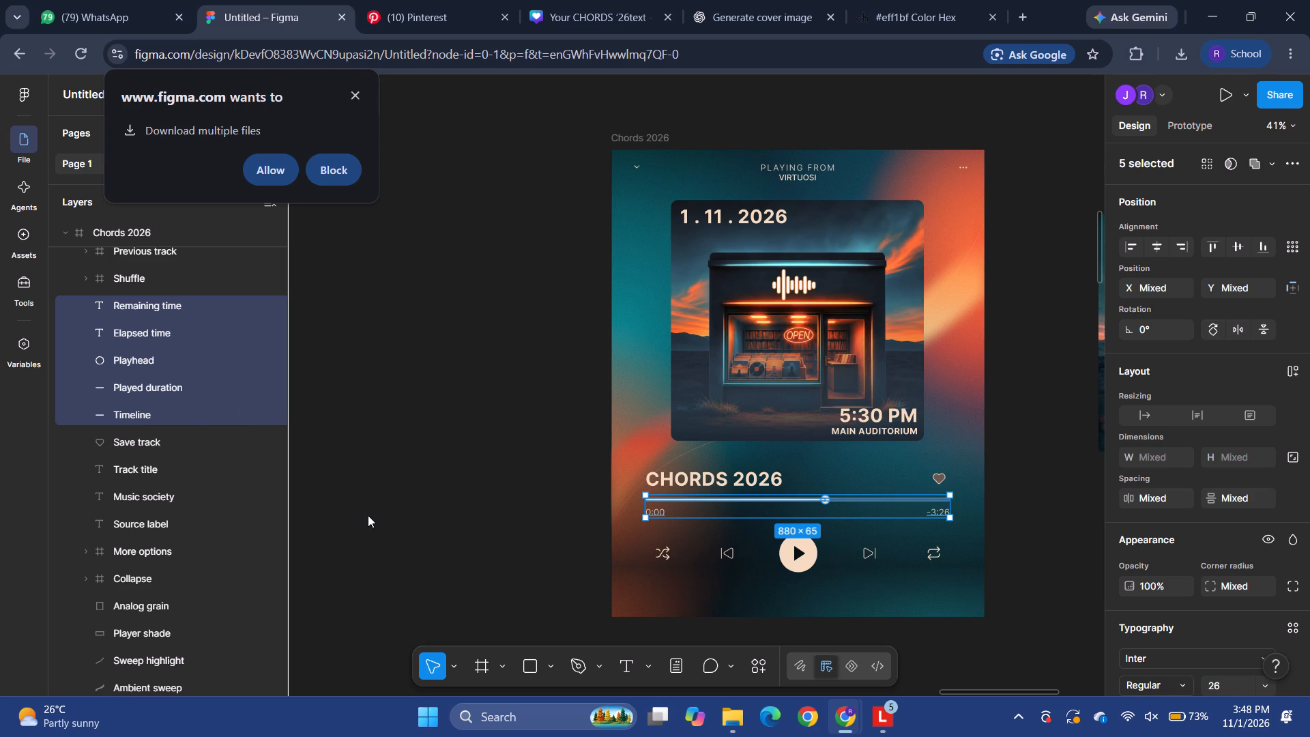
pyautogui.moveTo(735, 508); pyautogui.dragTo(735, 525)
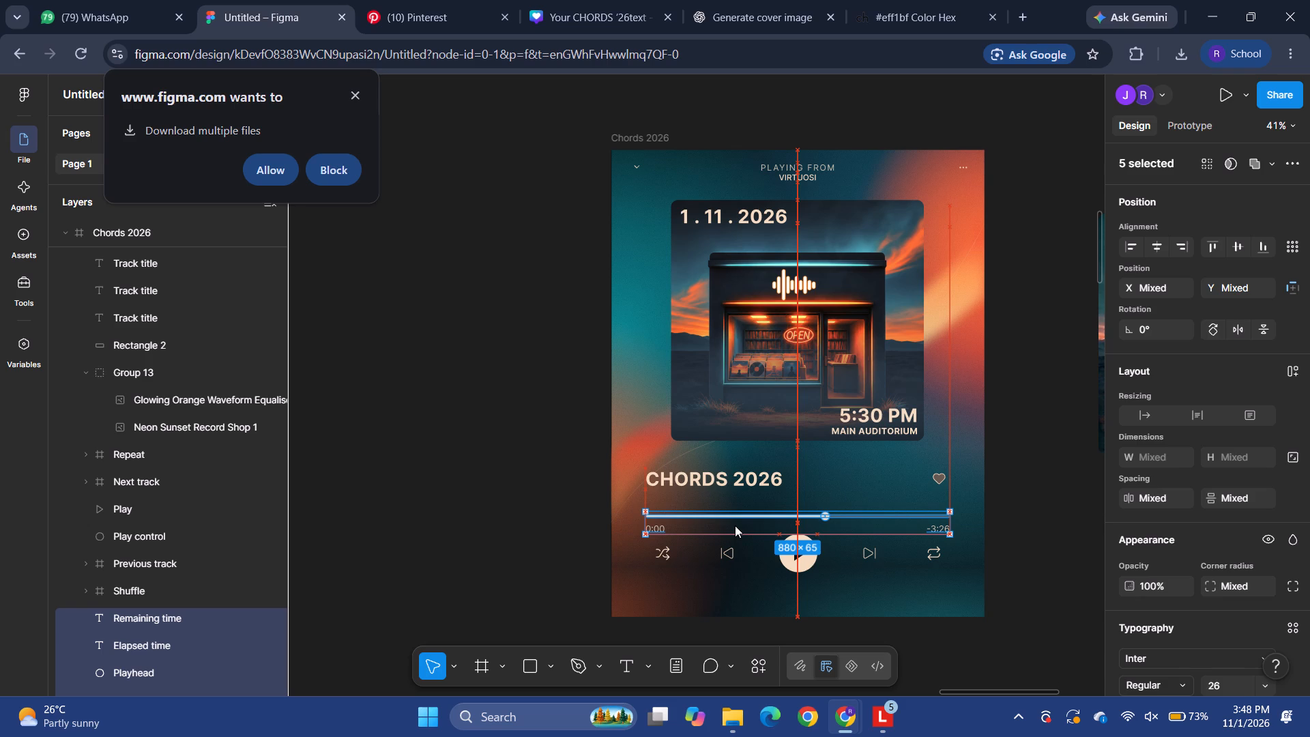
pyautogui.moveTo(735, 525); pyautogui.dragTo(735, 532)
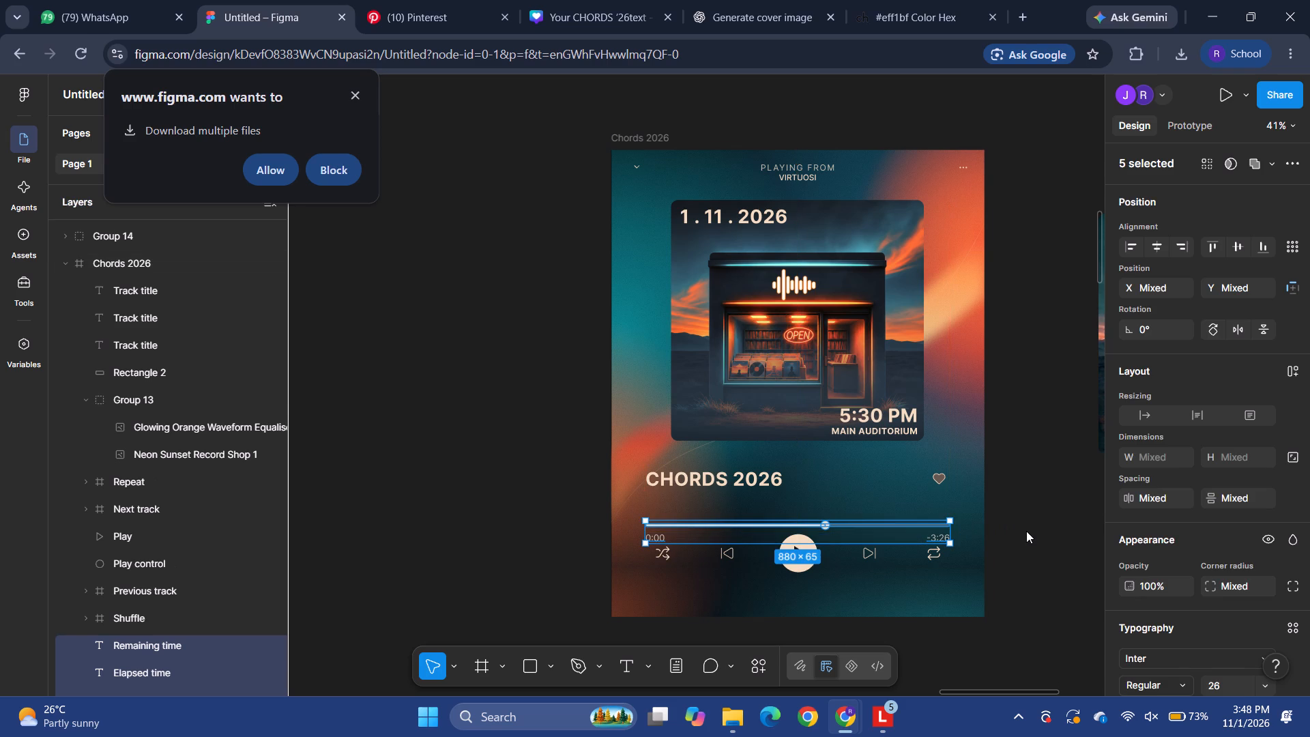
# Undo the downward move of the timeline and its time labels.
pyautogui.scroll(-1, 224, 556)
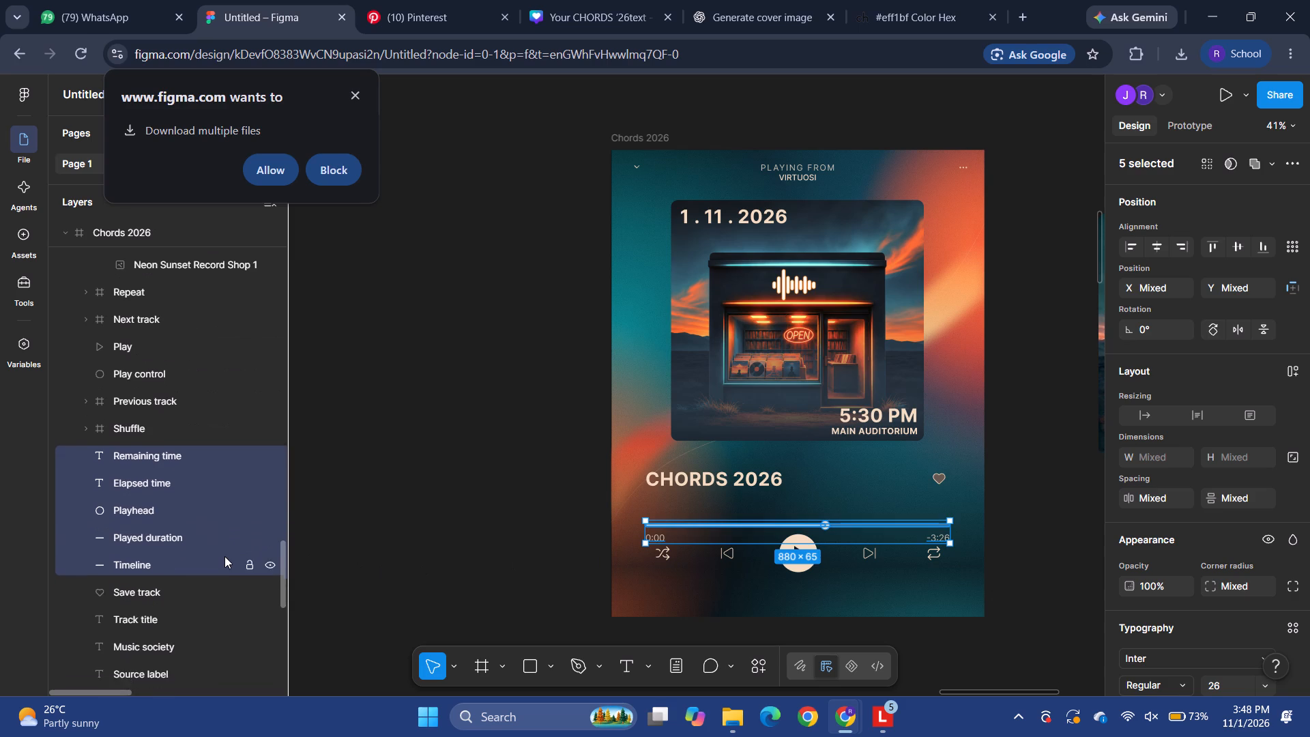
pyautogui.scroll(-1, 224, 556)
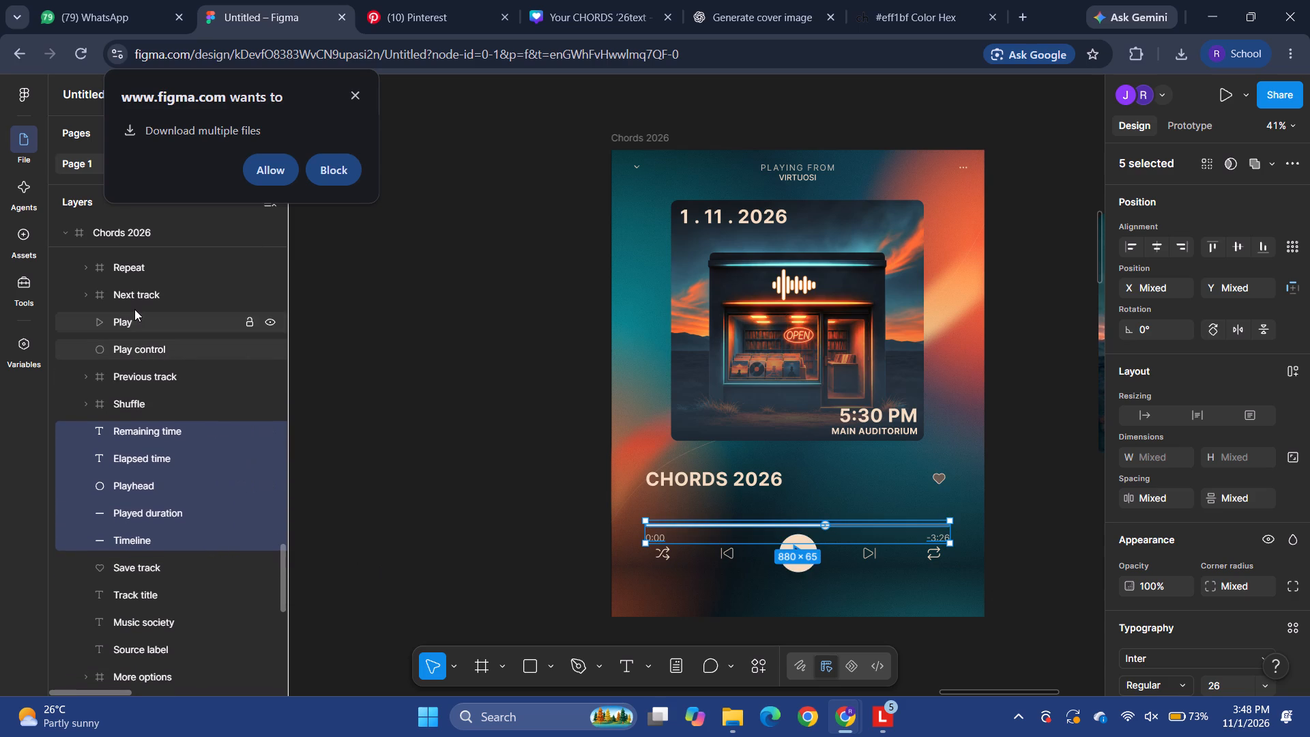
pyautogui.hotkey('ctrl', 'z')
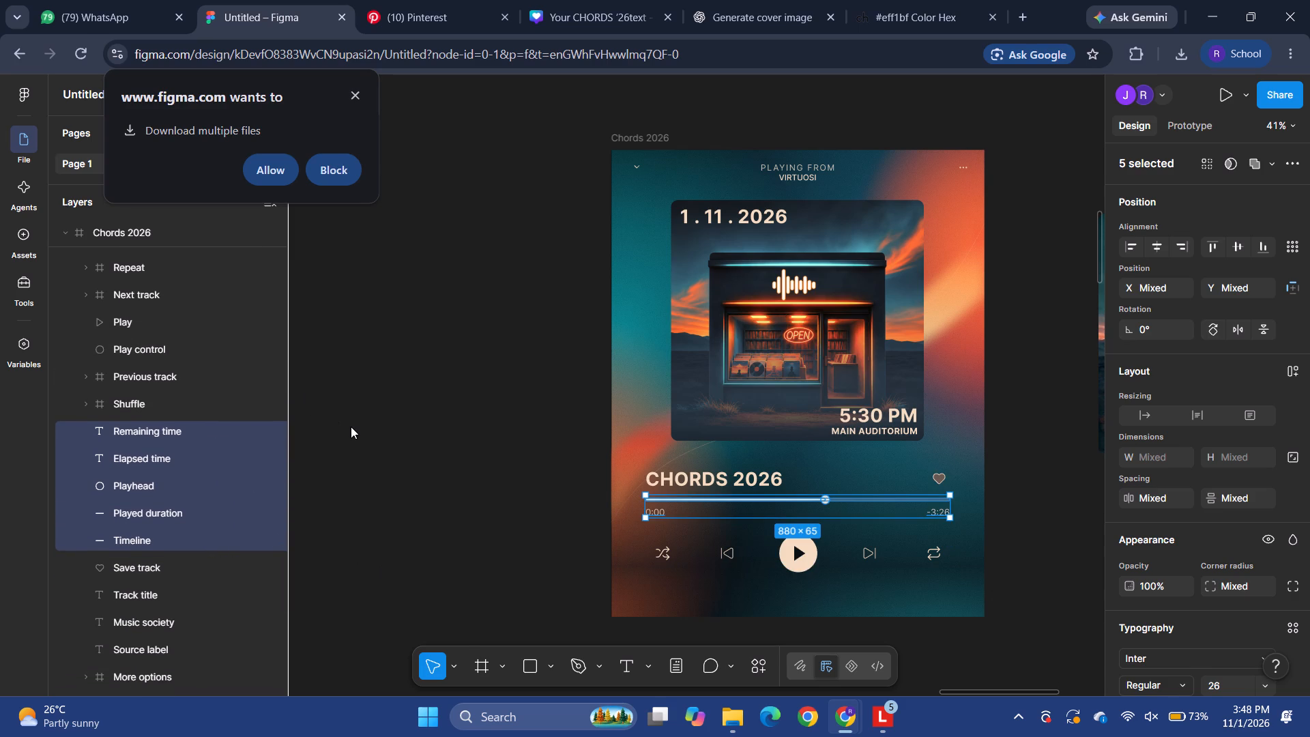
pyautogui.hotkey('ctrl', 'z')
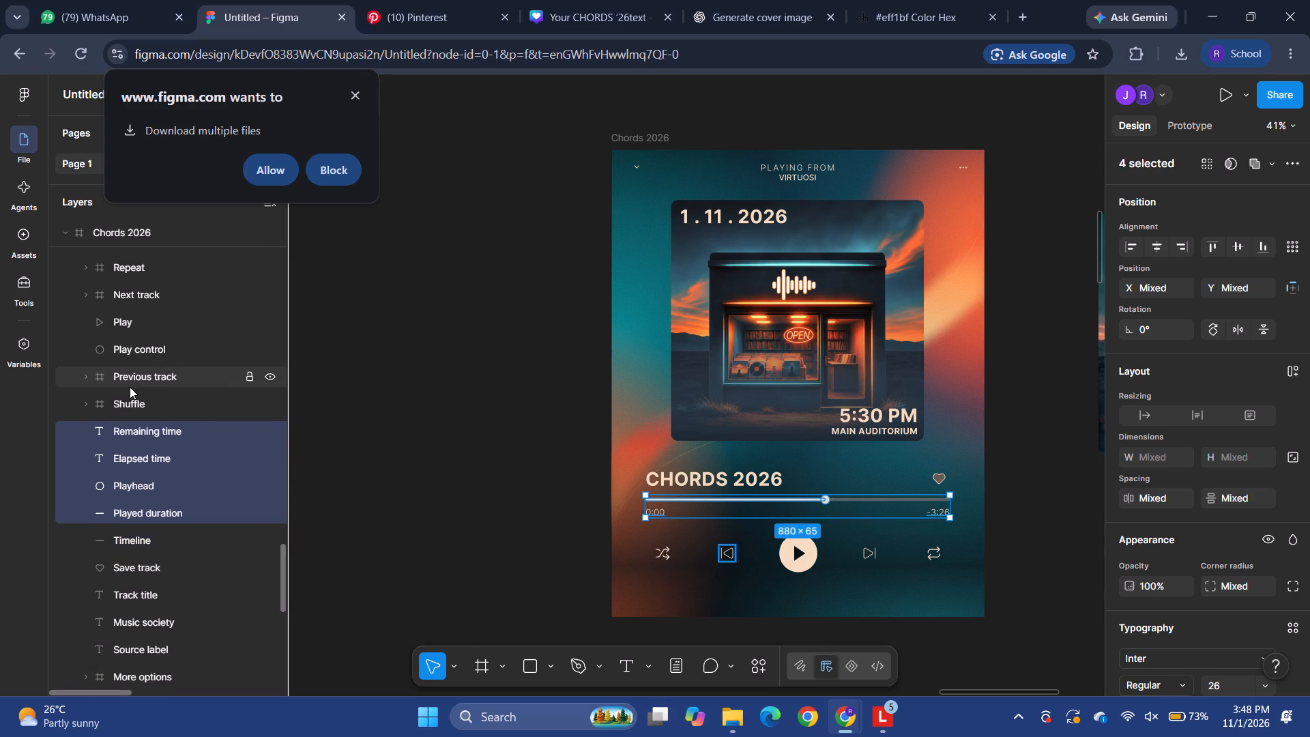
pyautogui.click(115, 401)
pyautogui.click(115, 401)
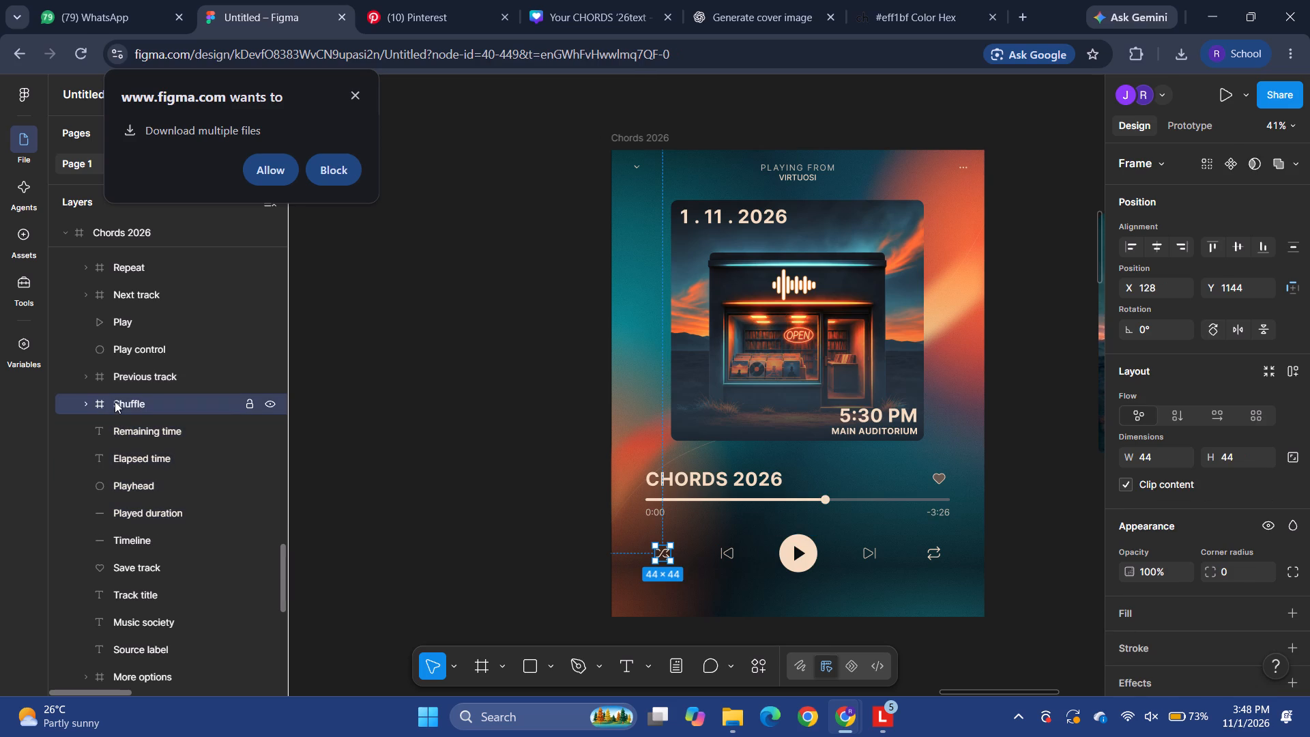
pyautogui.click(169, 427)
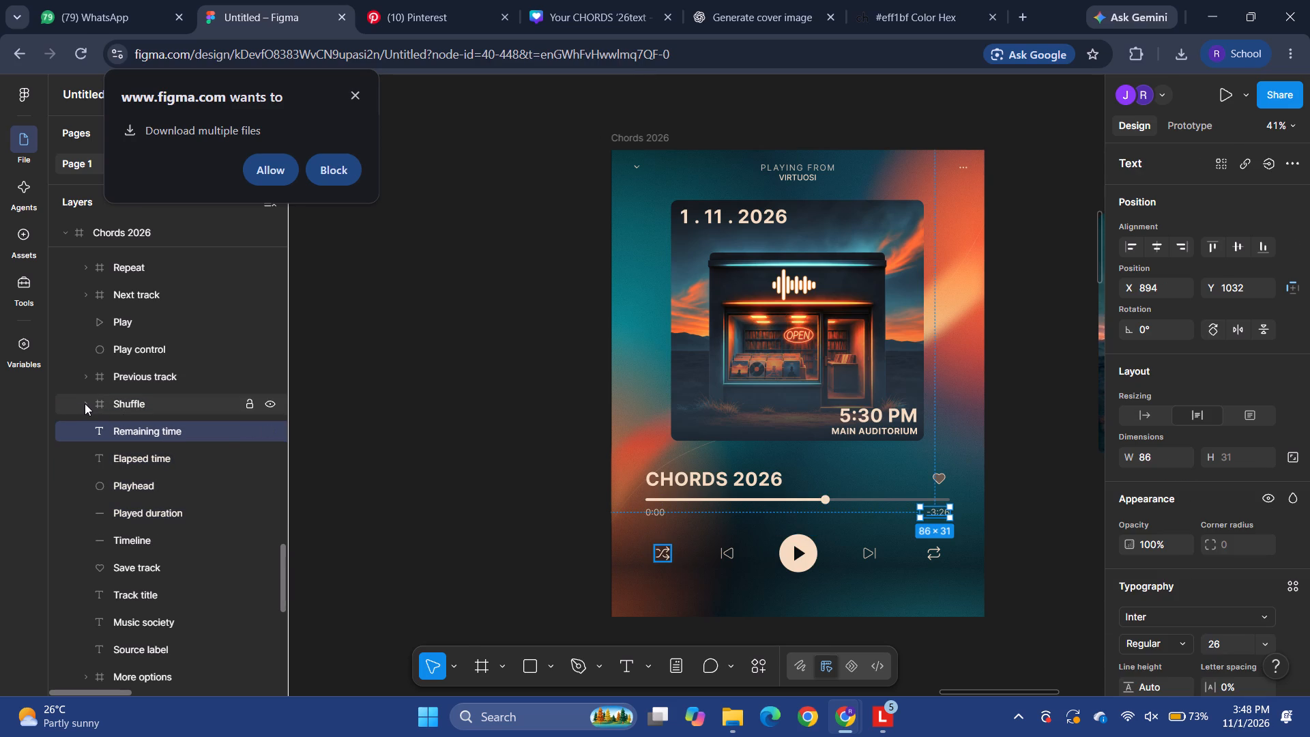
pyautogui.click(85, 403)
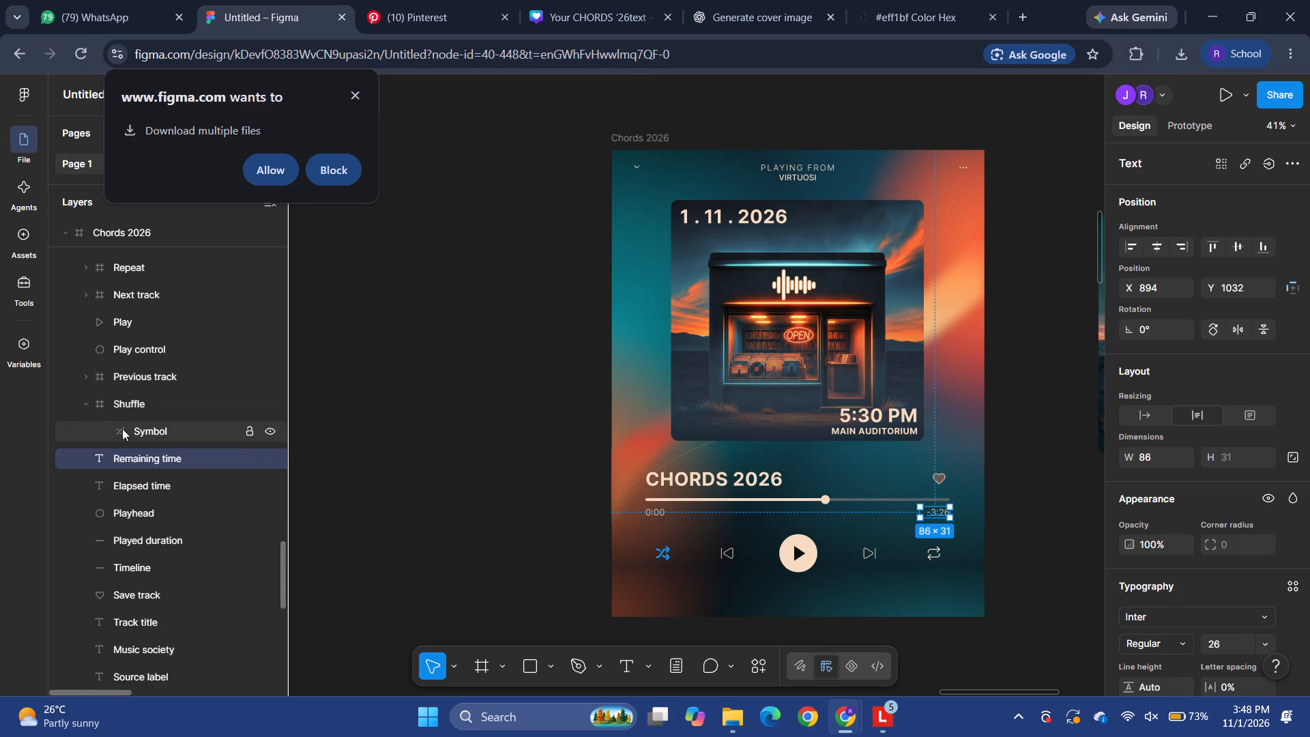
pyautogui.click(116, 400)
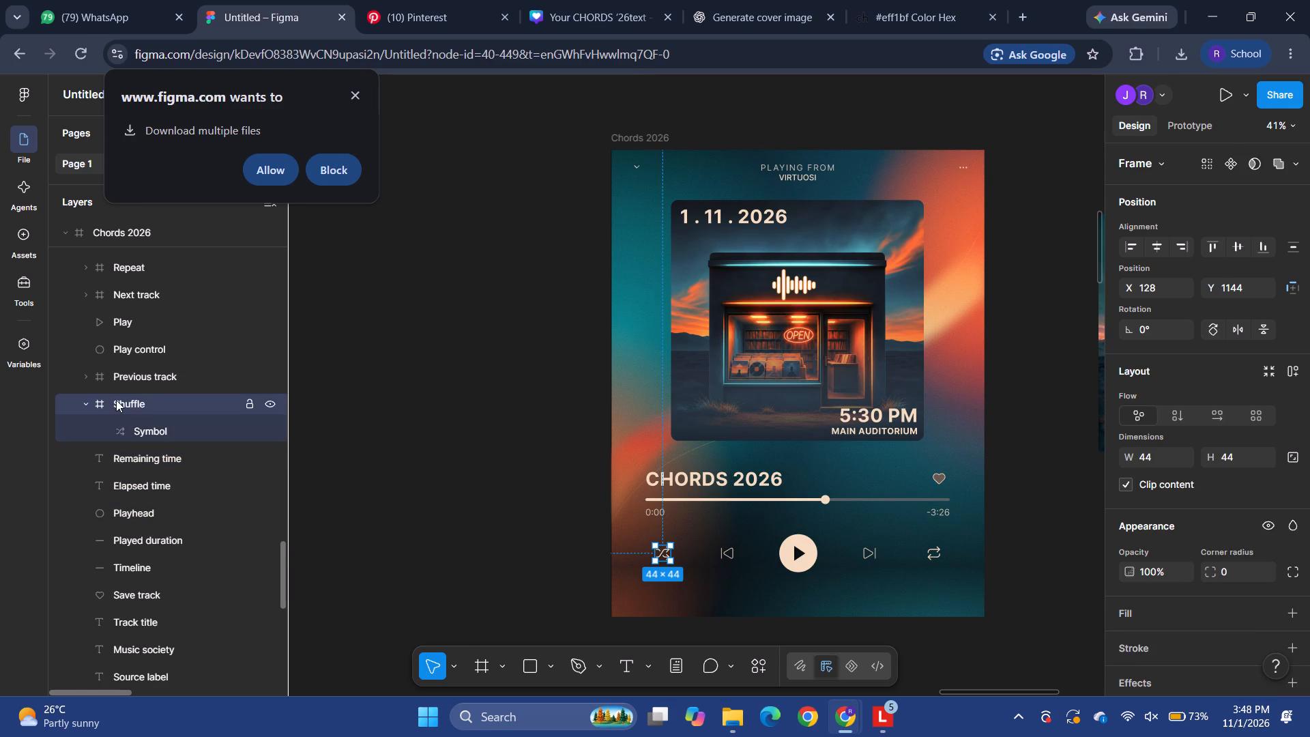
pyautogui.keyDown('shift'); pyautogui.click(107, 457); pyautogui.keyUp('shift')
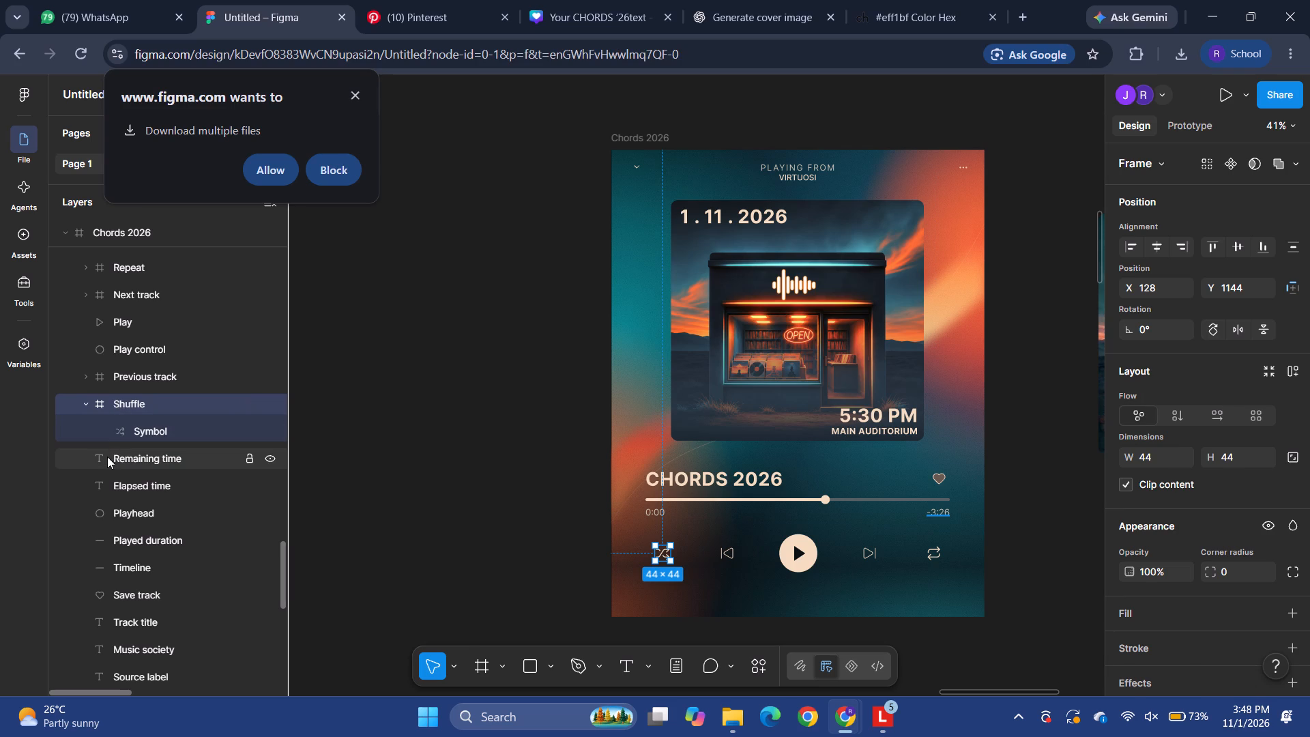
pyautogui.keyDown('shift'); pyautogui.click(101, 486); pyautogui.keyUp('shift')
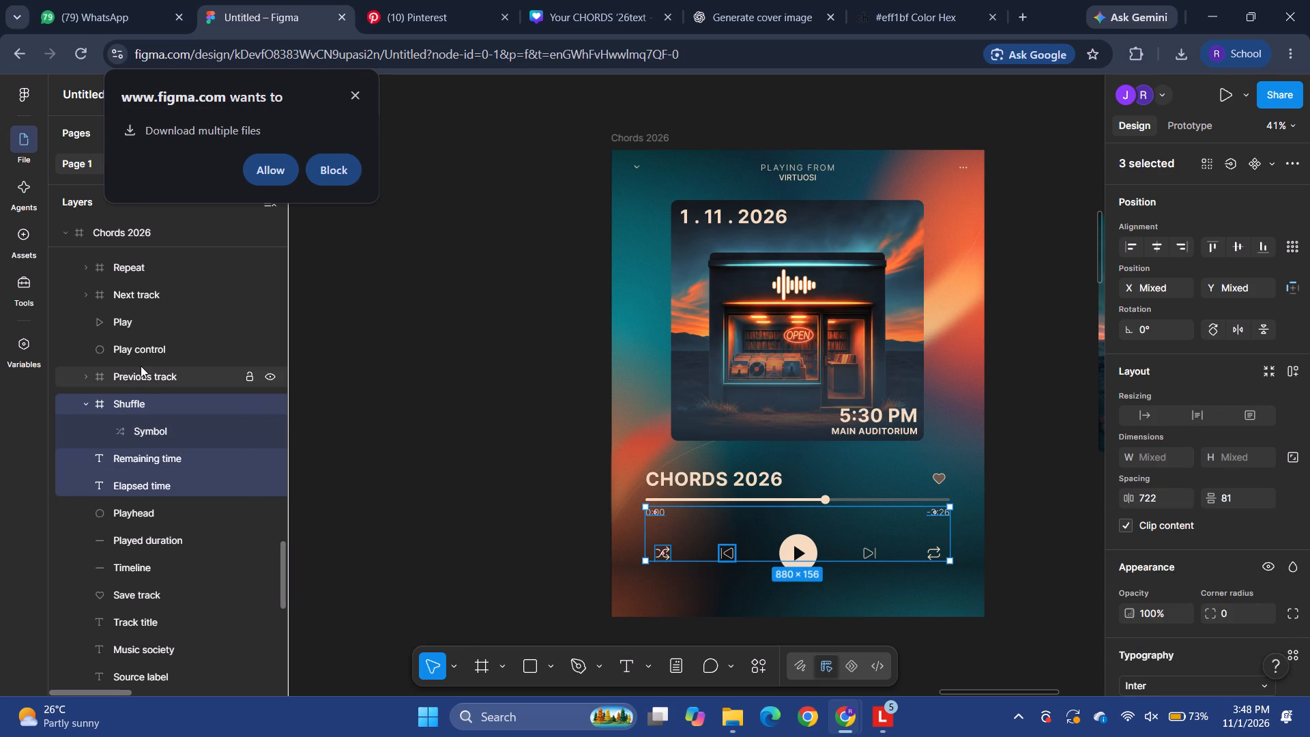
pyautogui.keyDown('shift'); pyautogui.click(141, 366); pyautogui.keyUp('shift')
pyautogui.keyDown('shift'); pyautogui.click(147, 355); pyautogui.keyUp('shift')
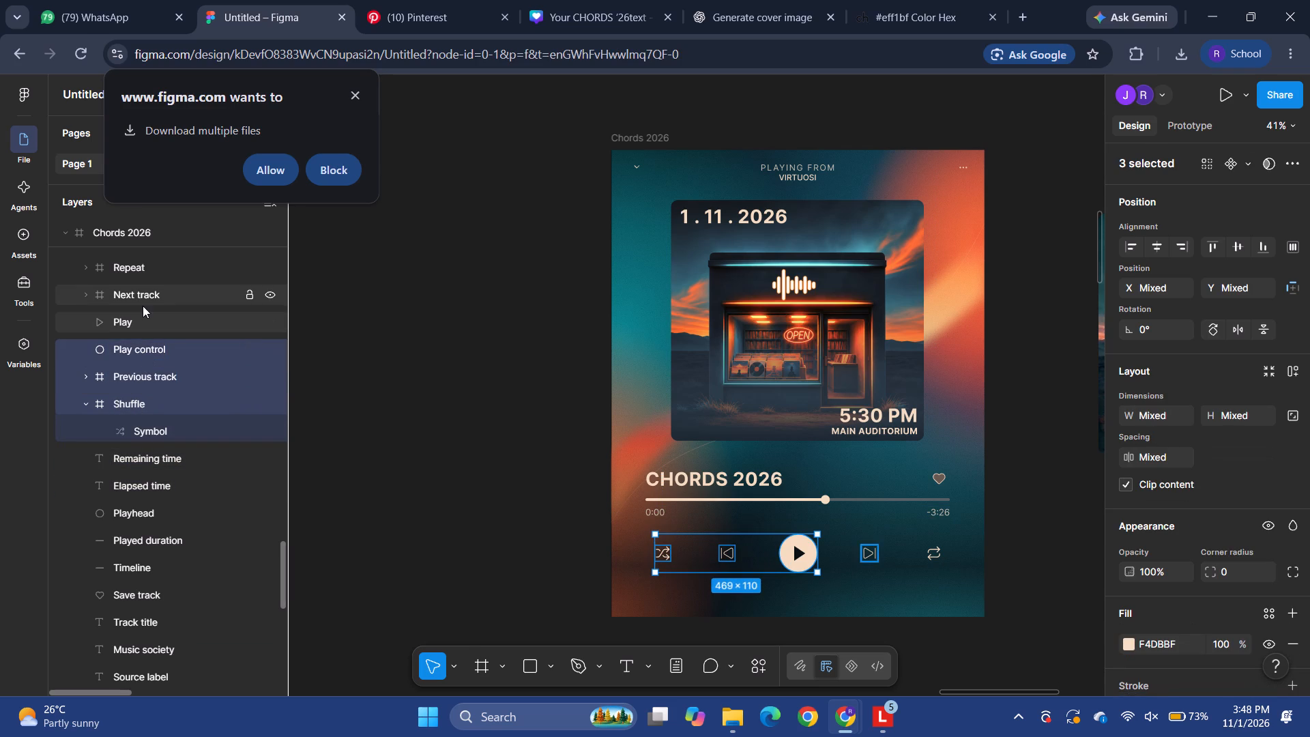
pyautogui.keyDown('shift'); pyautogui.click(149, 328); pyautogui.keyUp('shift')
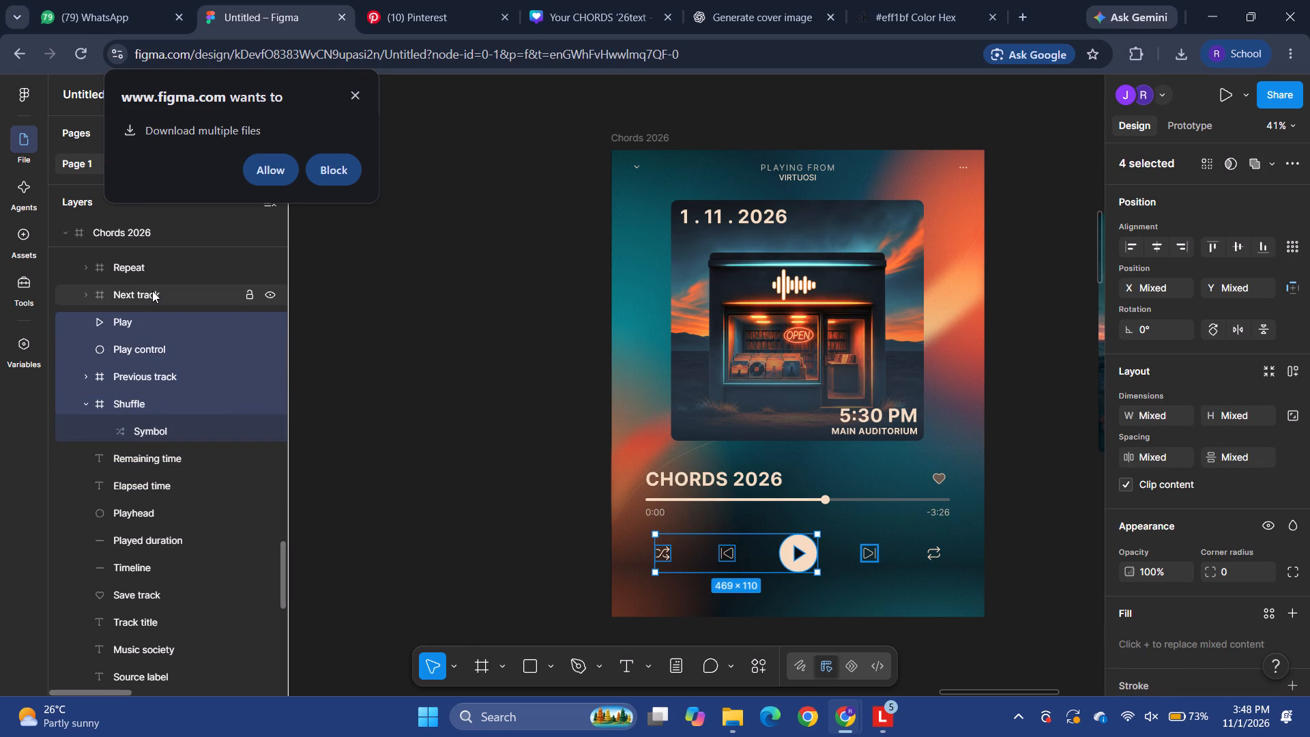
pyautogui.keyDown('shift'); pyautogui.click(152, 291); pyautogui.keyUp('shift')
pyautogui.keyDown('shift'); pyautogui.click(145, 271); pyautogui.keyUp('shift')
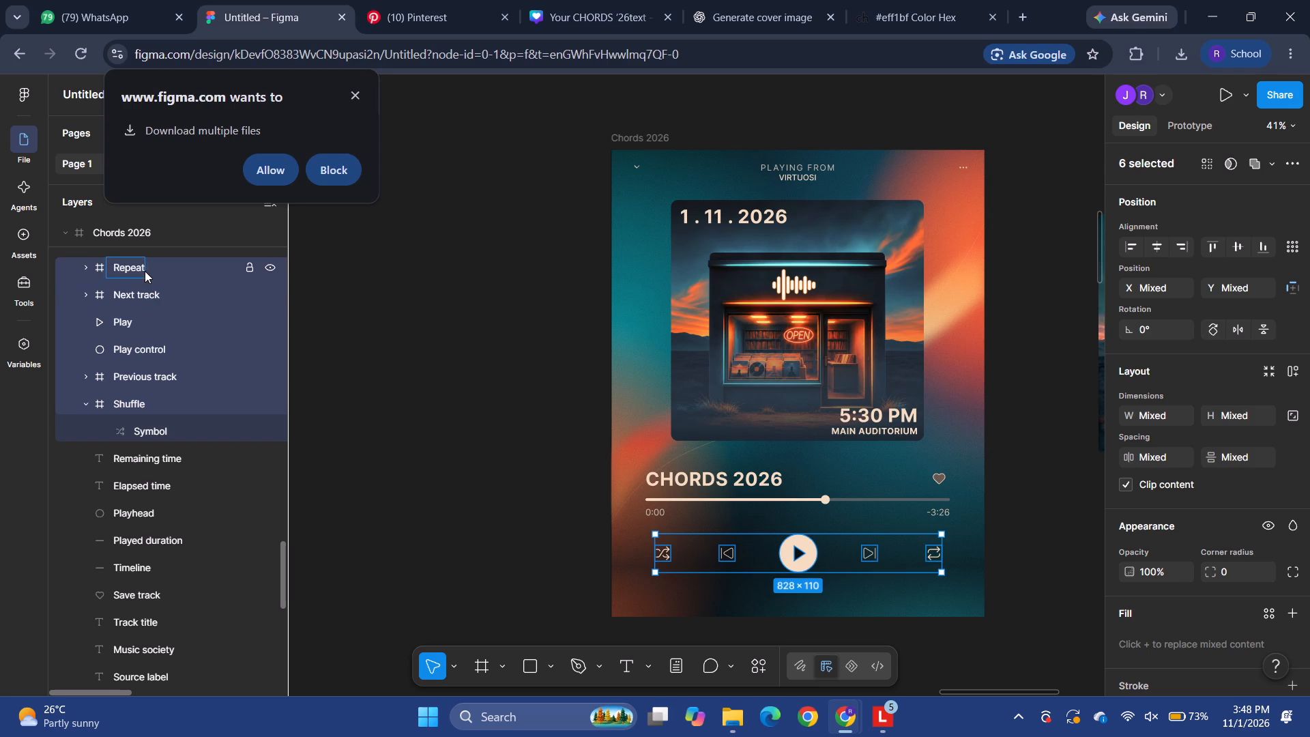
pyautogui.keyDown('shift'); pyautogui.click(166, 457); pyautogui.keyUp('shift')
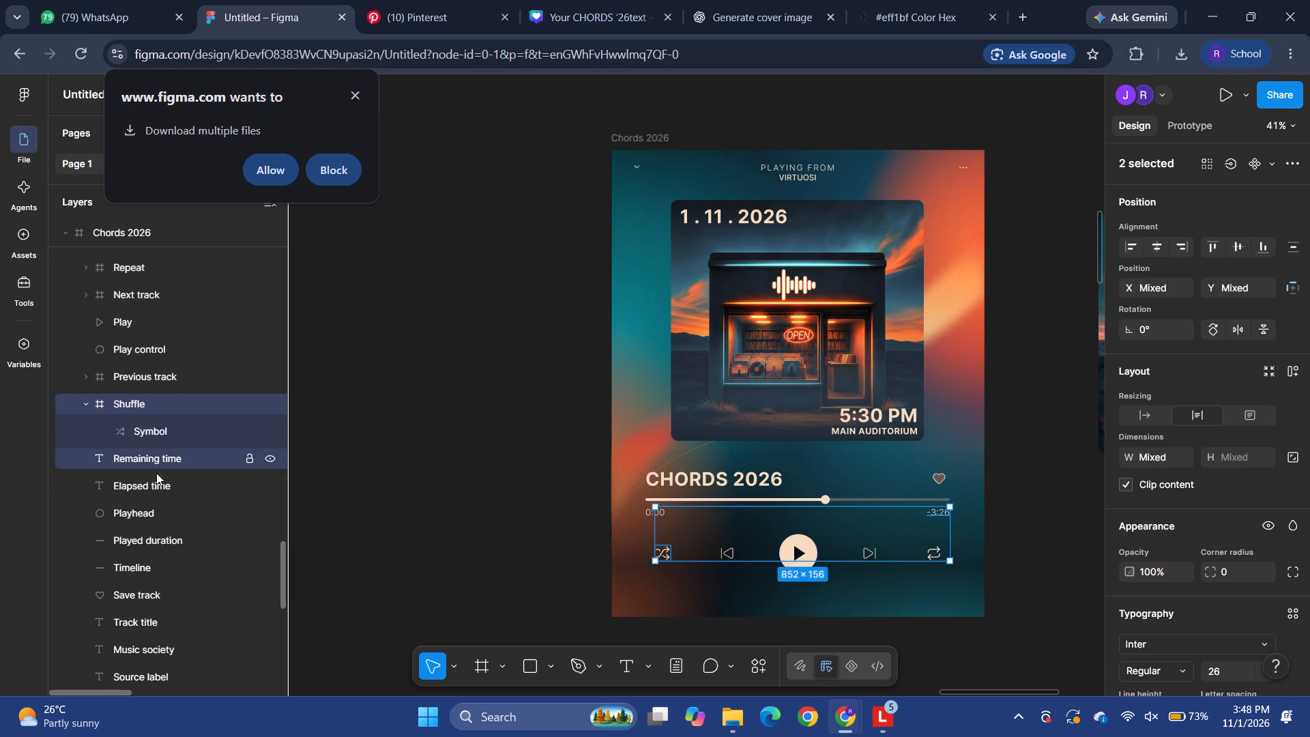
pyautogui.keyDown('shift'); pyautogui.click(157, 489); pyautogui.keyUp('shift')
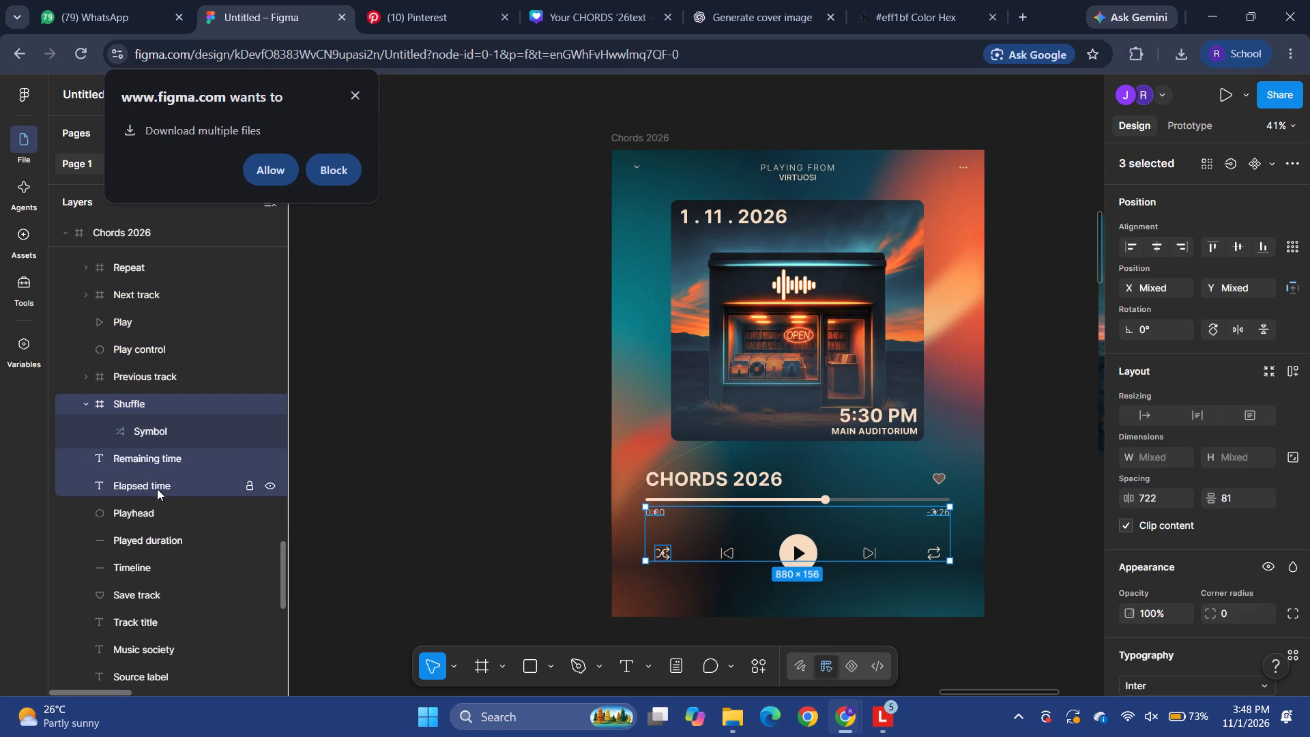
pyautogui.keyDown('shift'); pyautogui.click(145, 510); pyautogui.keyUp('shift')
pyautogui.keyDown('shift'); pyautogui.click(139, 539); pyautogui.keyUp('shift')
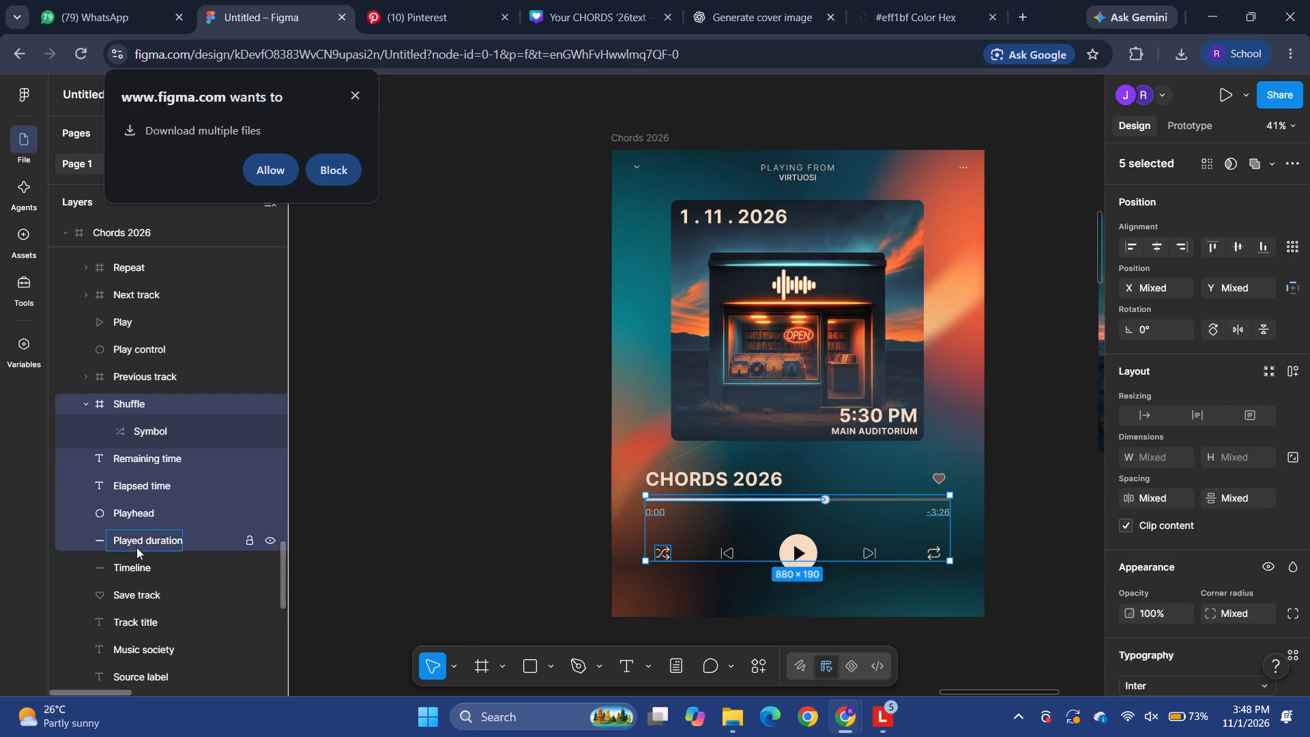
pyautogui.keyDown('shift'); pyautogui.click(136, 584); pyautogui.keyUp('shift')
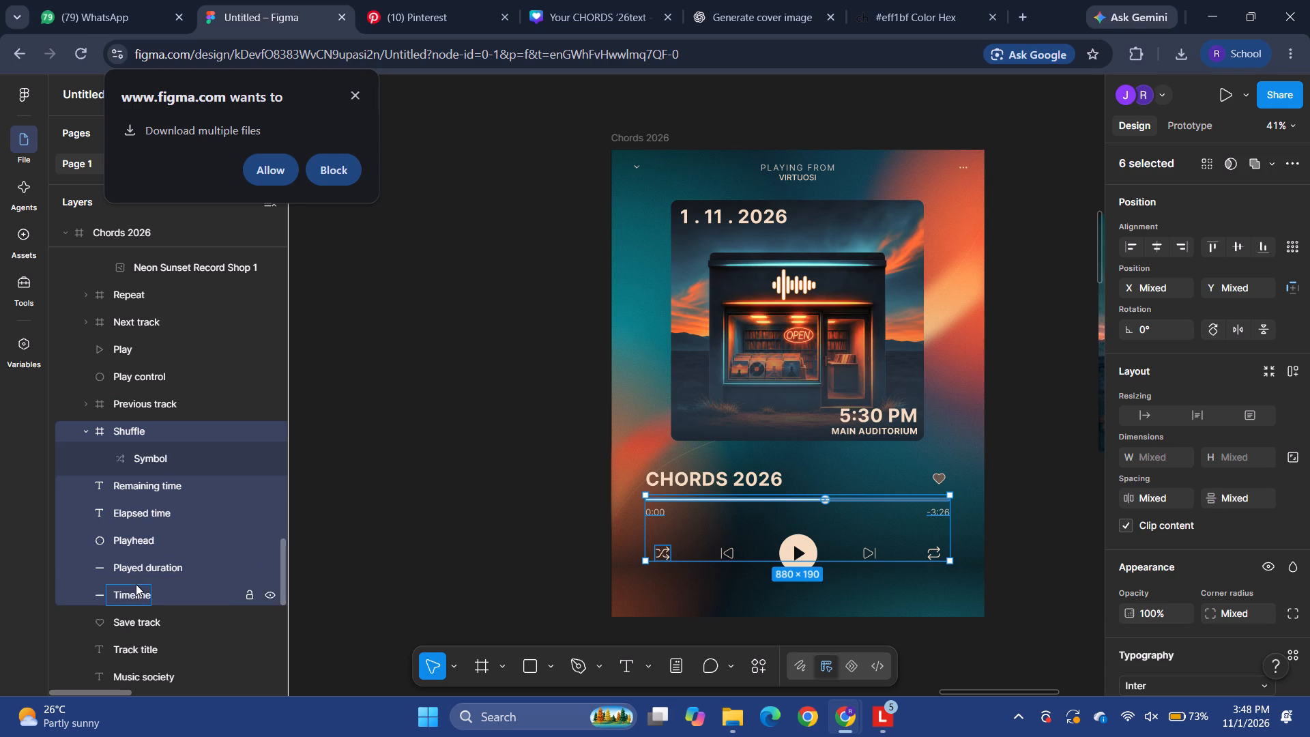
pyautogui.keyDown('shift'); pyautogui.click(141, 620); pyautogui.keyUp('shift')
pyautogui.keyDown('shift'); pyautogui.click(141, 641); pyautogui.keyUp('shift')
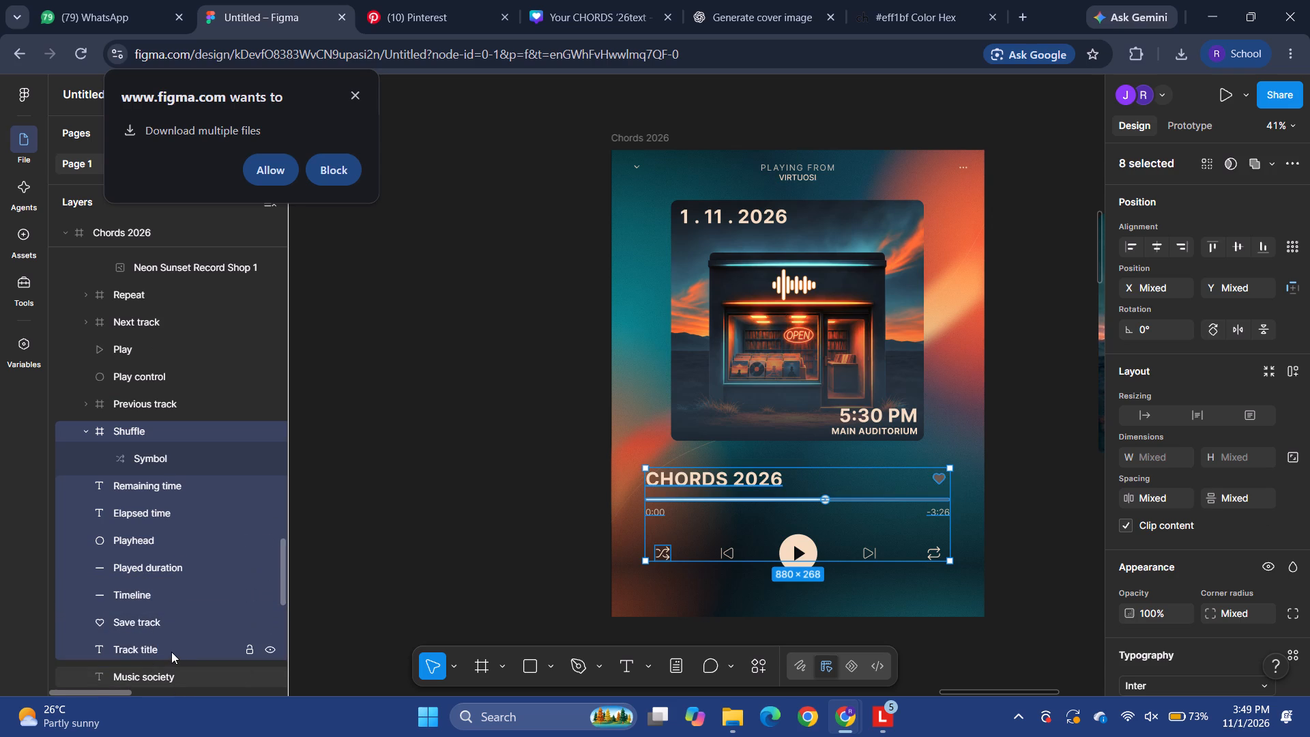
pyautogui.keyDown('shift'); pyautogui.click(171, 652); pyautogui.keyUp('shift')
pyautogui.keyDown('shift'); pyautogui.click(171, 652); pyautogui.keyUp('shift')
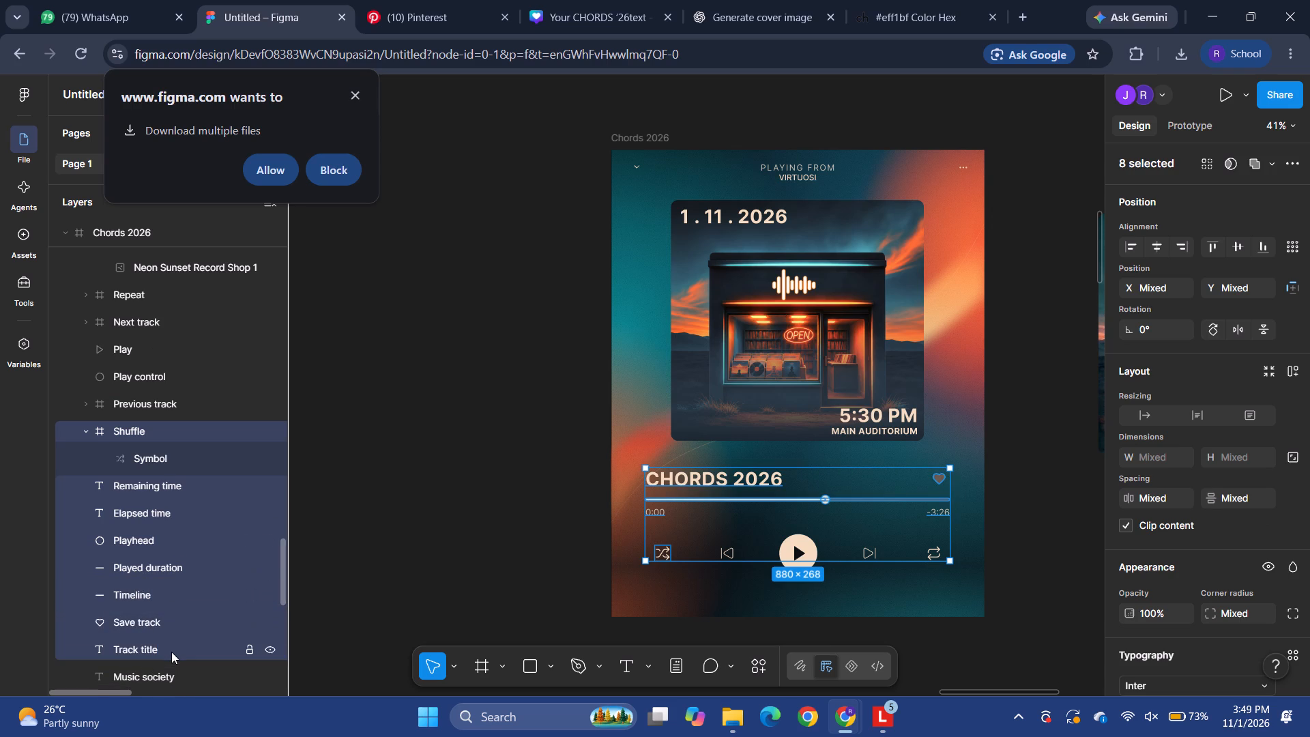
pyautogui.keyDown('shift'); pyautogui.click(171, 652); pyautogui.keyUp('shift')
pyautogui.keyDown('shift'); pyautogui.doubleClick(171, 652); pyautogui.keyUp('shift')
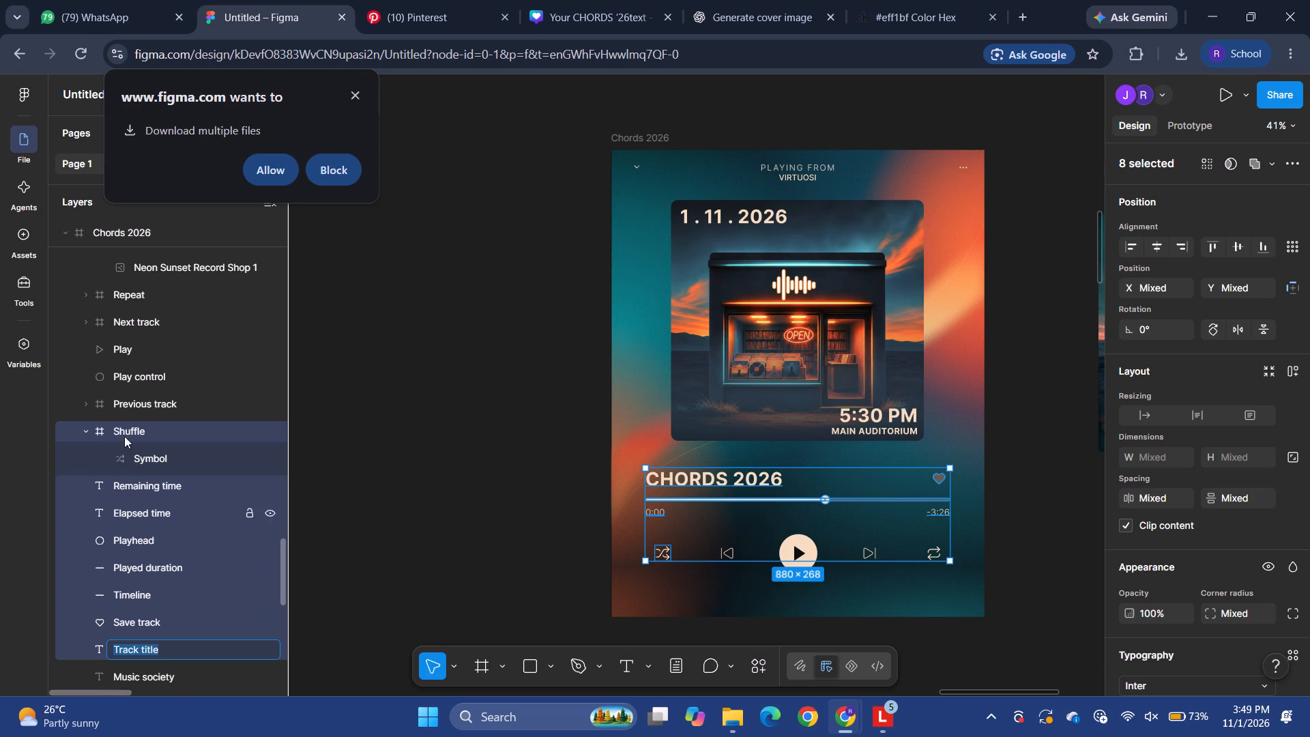
# Move the Shuffle, Remaining time, Elapsed time, Playhead, Played duration, Timeline and Save track layers down together below the CHORDS 2026 title.
pyautogui.keyDown('shift'); pyautogui.click(126, 403); pyautogui.keyUp('shift')
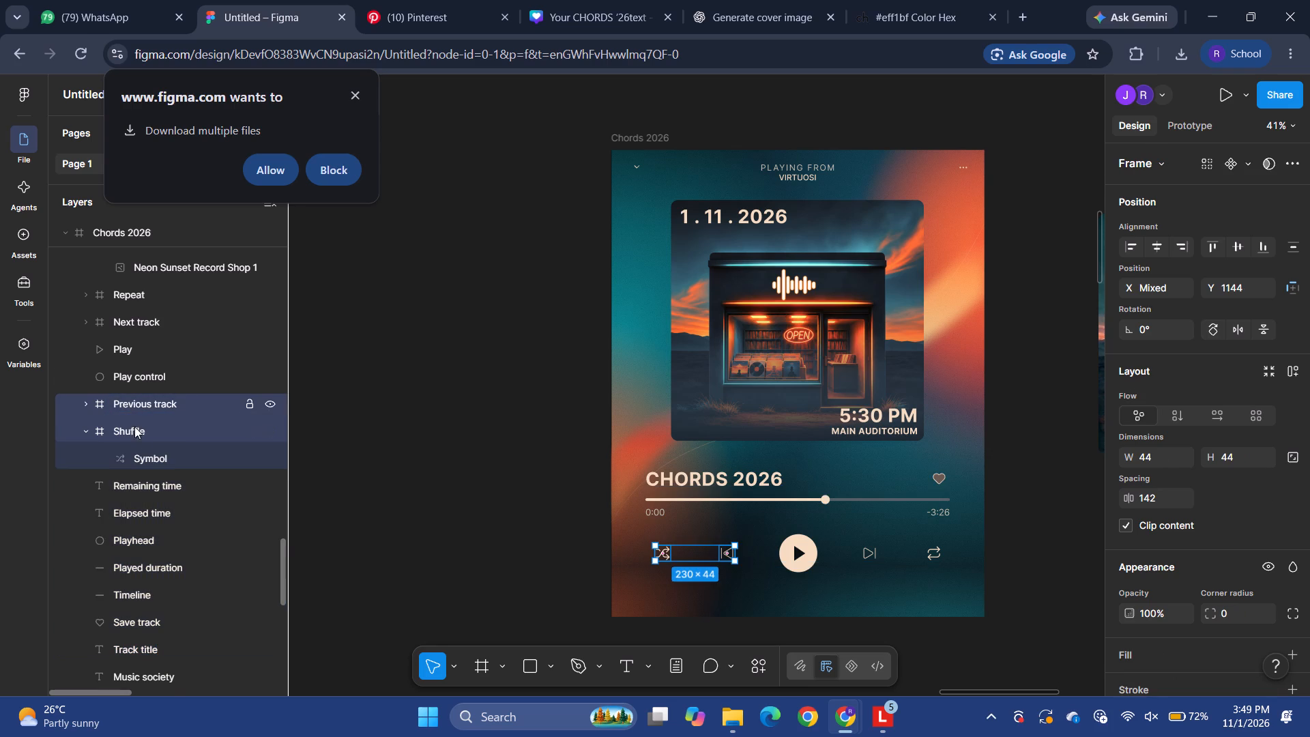
pyautogui.keyDown('shift'); pyautogui.click(147, 490); pyautogui.keyUp('shift')
pyautogui.keyDown('shift'); pyautogui.click(158, 512); pyautogui.keyUp('shift')
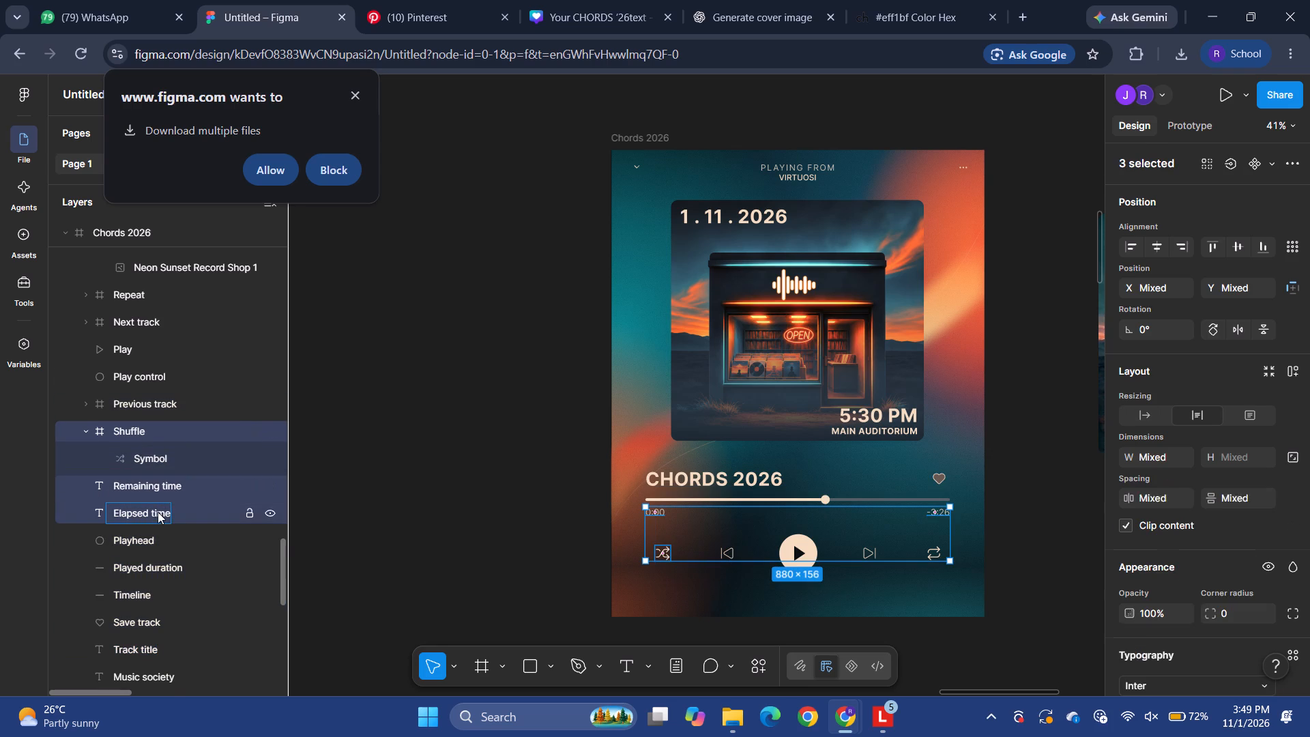
pyautogui.keyDown('shift'); pyautogui.click(158, 532); pyautogui.keyUp('shift')
pyautogui.keyDown('shift'); pyautogui.click(164, 560); pyautogui.keyUp('shift')
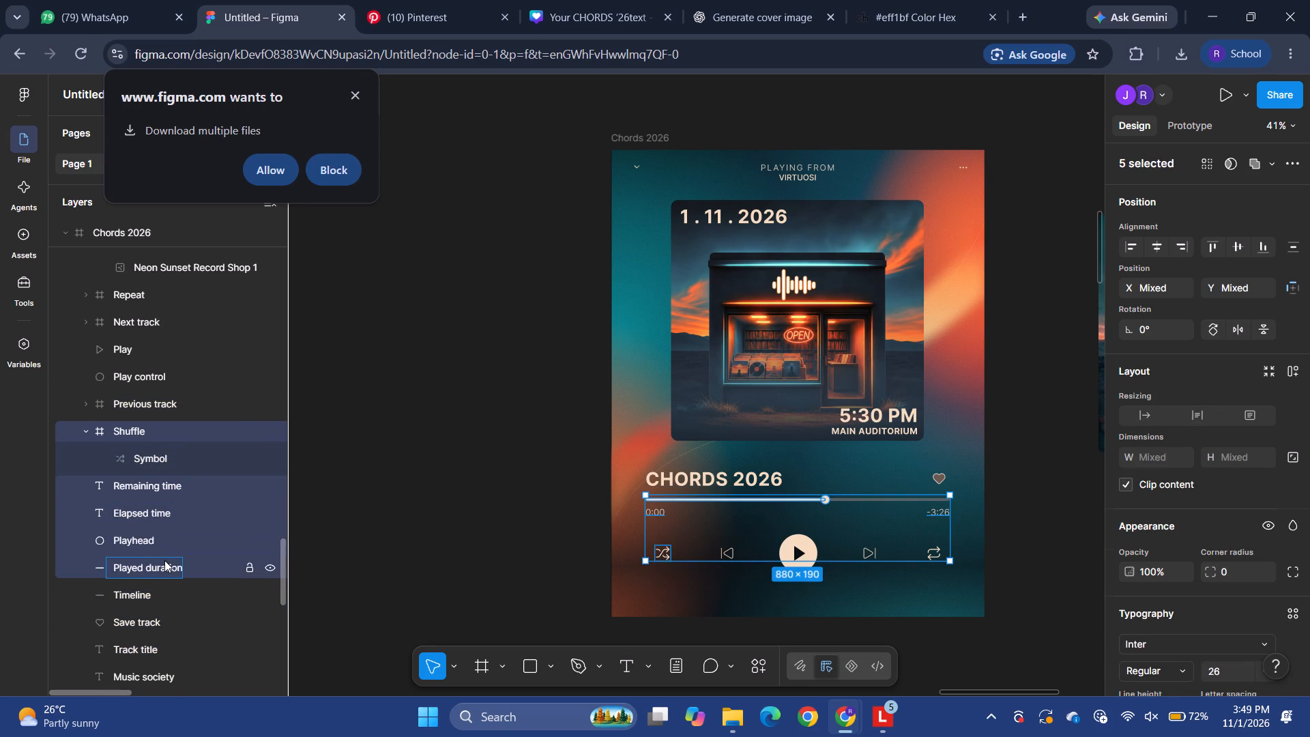
pyautogui.keyDown('shift'); pyautogui.click(167, 588); pyautogui.keyUp('shift')
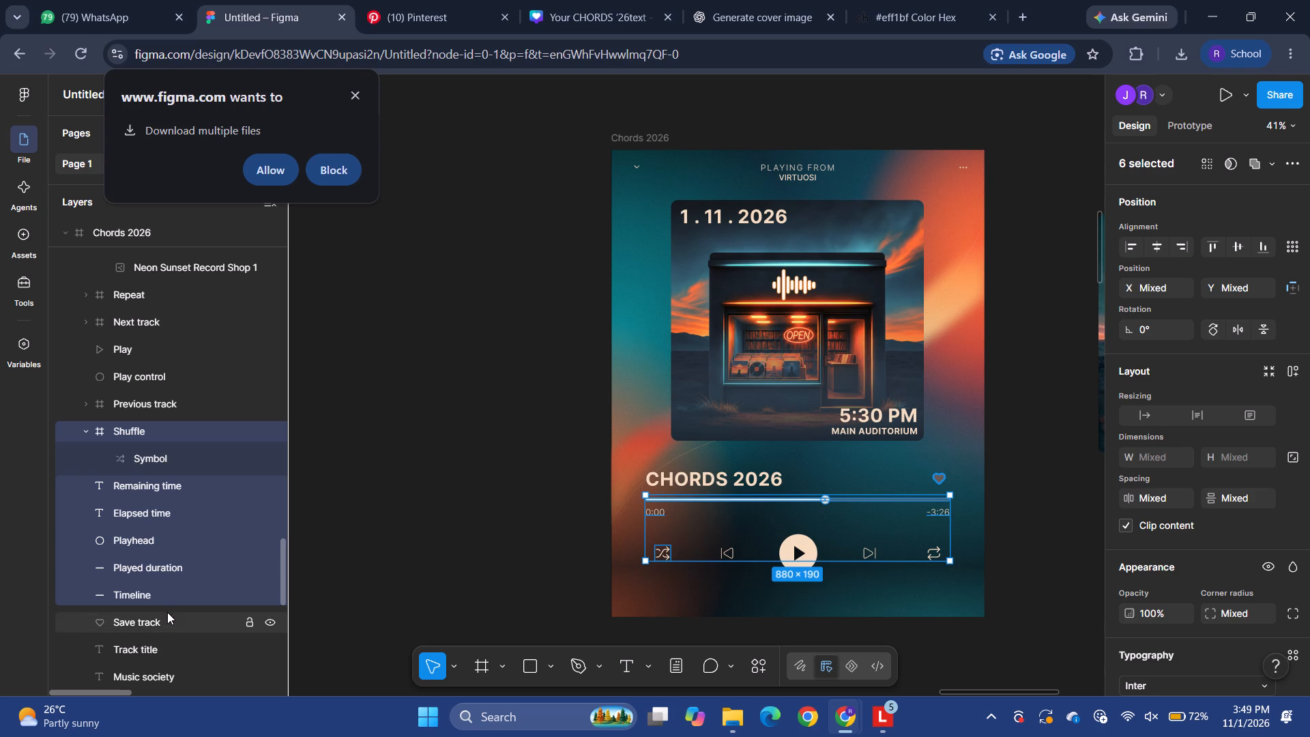
pyautogui.keyDown('shift'); pyautogui.click(167, 615); pyautogui.keyUp('shift')
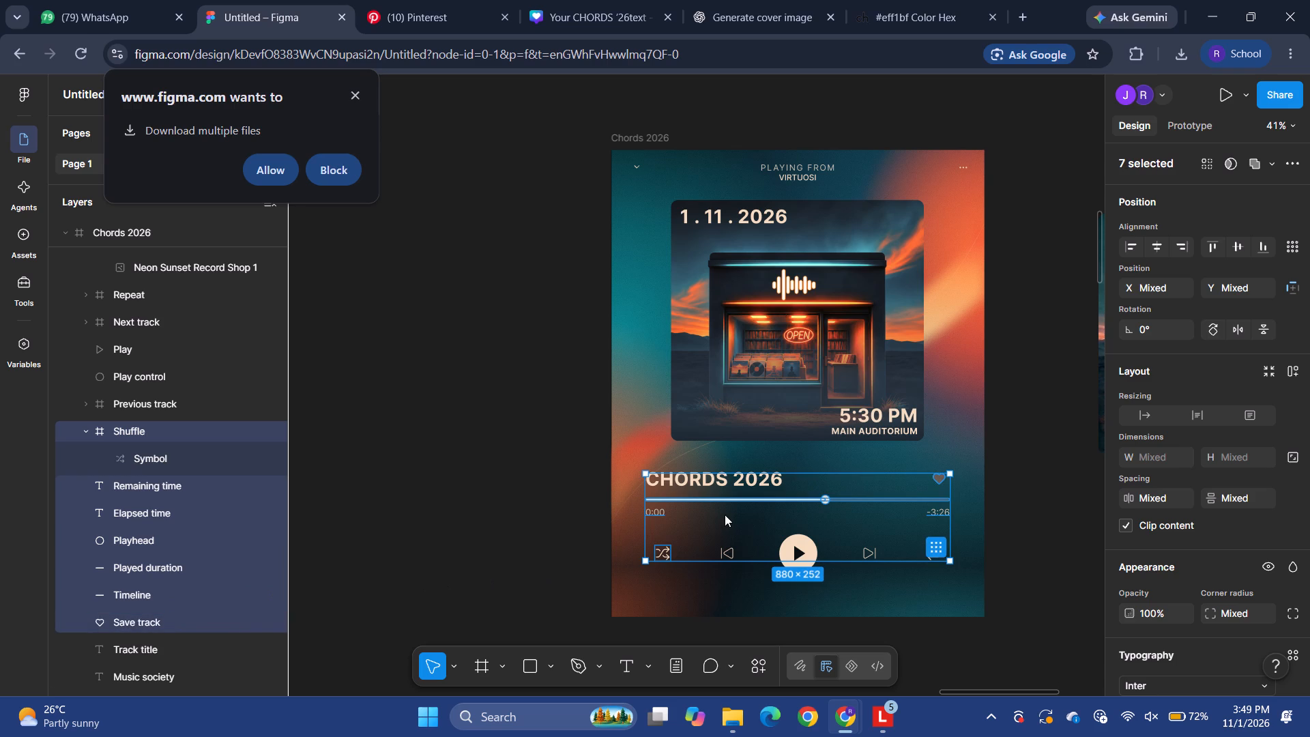
pyautogui.moveTo(725, 515); pyautogui.dragTo(725, 538)
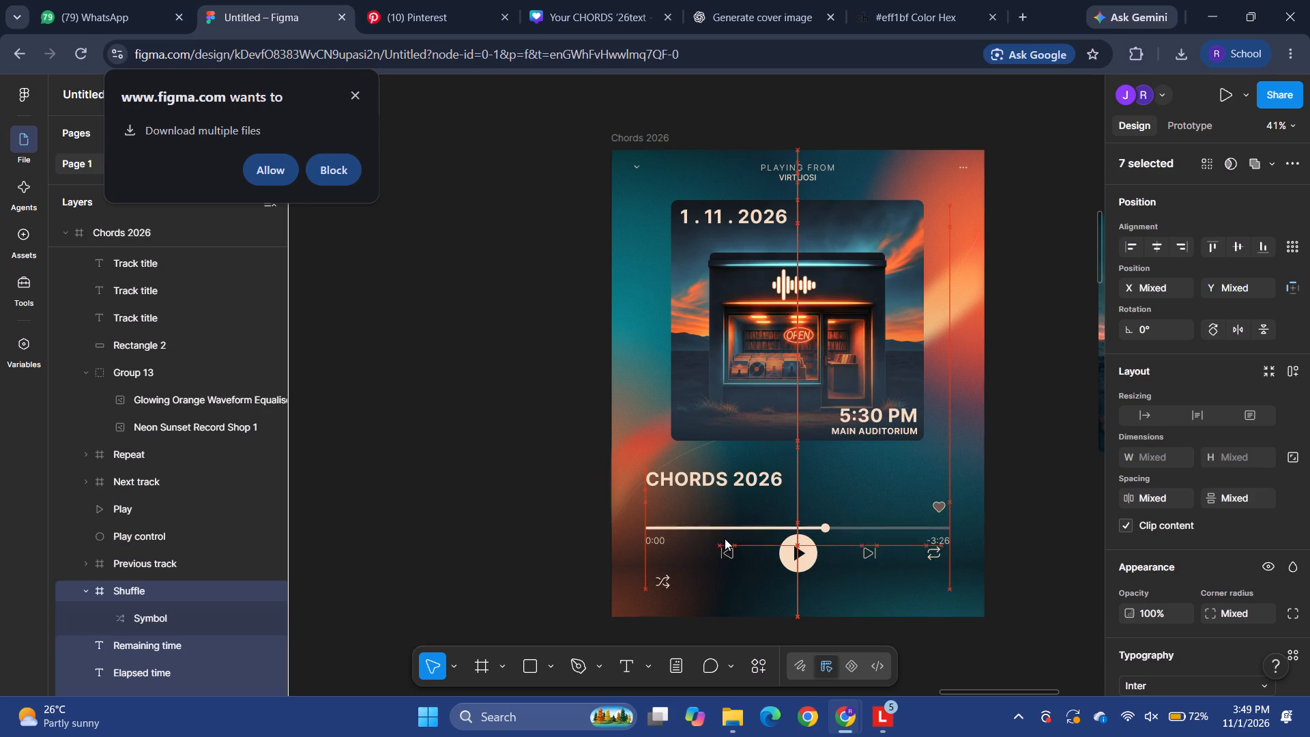
# Move the seven selected shuffle, timeline, time label and heart layers slightly up, closer to the CHORDS 2026 title.
pyautogui.moveTo(725, 538); pyautogui.dragTo(725, 535)
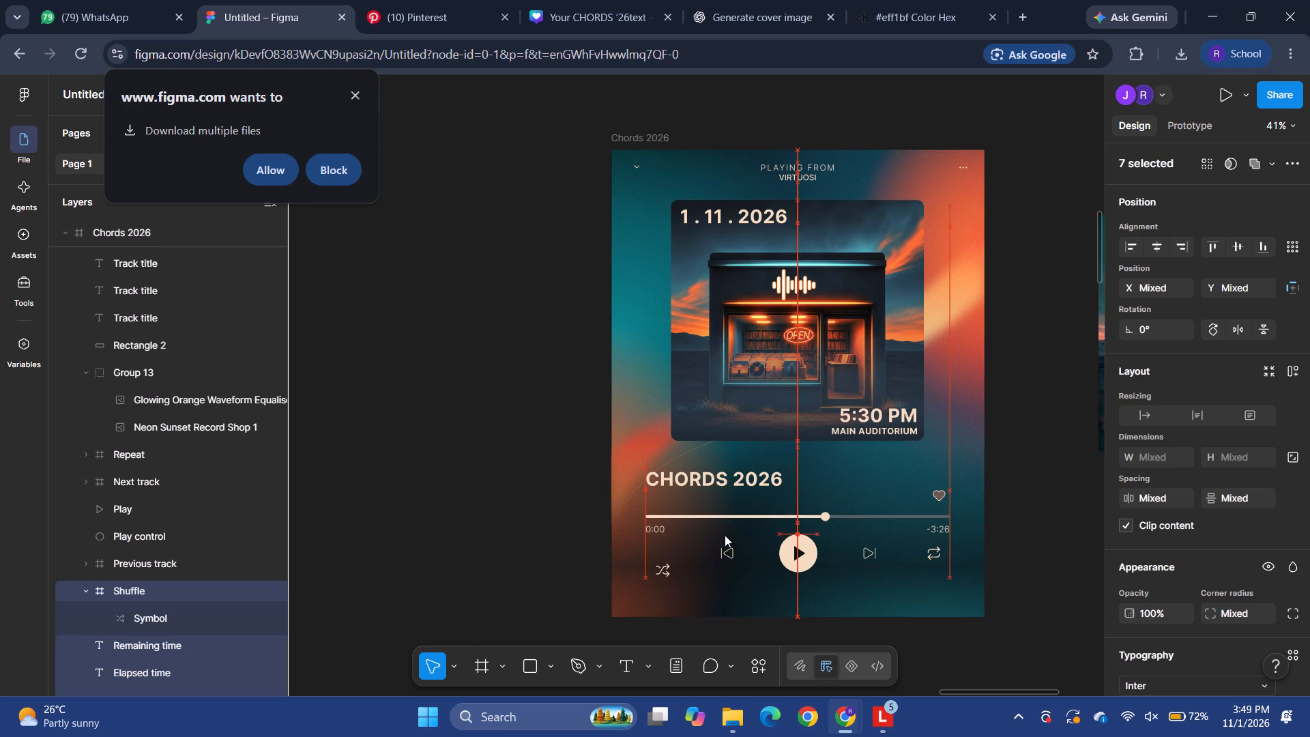
pyautogui.moveTo(725, 535); pyautogui.dragTo(725, 531)
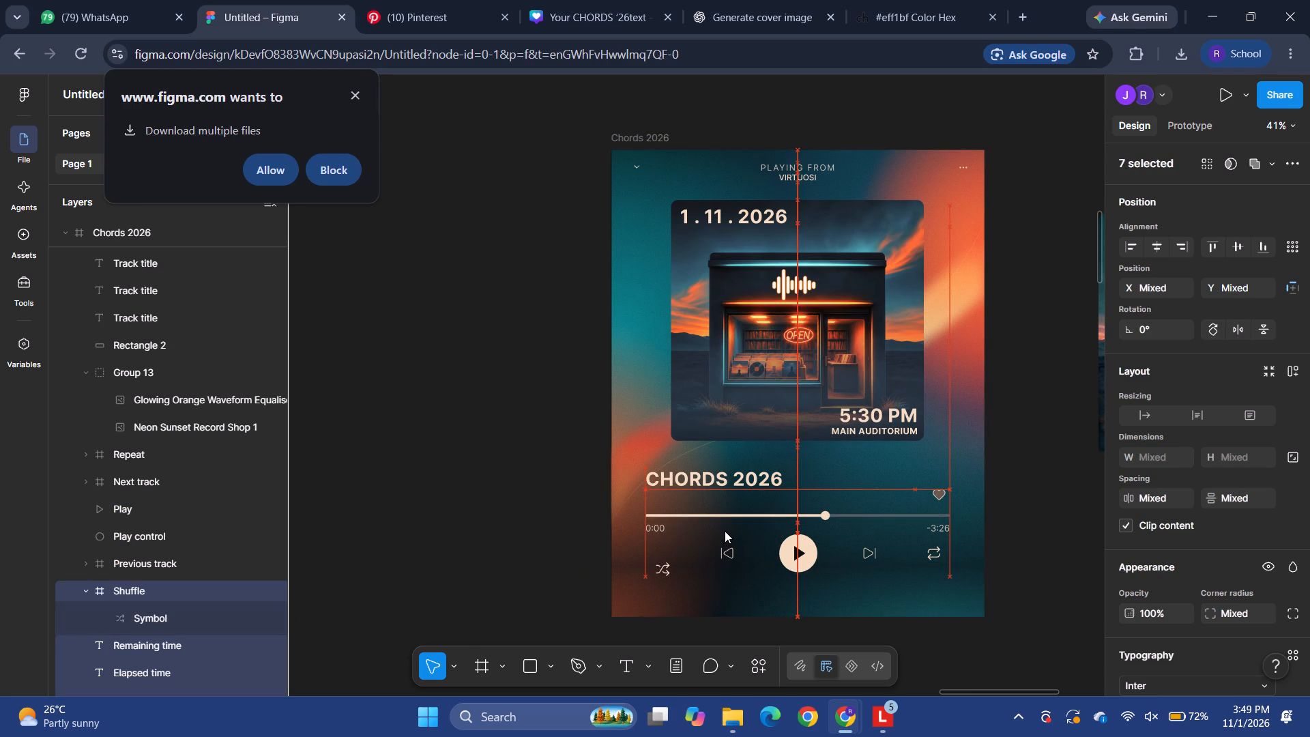
pyautogui.moveTo(725, 531); pyautogui.dragTo(725, 532)
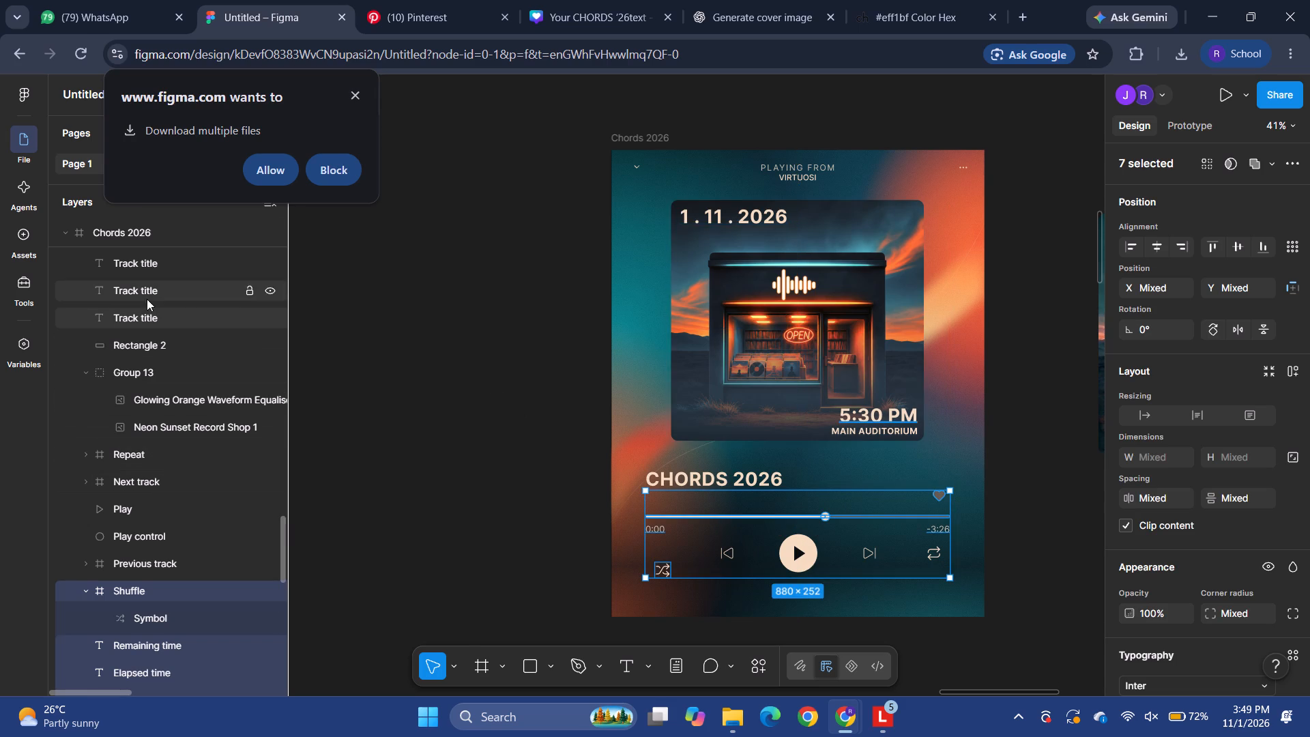
# Move the Repeat, Next track, Play, Play control and Previous track layers down together, level with the Shuffle icon.
pyautogui.click(157, 371)
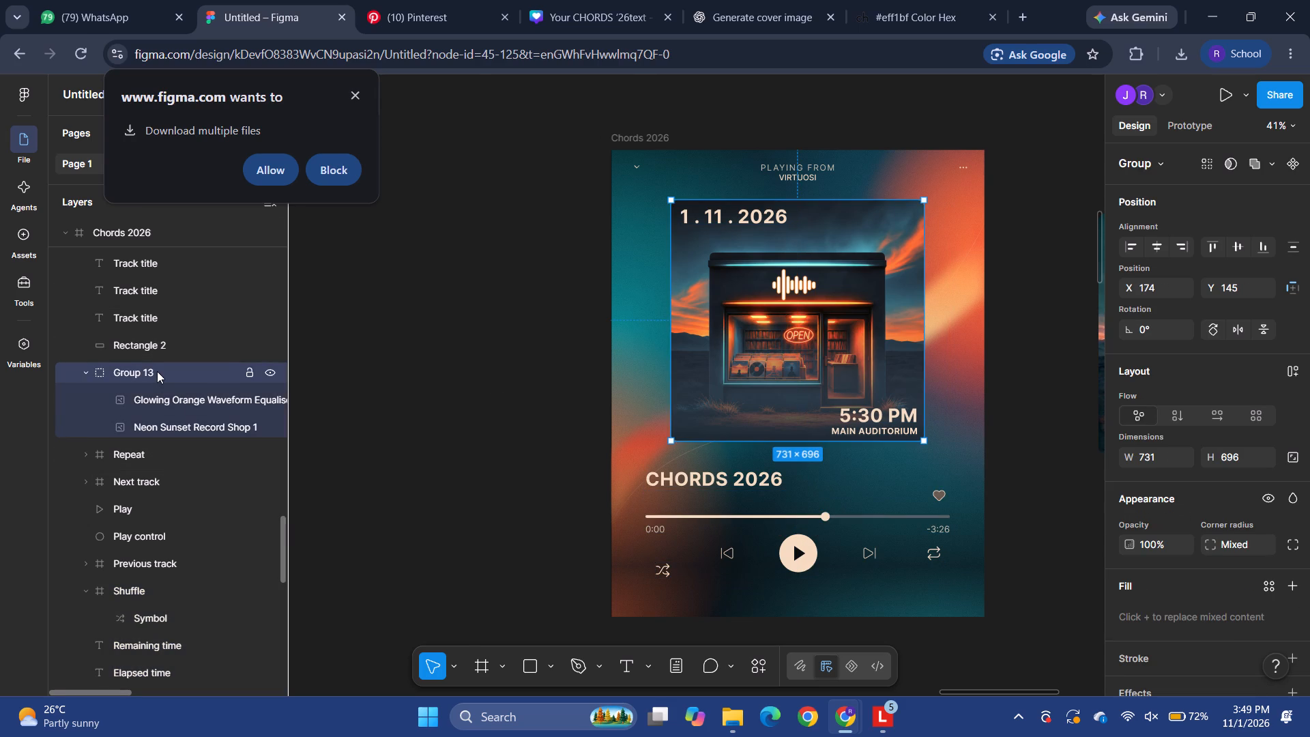
pyautogui.click(159, 455)
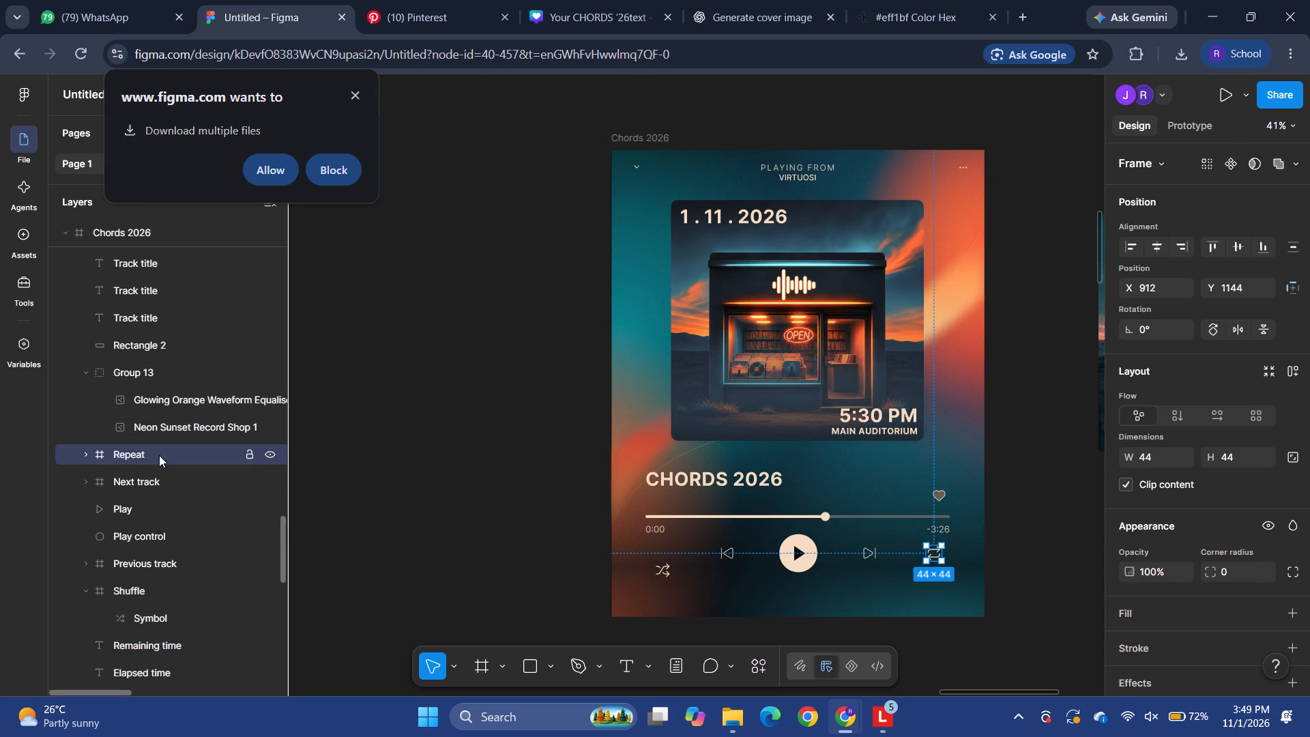
pyautogui.keyDown('shift'); pyautogui.click(152, 471); pyautogui.keyUp('shift')
pyautogui.keyDown('shift'); pyautogui.click(145, 518); pyautogui.keyUp('shift')
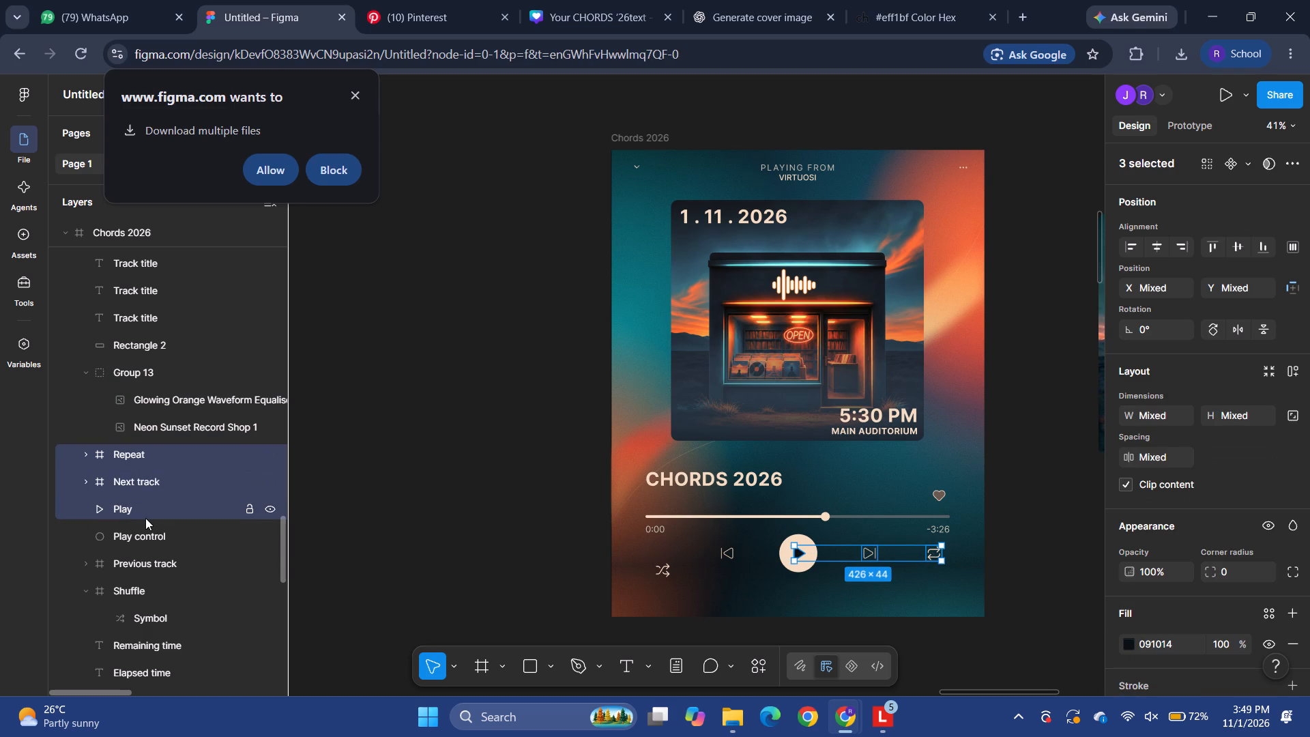
pyautogui.keyDown('shift'); pyautogui.click(144, 542); pyautogui.keyUp('shift')
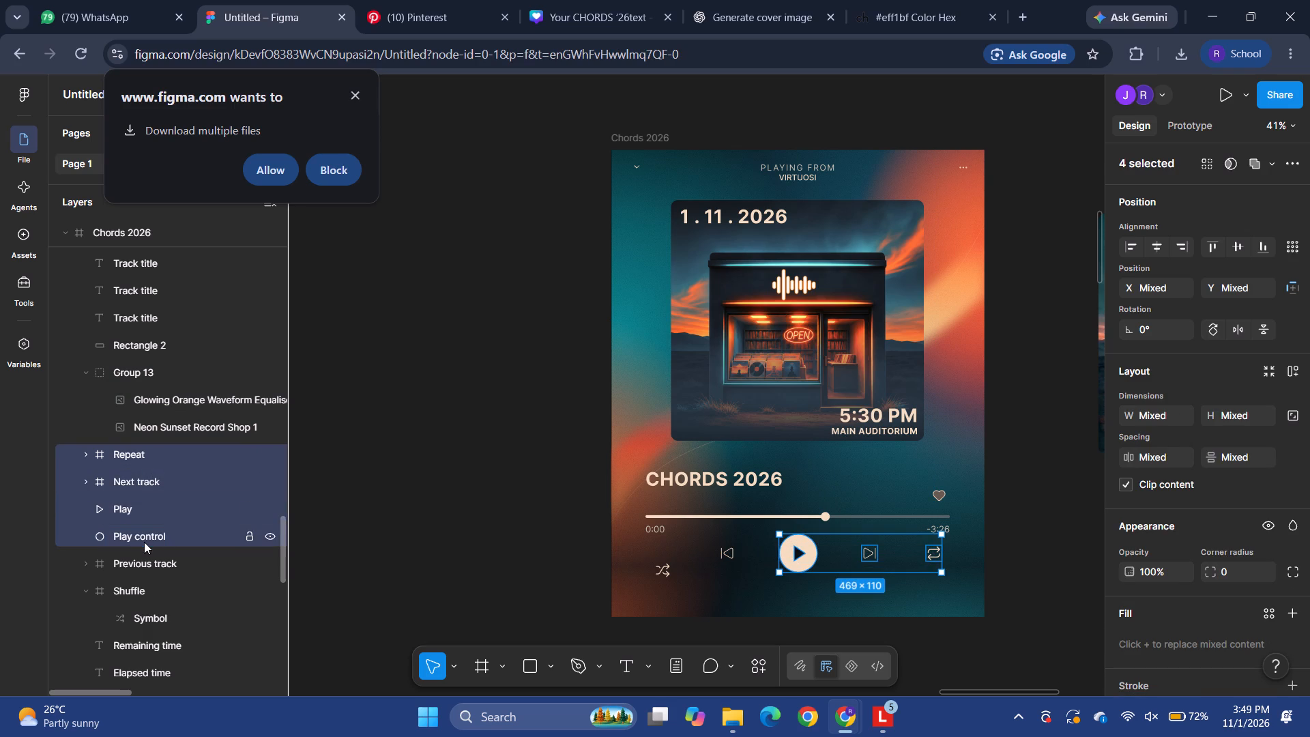
pyautogui.keyDown('shift'); pyautogui.click(148, 569); pyautogui.keyUp('shift')
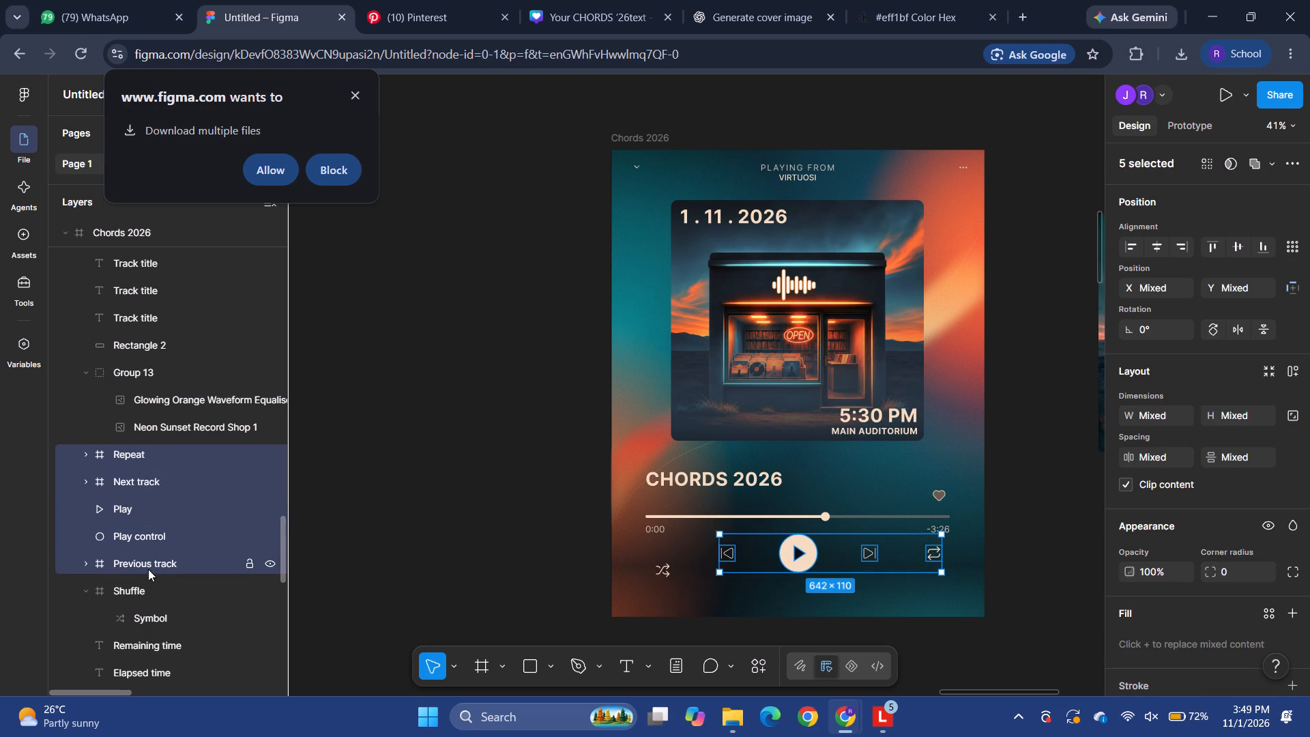
pyautogui.moveTo(783, 560); pyautogui.dragTo(783, 575)
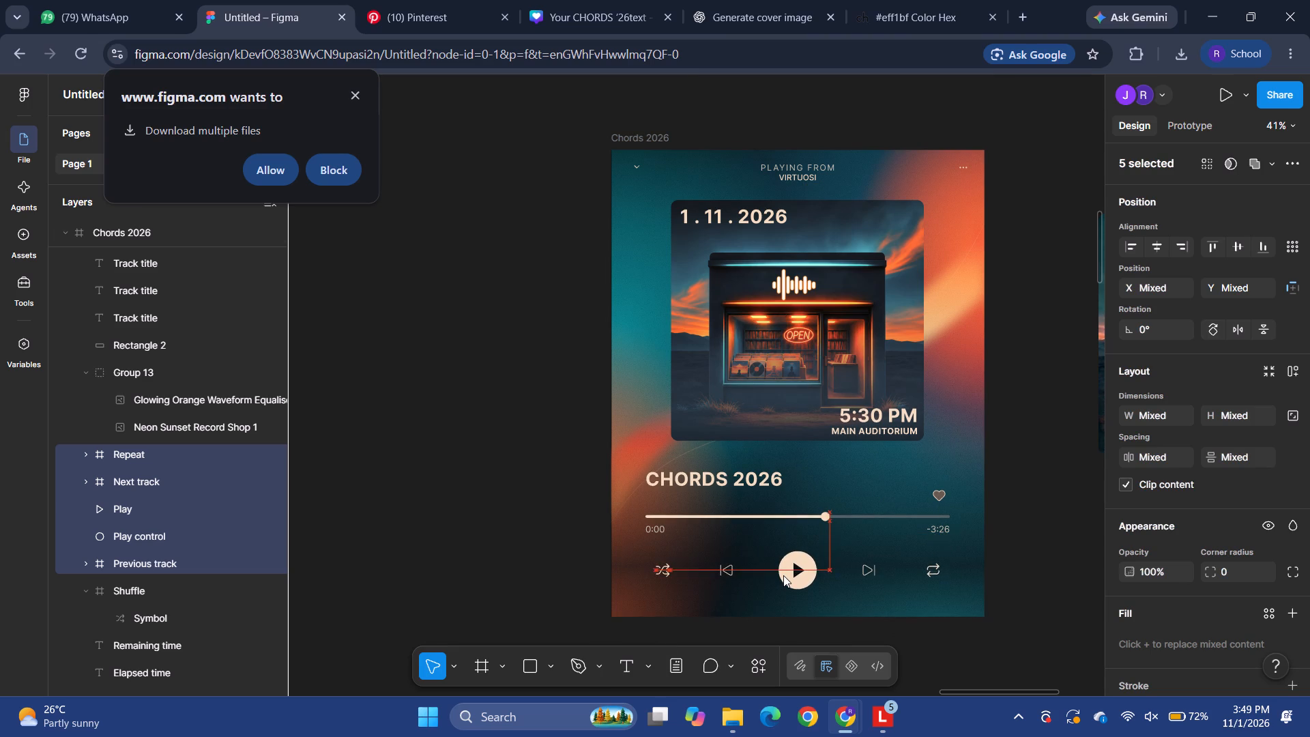
pyautogui.moveTo(783, 575); pyautogui.dragTo(783, 577)
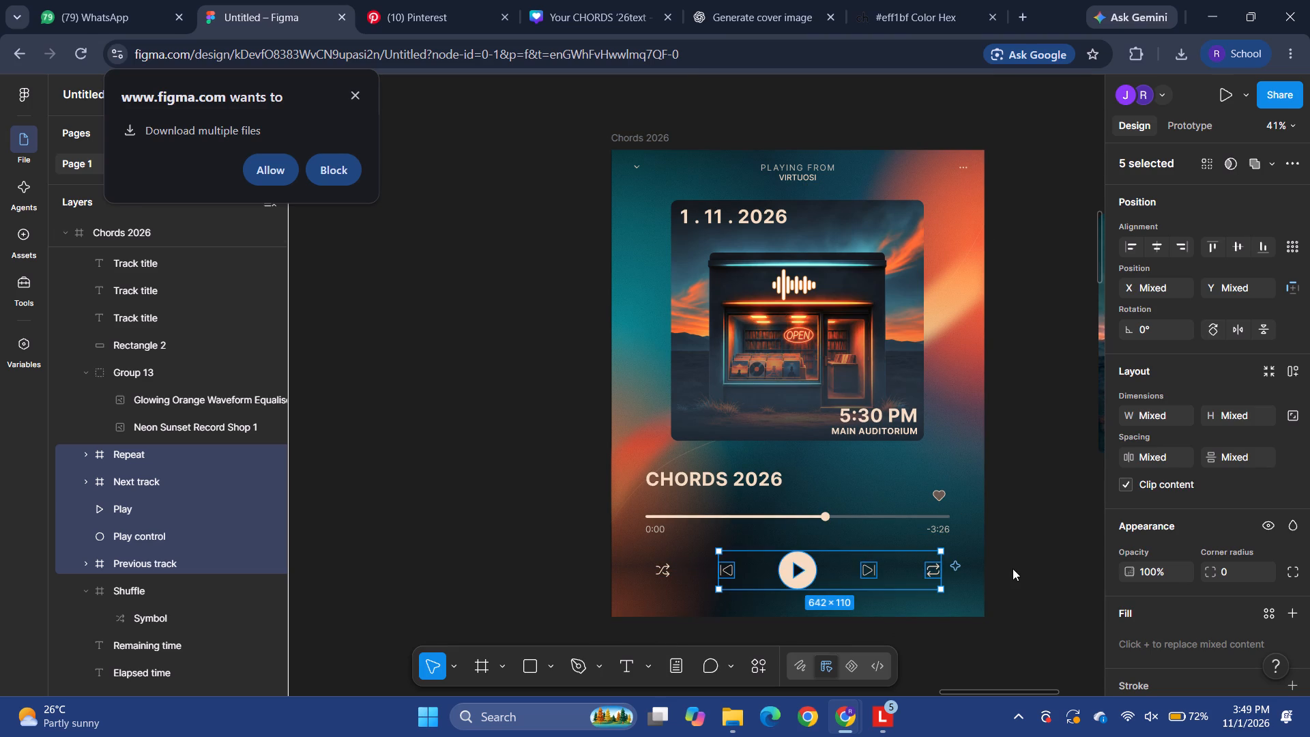
pyautogui.click(1042, 567)
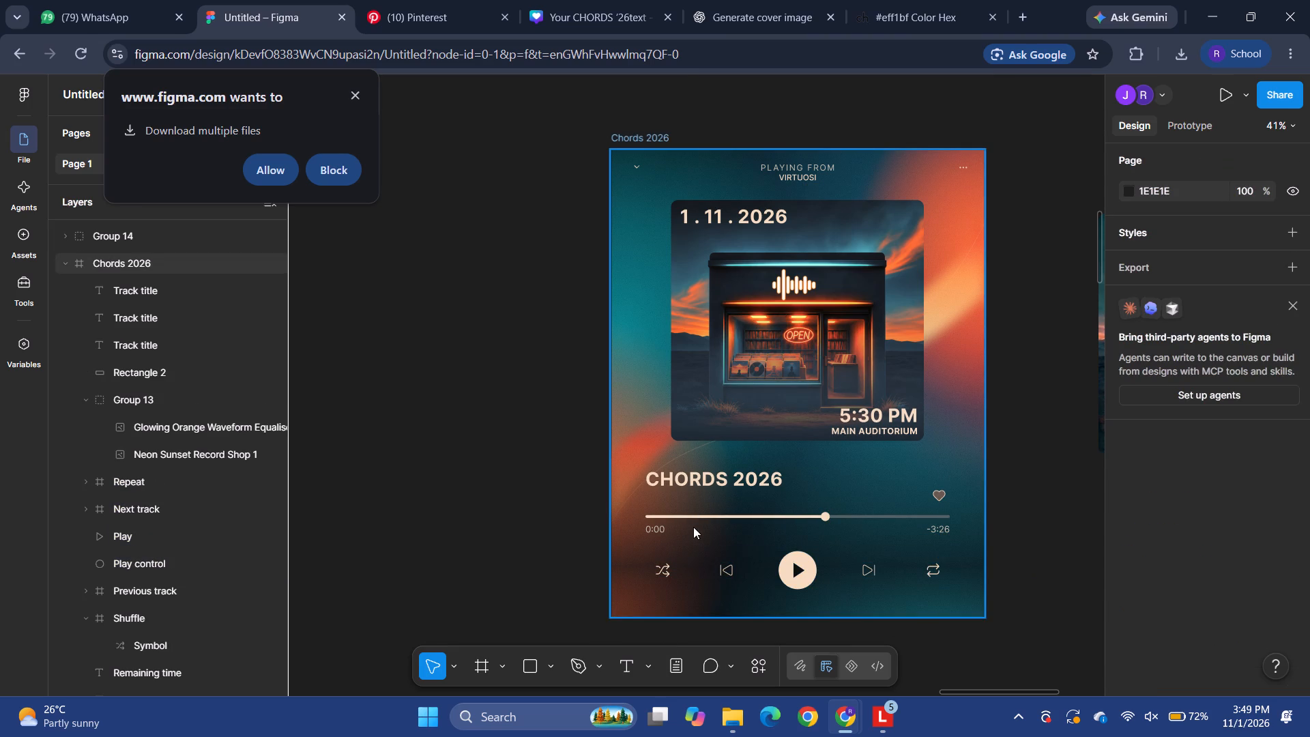
# Set the CHORDS 2026 title's font size to 80 and move it down to about Y 947, just above the timeline.
pyautogui.click(748, 472)
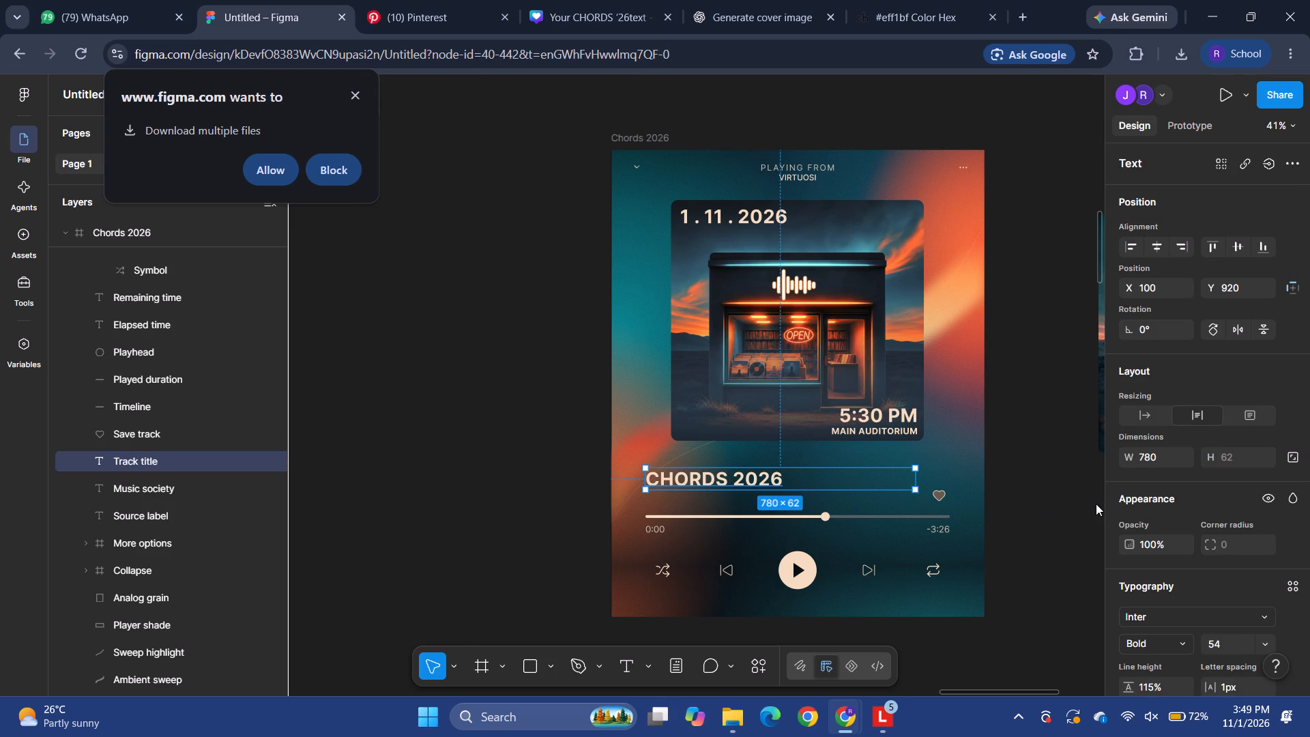
pyautogui.click(1227, 644)
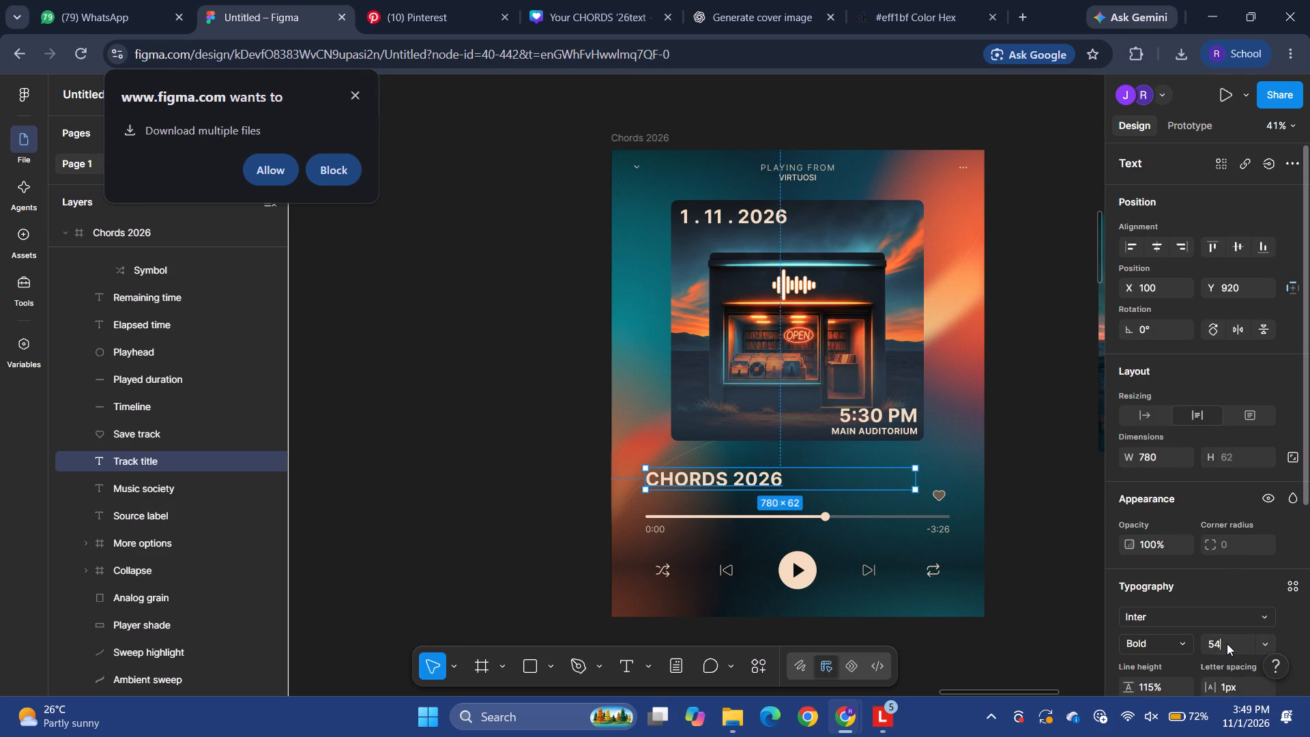
pyautogui.write('80')
pyautogui.press('Return')
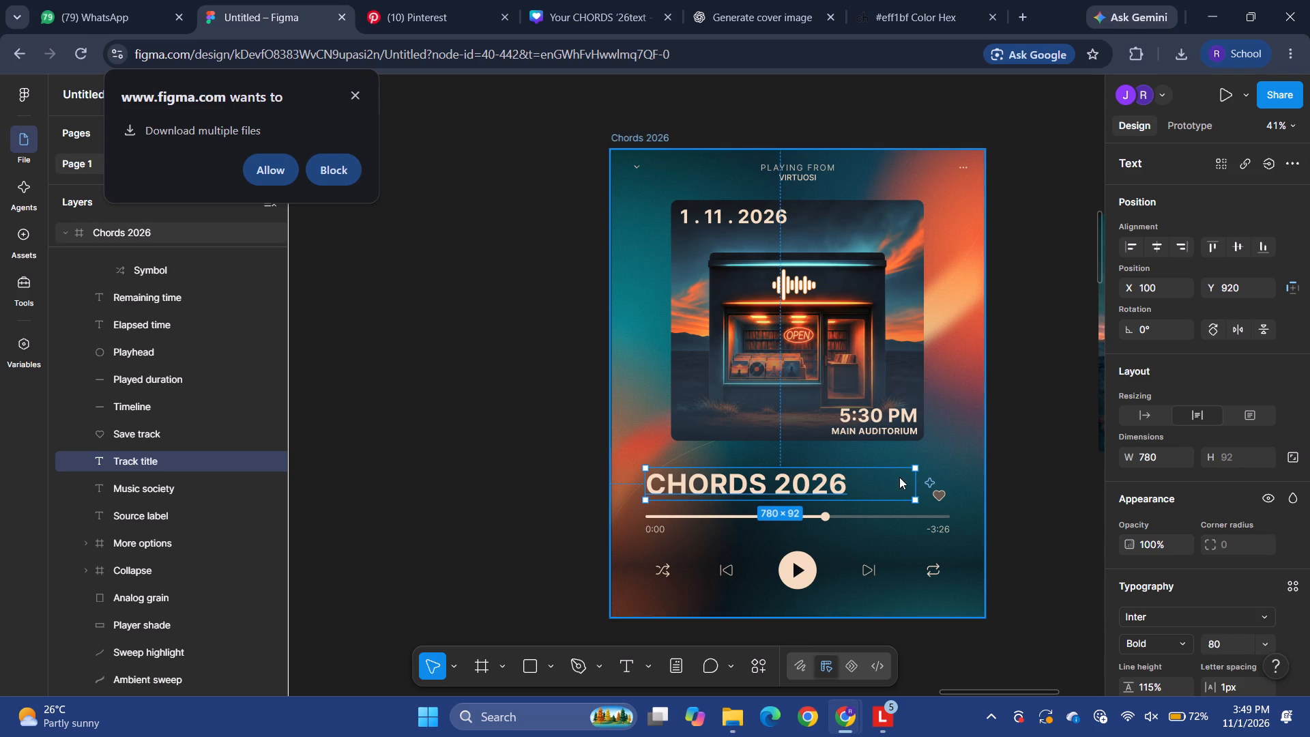
pyautogui.moveTo(883, 477); pyautogui.dragTo(883, 490)
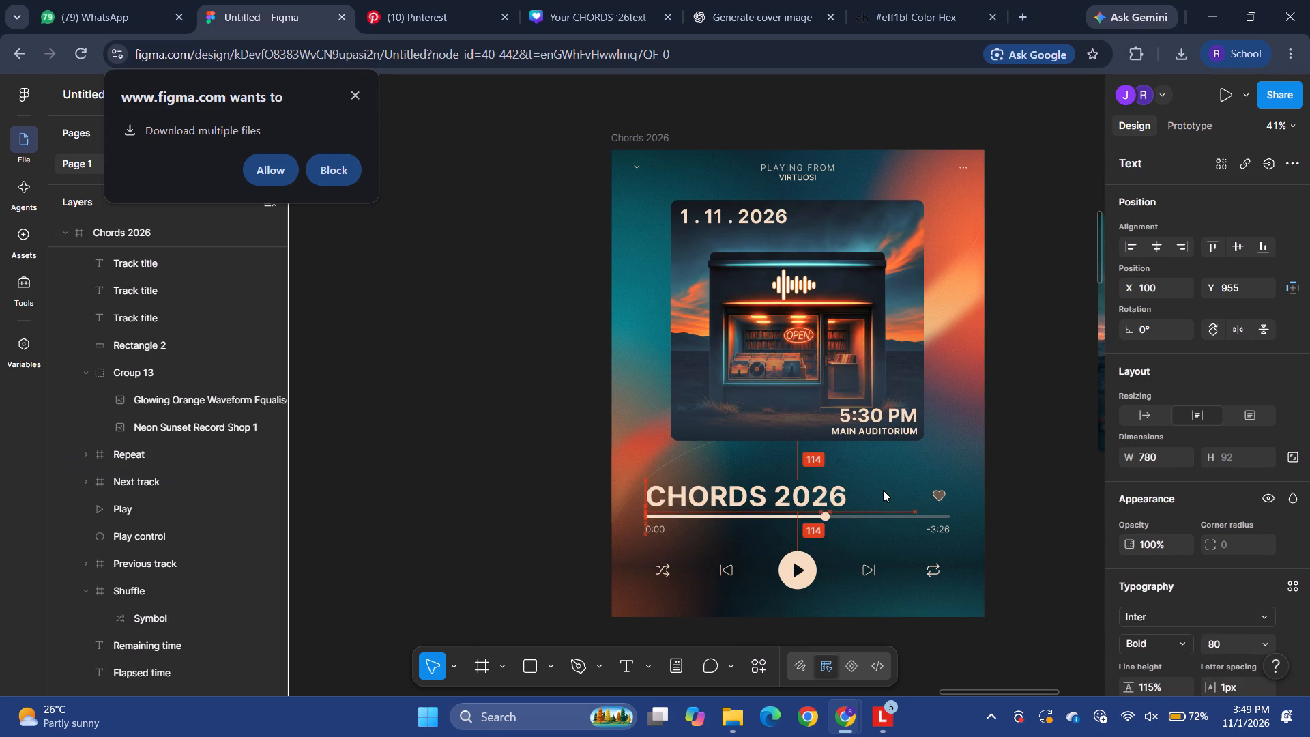
pyautogui.moveTo(883, 490); pyautogui.dragTo(883, 485)
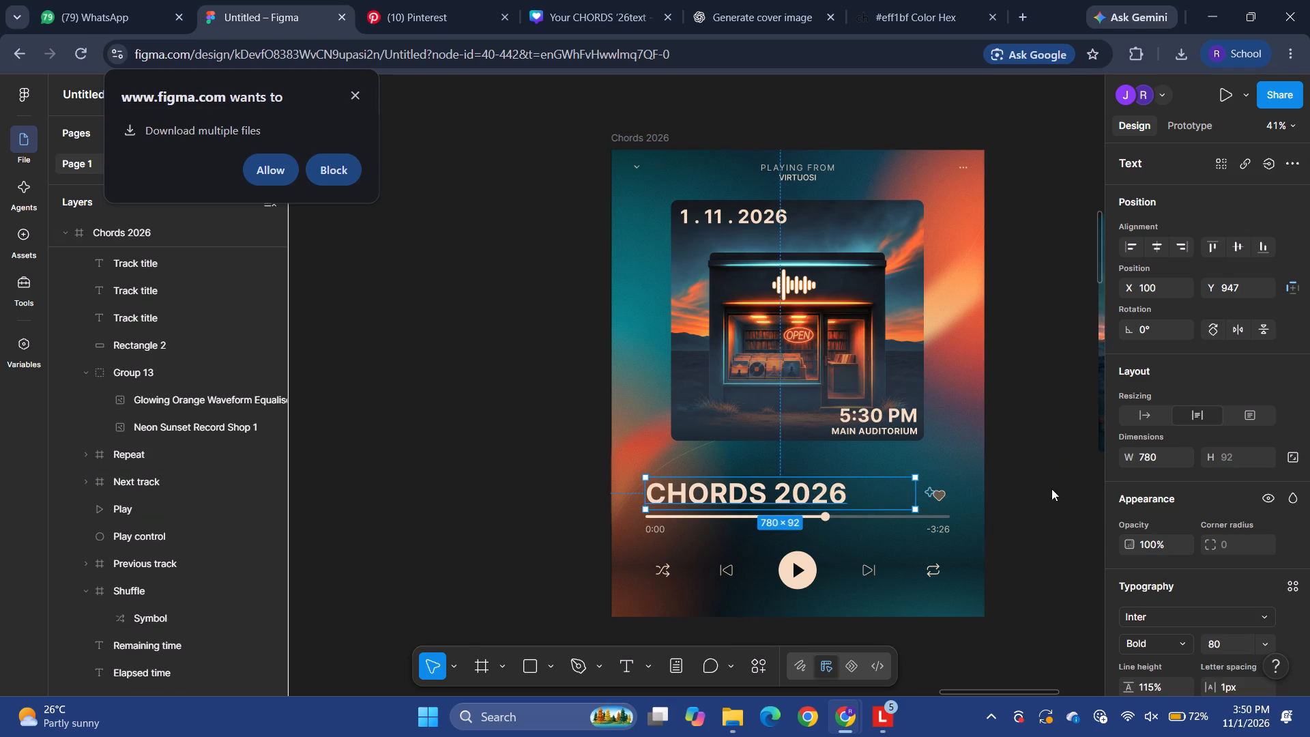
pyautogui.click(1076, 492)
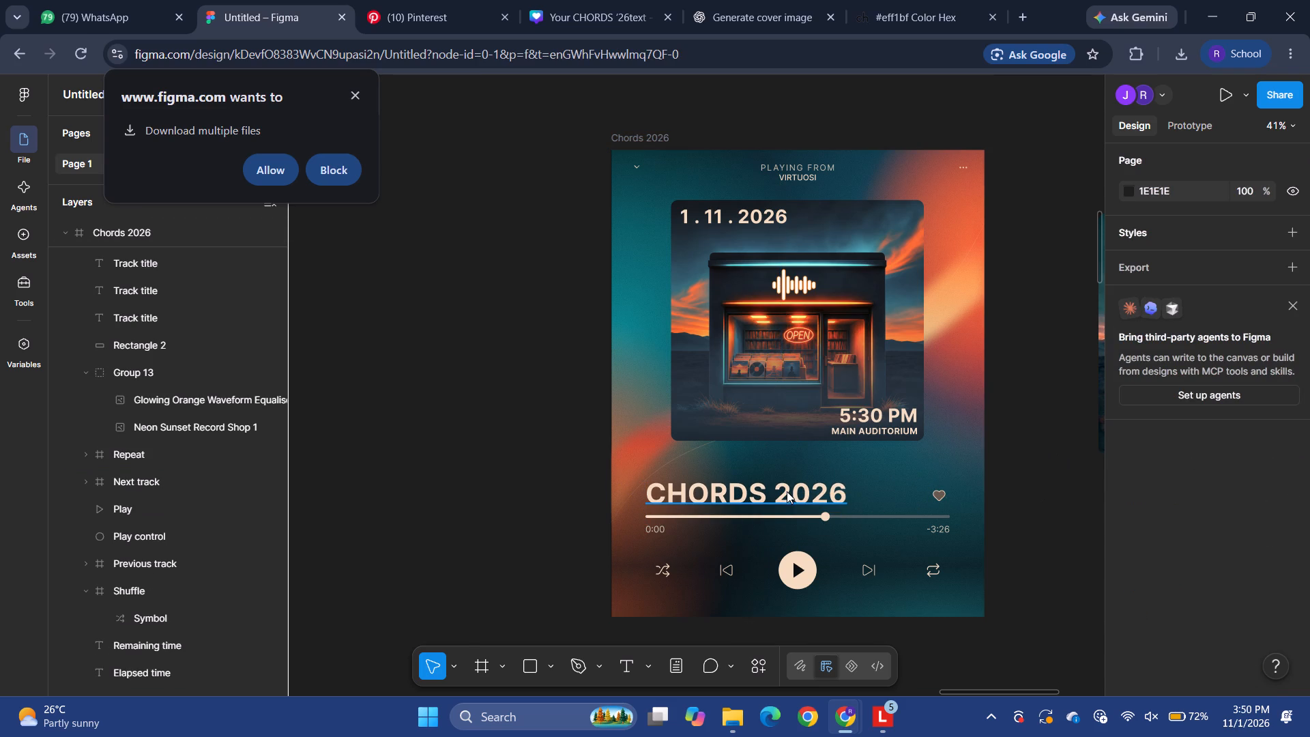
pyautogui.click(789, 491)
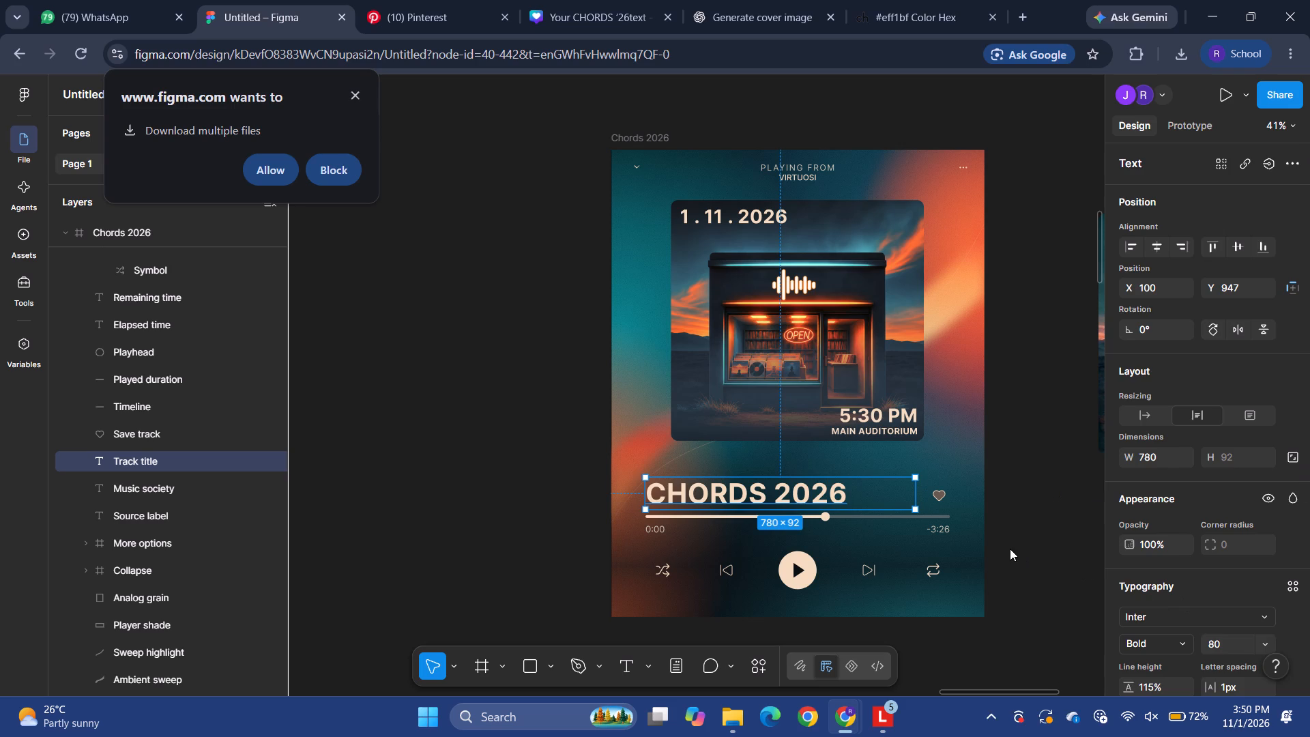
pyautogui.click(1014, 547)
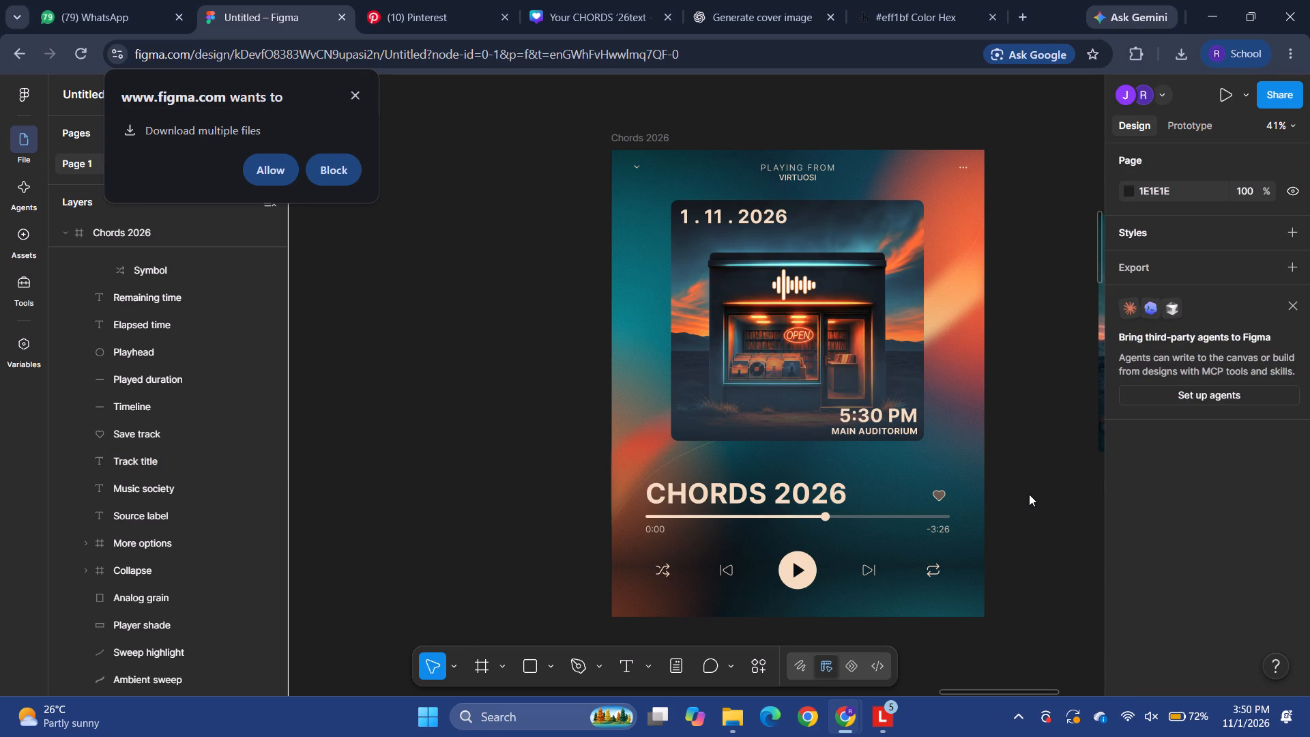
# Set the font size of the 1.11.2026 date on the cover image to 40.
pyautogui.click(708, 218)
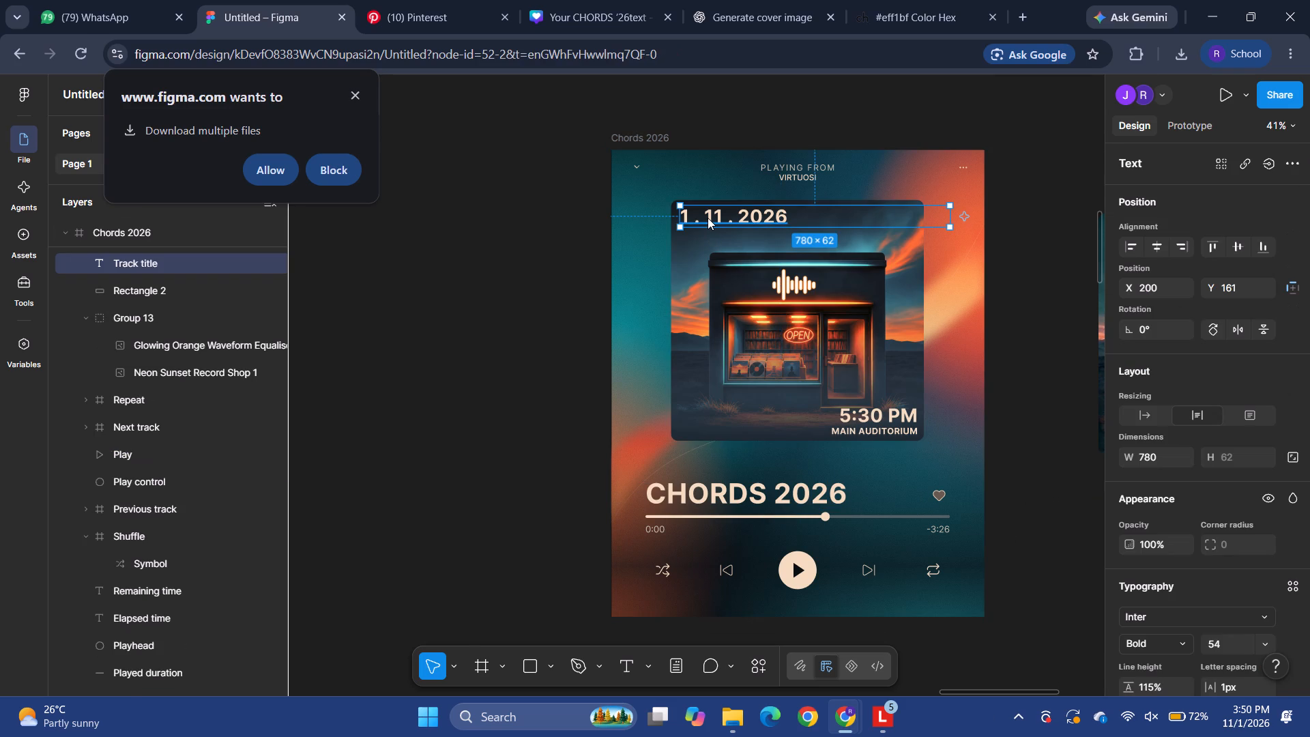
pyautogui.click(1236, 639)
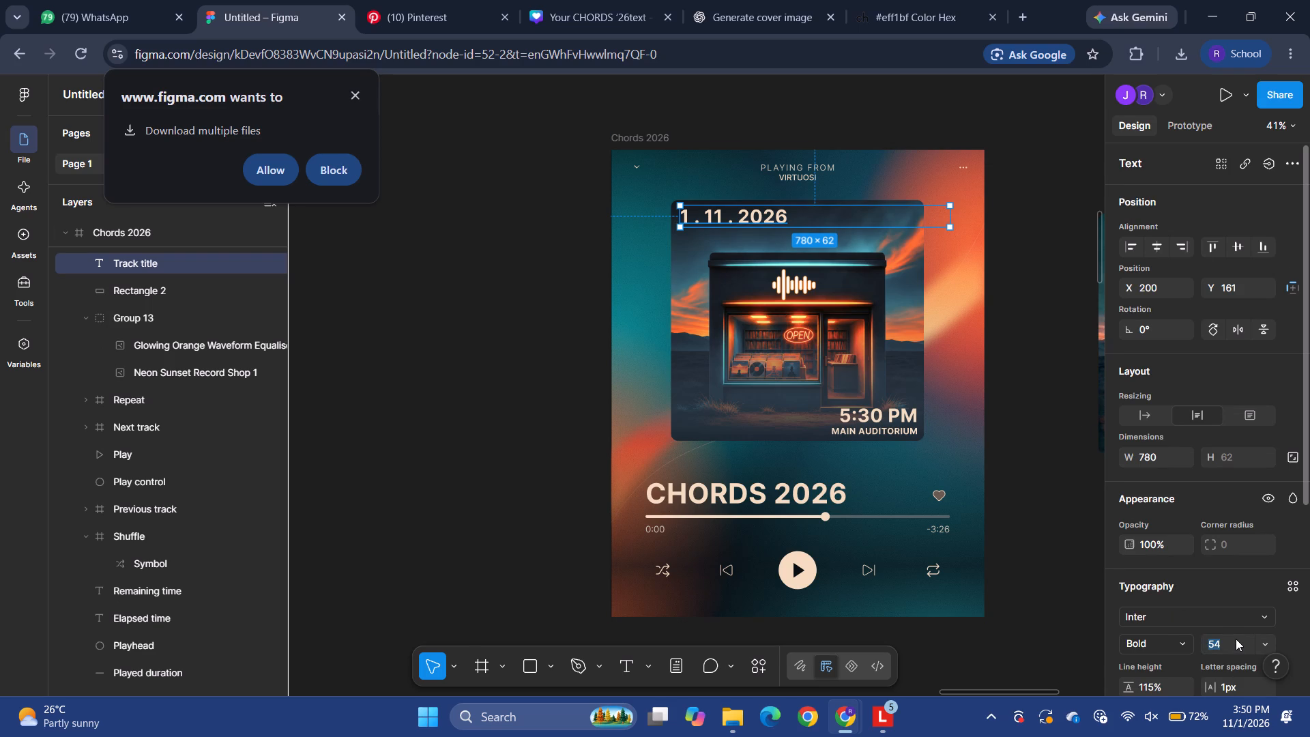
pyautogui.write('40')
pyautogui.press('Return')
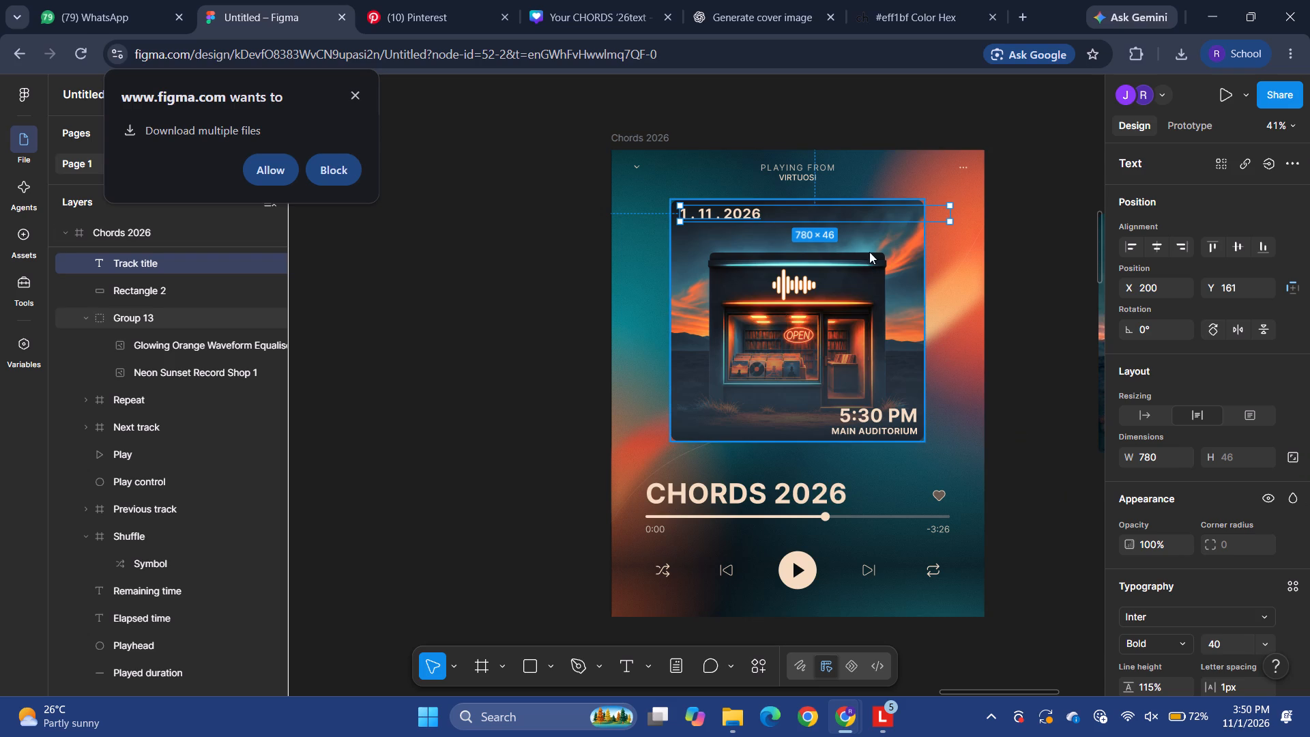
pyautogui.moveTo(811, 214); pyautogui.dragTo(888, 307, button='right')
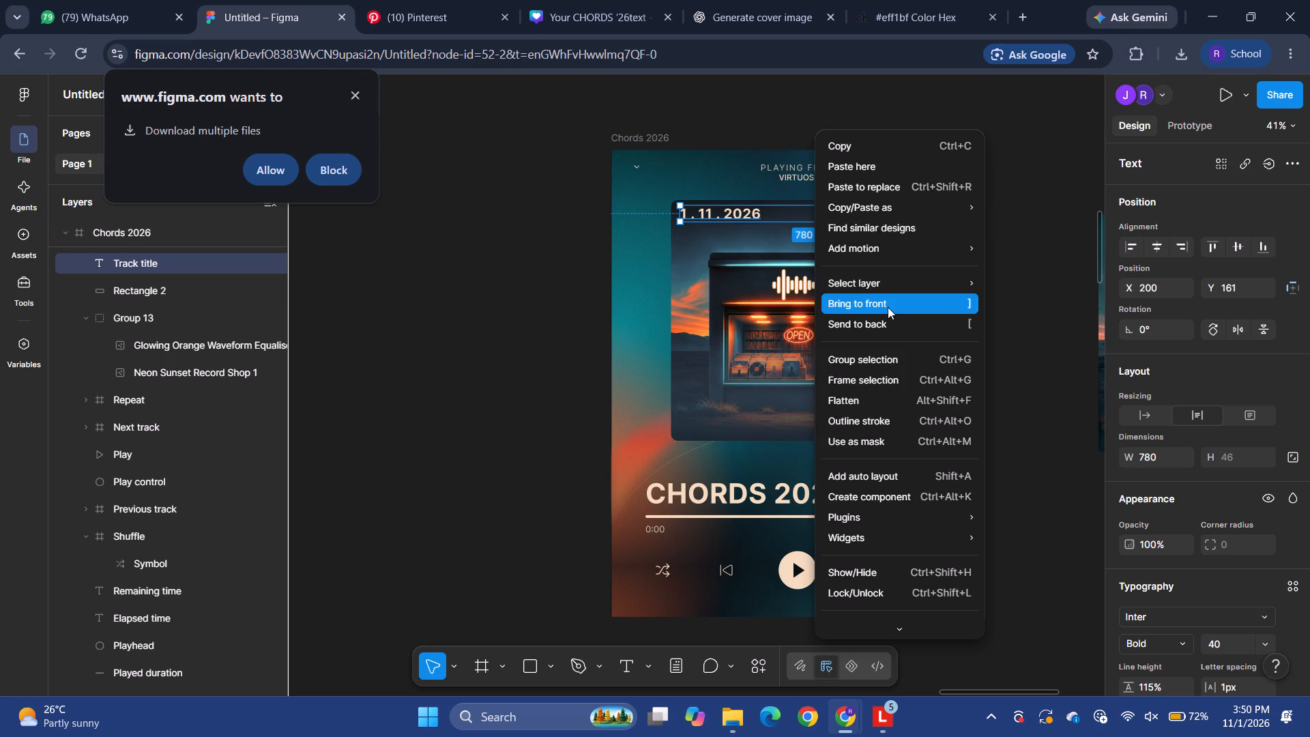
pyautogui.moveTo(888, 307); pyautogui.dragTo(886, 306, button='right')
pyautogui.click(1050, 325)
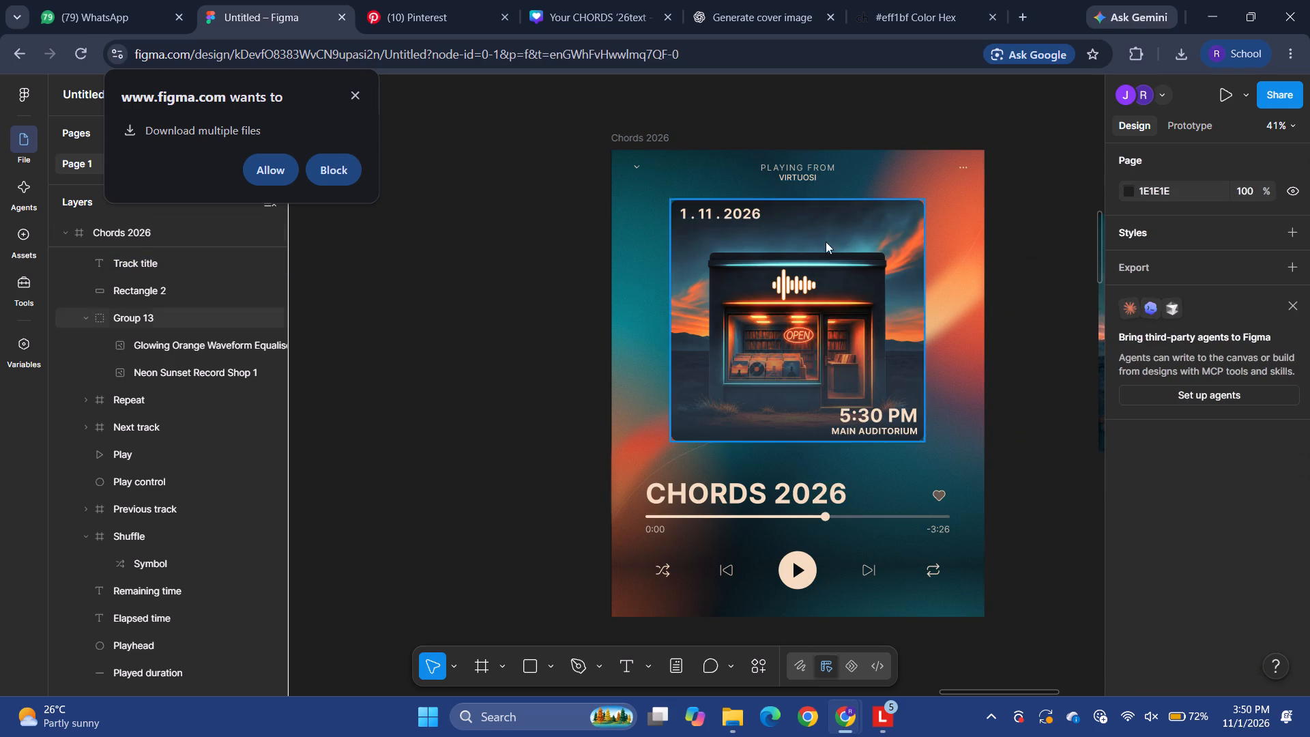
pyautogui.click(738, 211)
pyautogui.click(1025, 313)
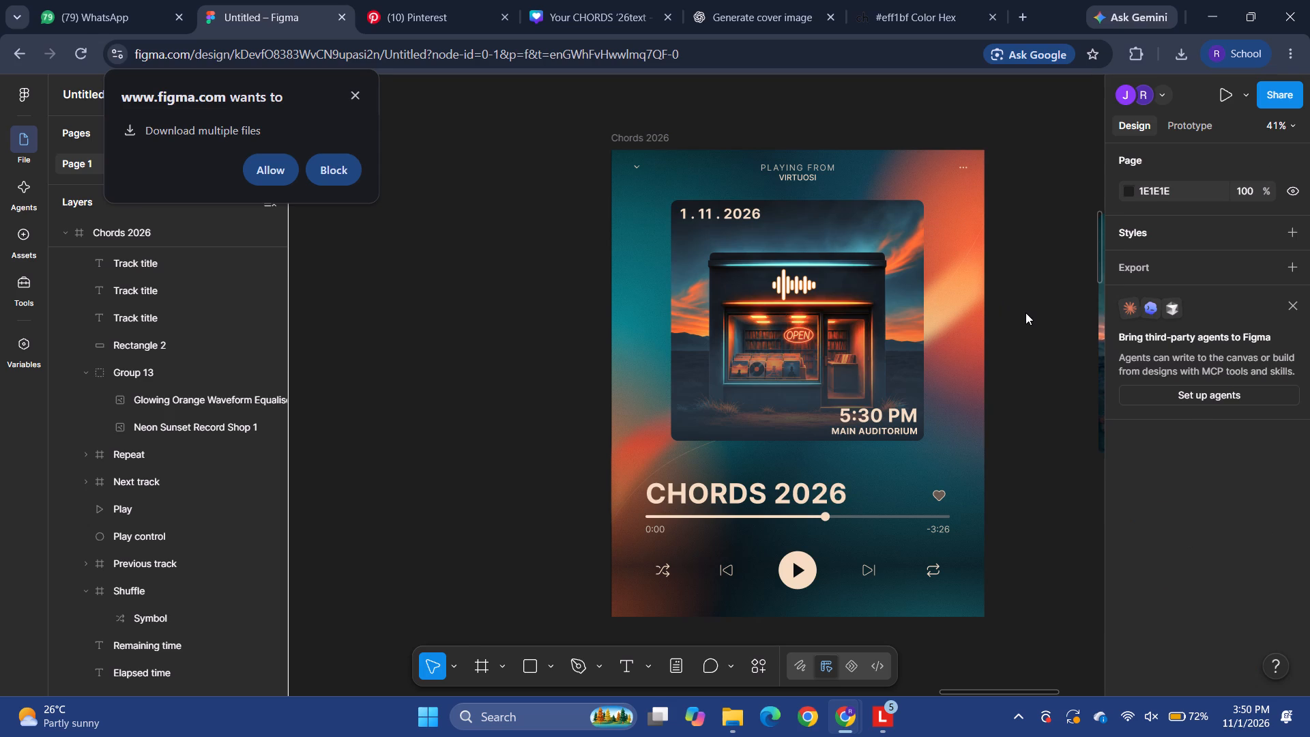
# Reposition the CHORDS 2026 title to about X 95, Y 933, leaving more space above the timeline.
pyautogui.click(769, 479)
pyautogui.moveTo(769, 479); pyautogui.dragTo(769, 464)
pyautogui.click(1016, 504)
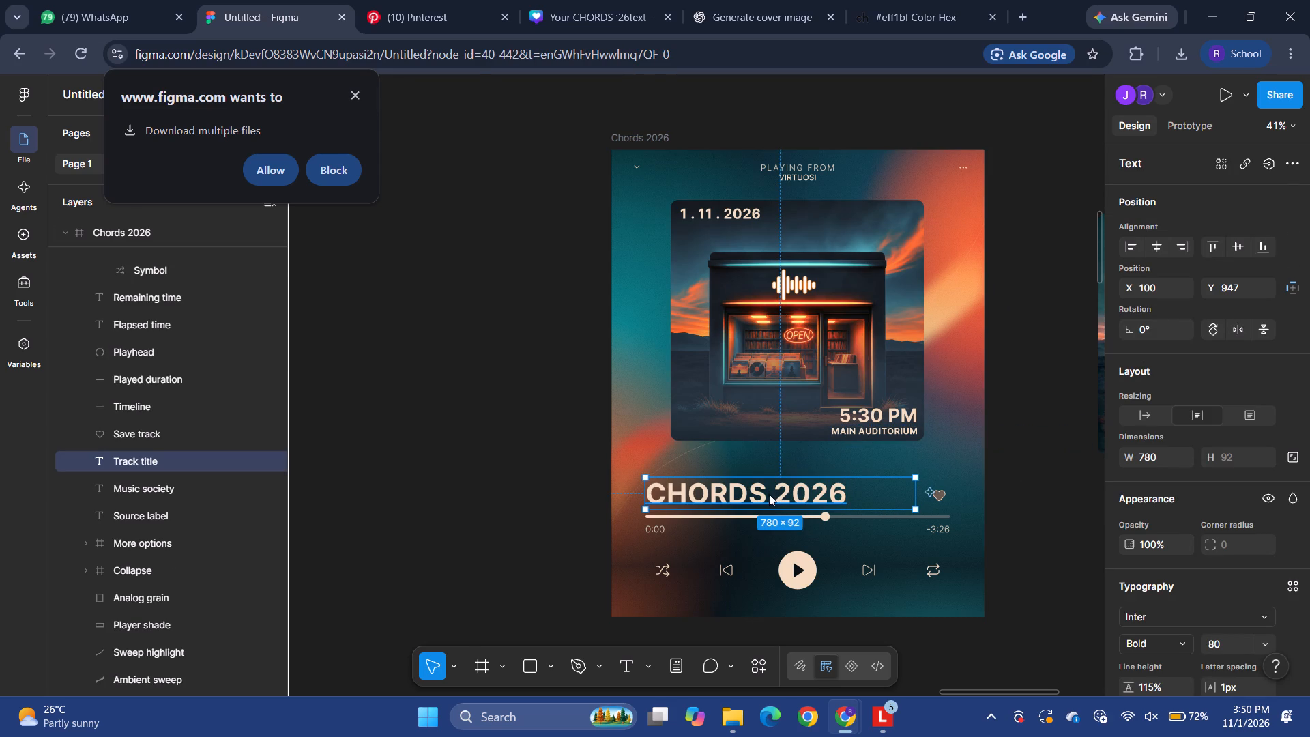
pyautogui.click(767, 487)
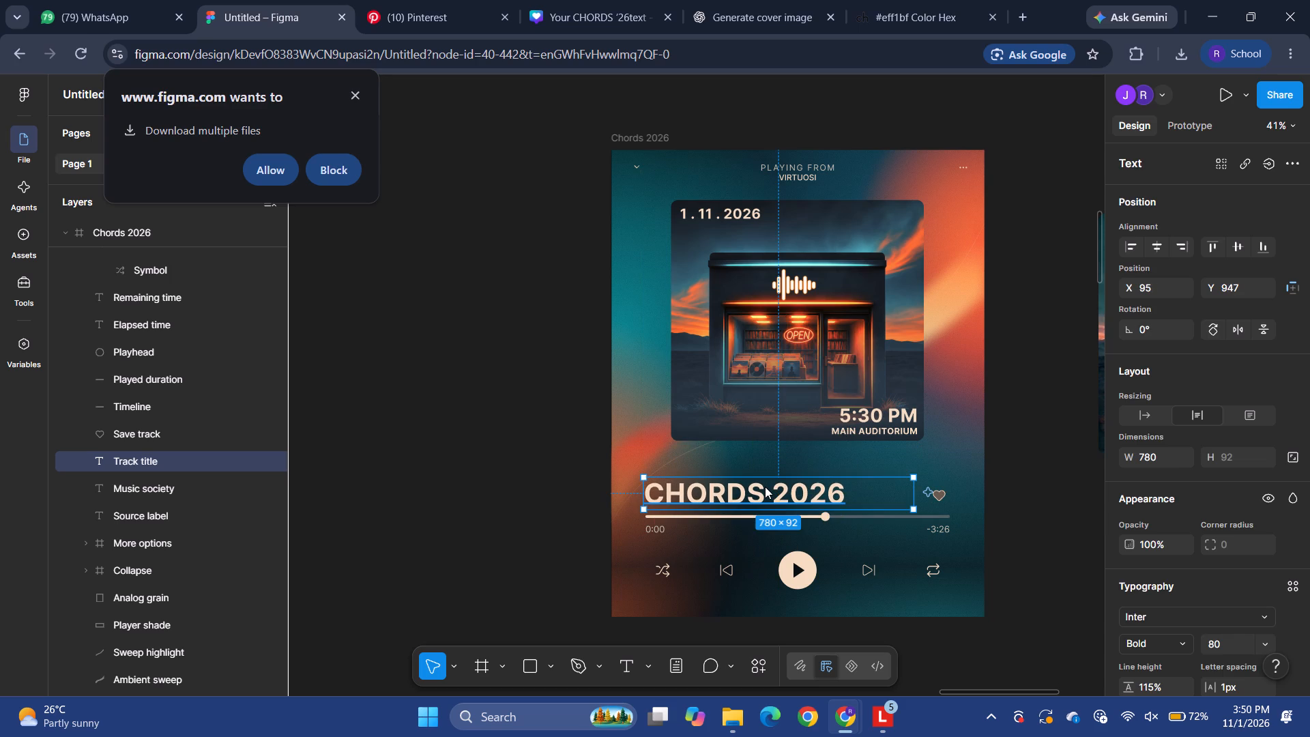
pyautogui.click(1051, 496)
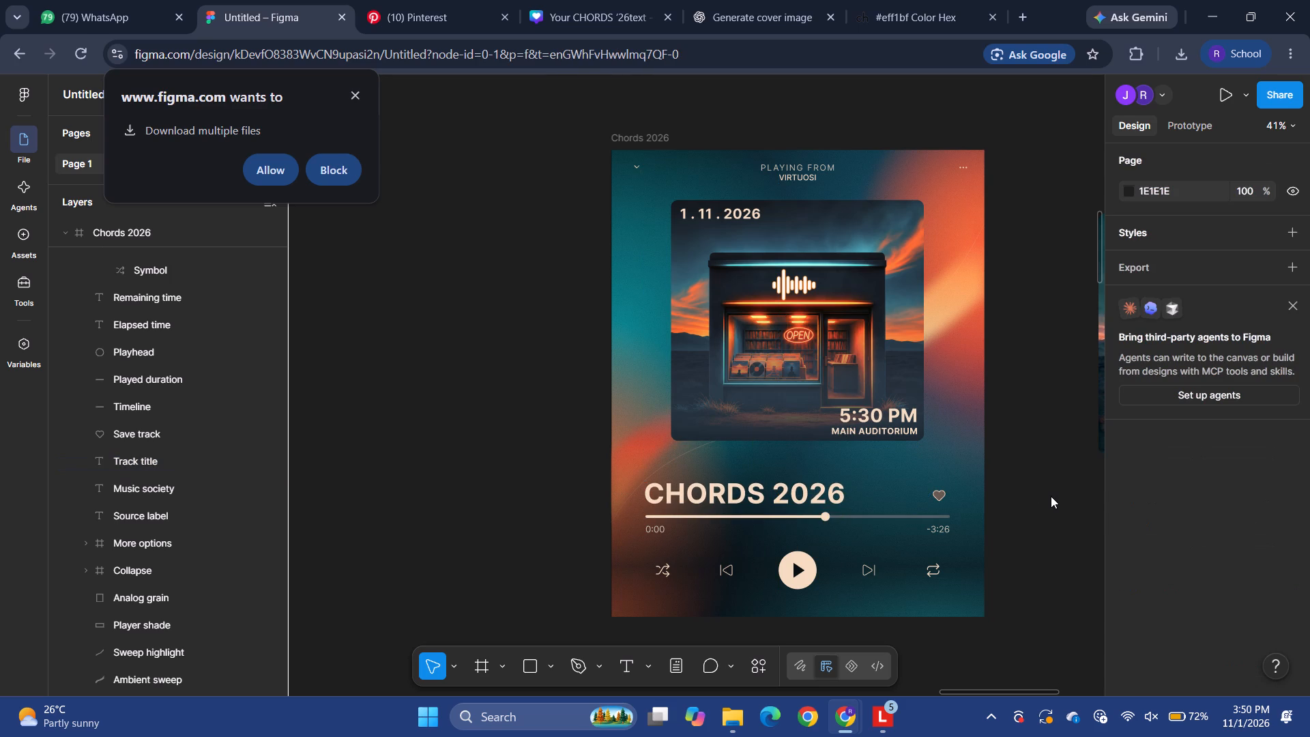
pyautogui.click(811, 491)
pyautogui.click(811, 491)
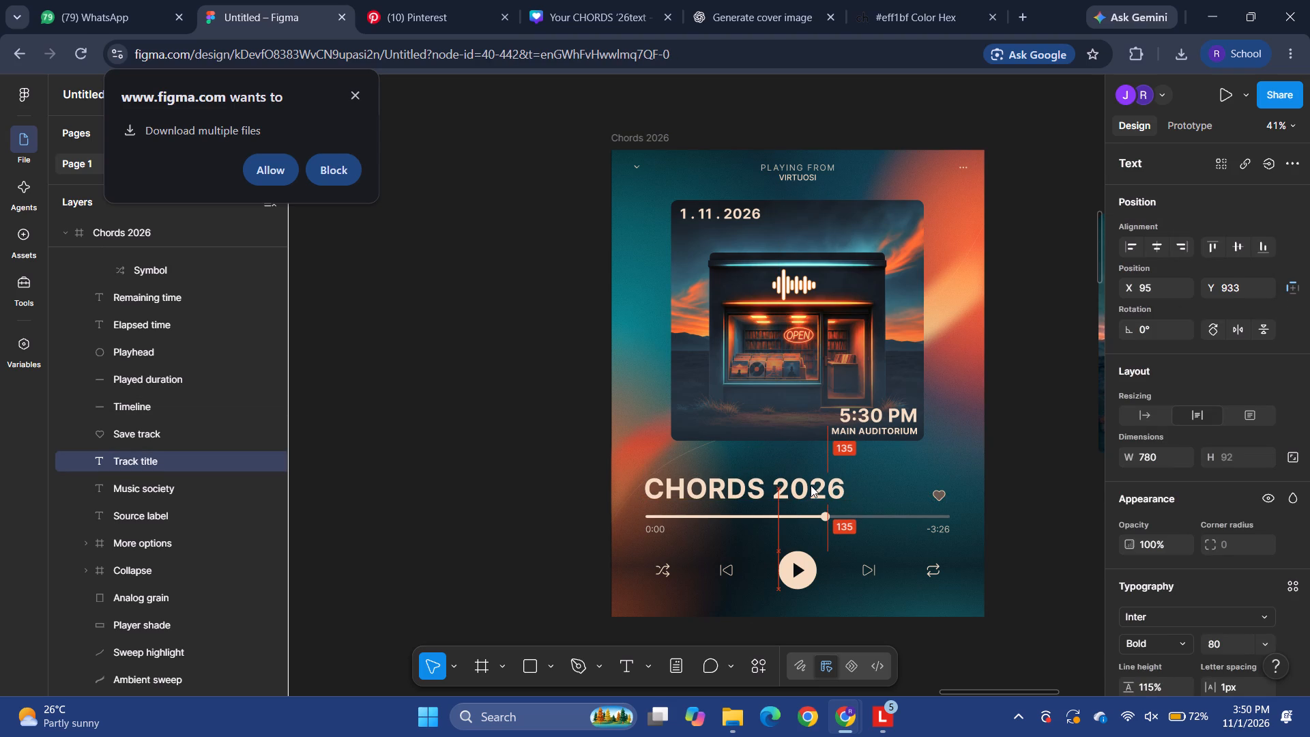
# Move the Save track heart up to about Y 964, vertically centred with the CHORDS 2026 title.
pyautogui.click(940, 493)
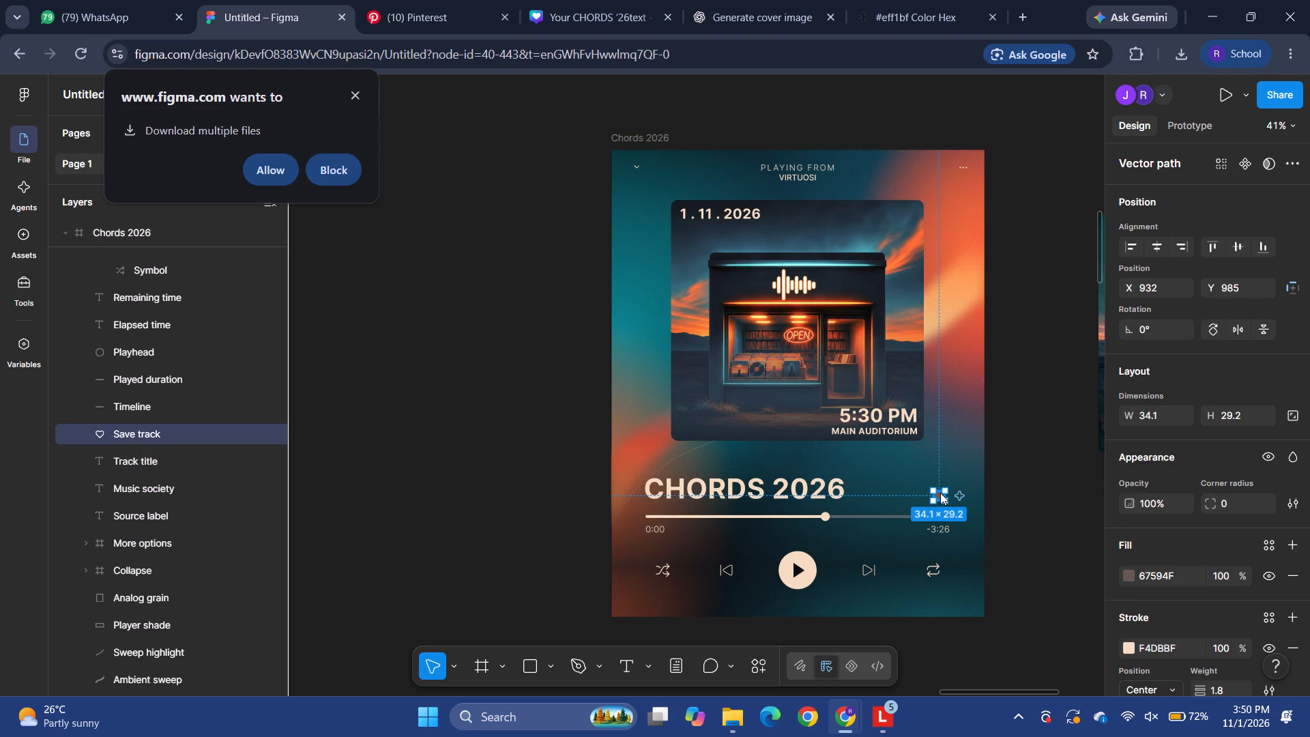
pyautogui.click(940, 493)
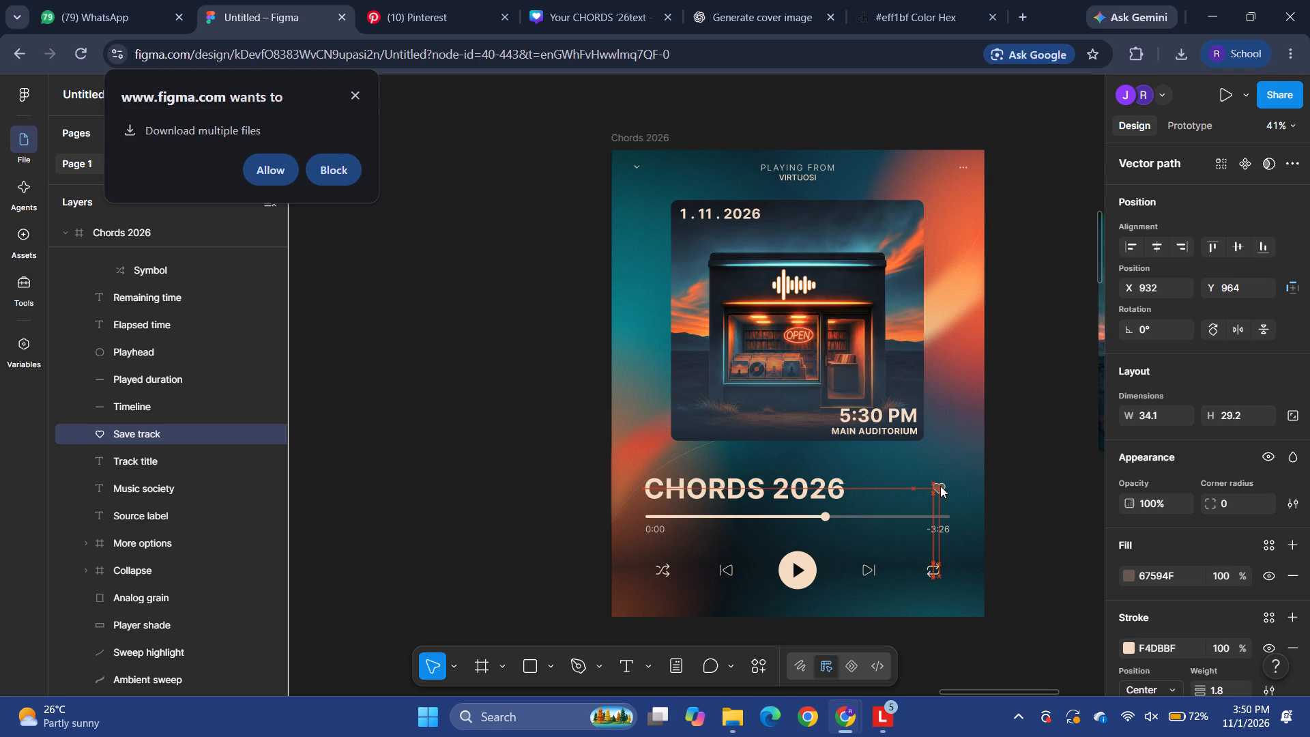
pyautogui.click(1012, 510)
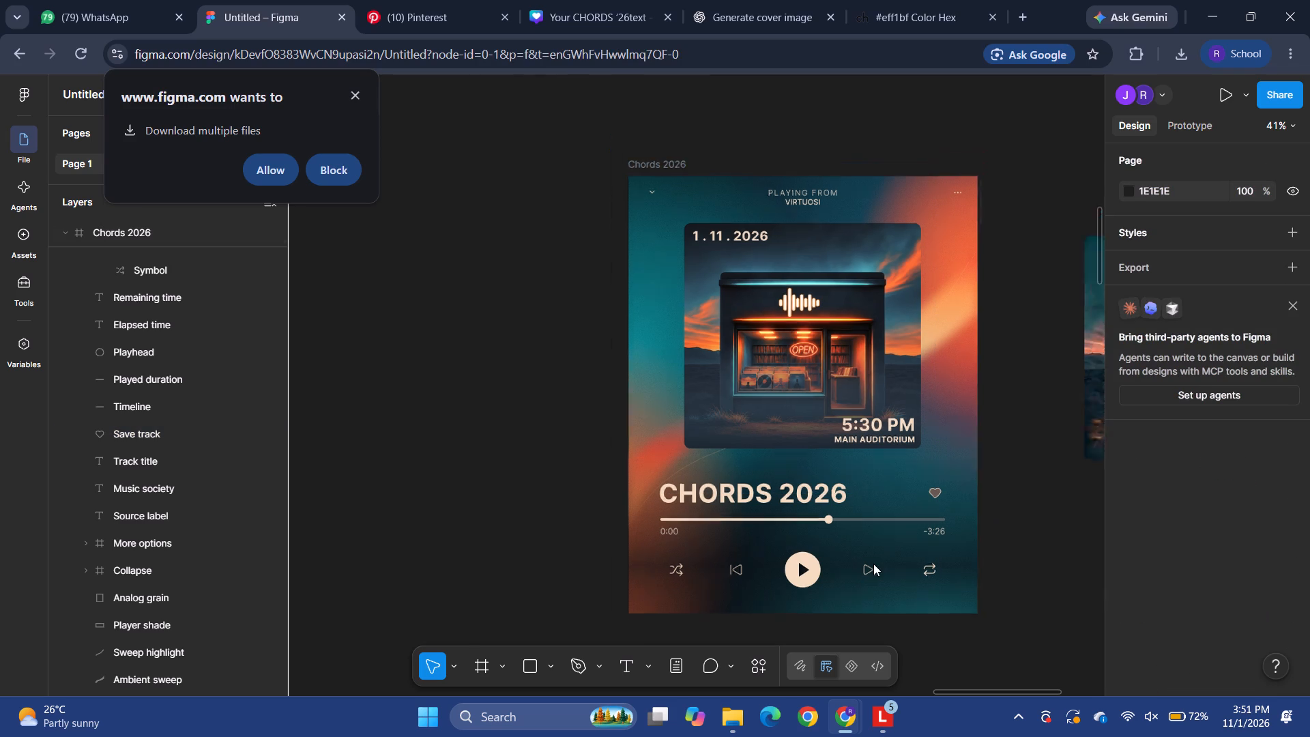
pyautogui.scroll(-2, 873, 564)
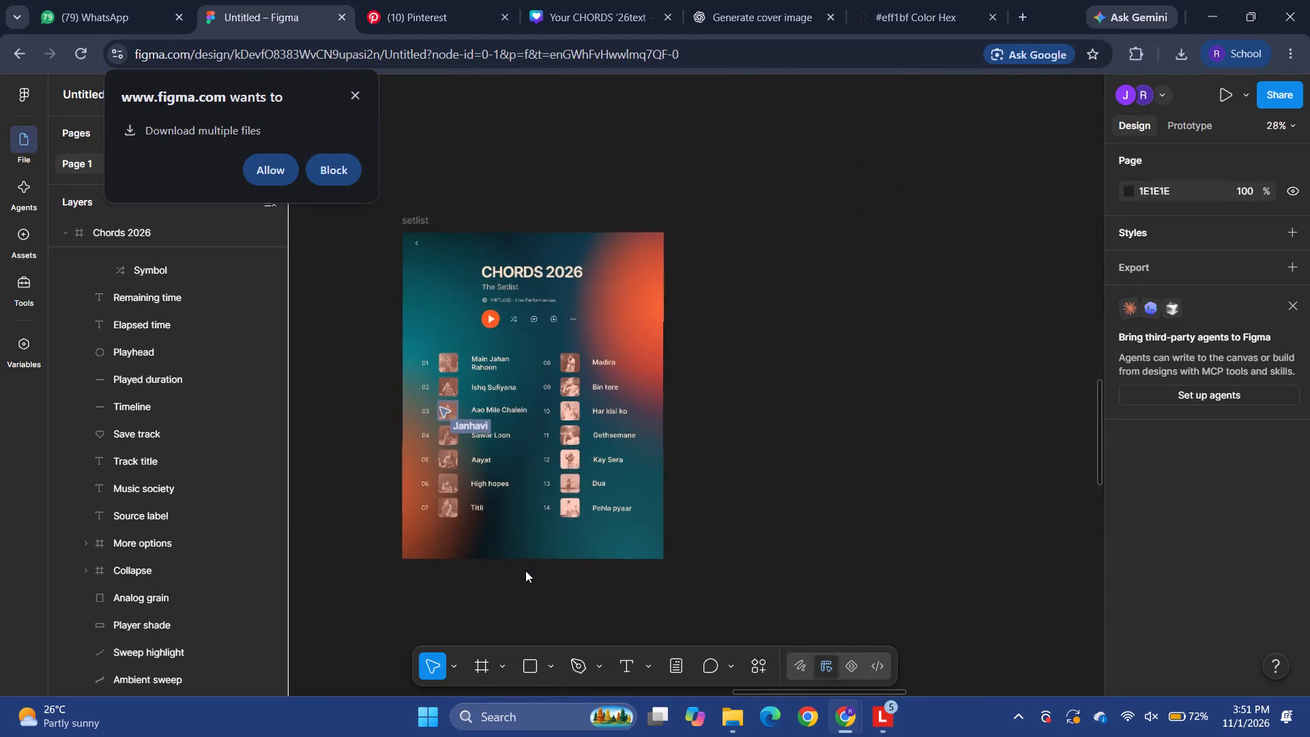
# Copy the record-shop artwork group from the Chords 2026 player frame and paste it on the canvas beside the setlist frame.
pyautogui.hscroll(1, 525, 570)
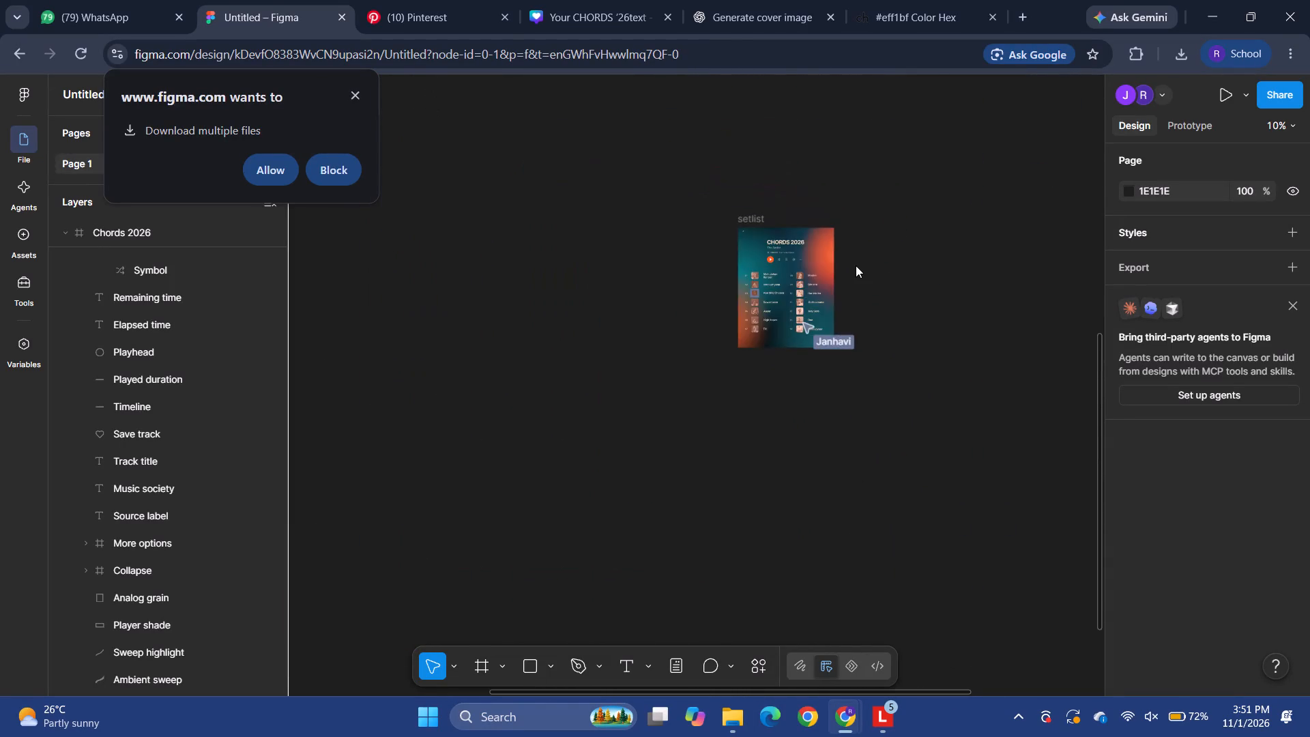
pyautogui.scroll(4, 856, 265)
pyautogui.hscroll(-1, 856, 265)
pyautogui.click(841, 362)
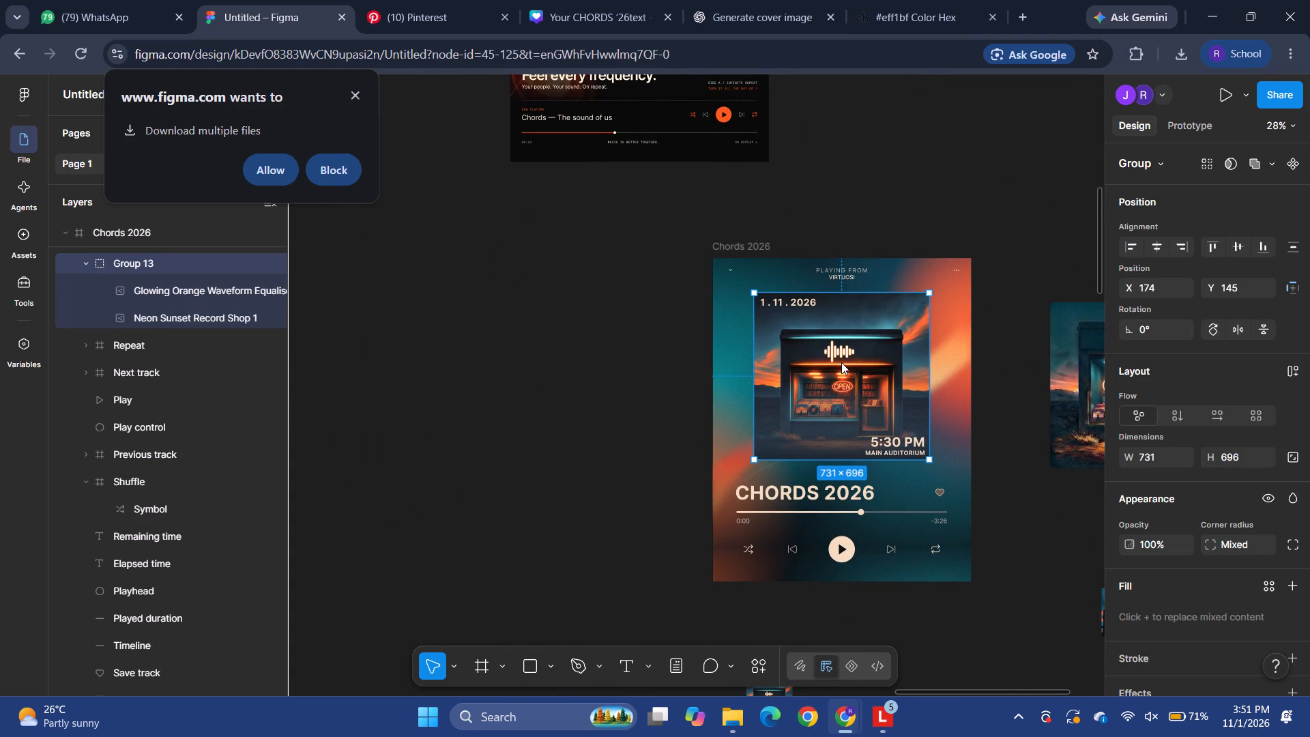
pyautogui.hotkey('ctrl', 'c')
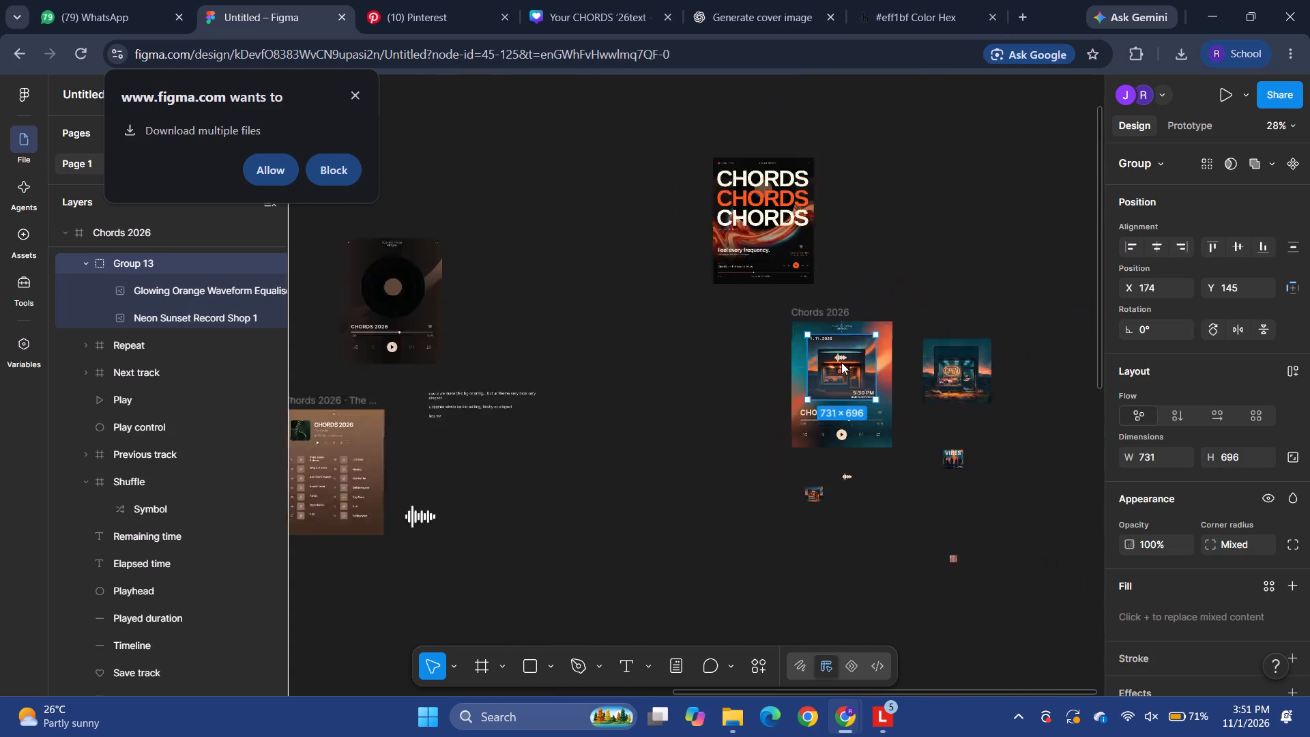
pyautogui.hscroll(3, 841, 362)
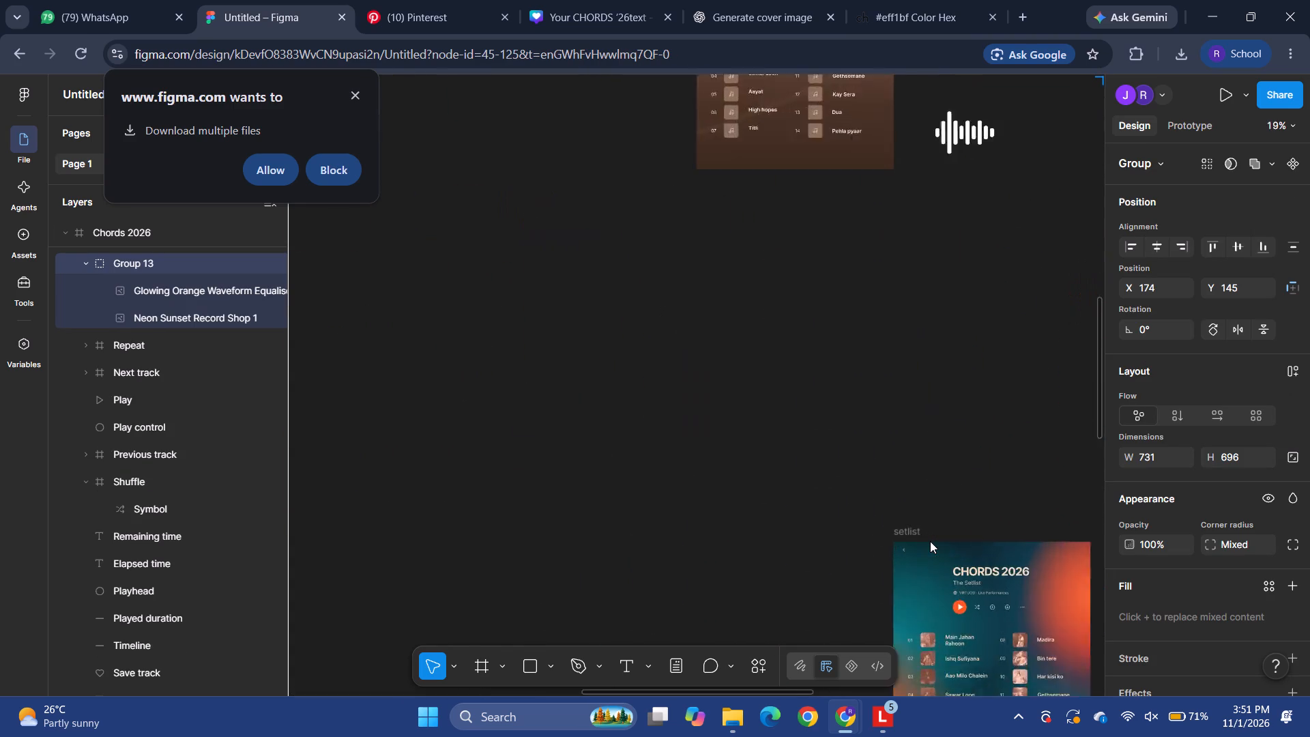
pyautogui.scroll(-1, 930, 541)
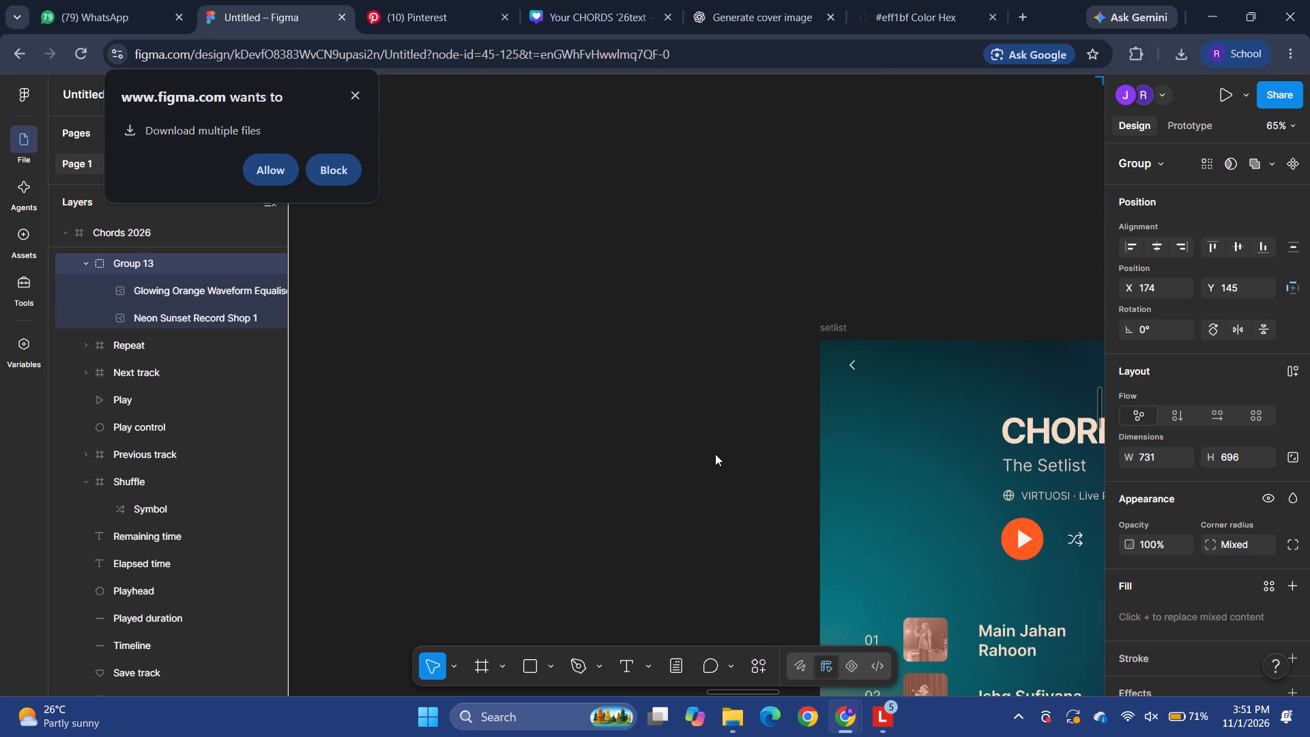
pyautogui.hotkey('ctrl', 'v')
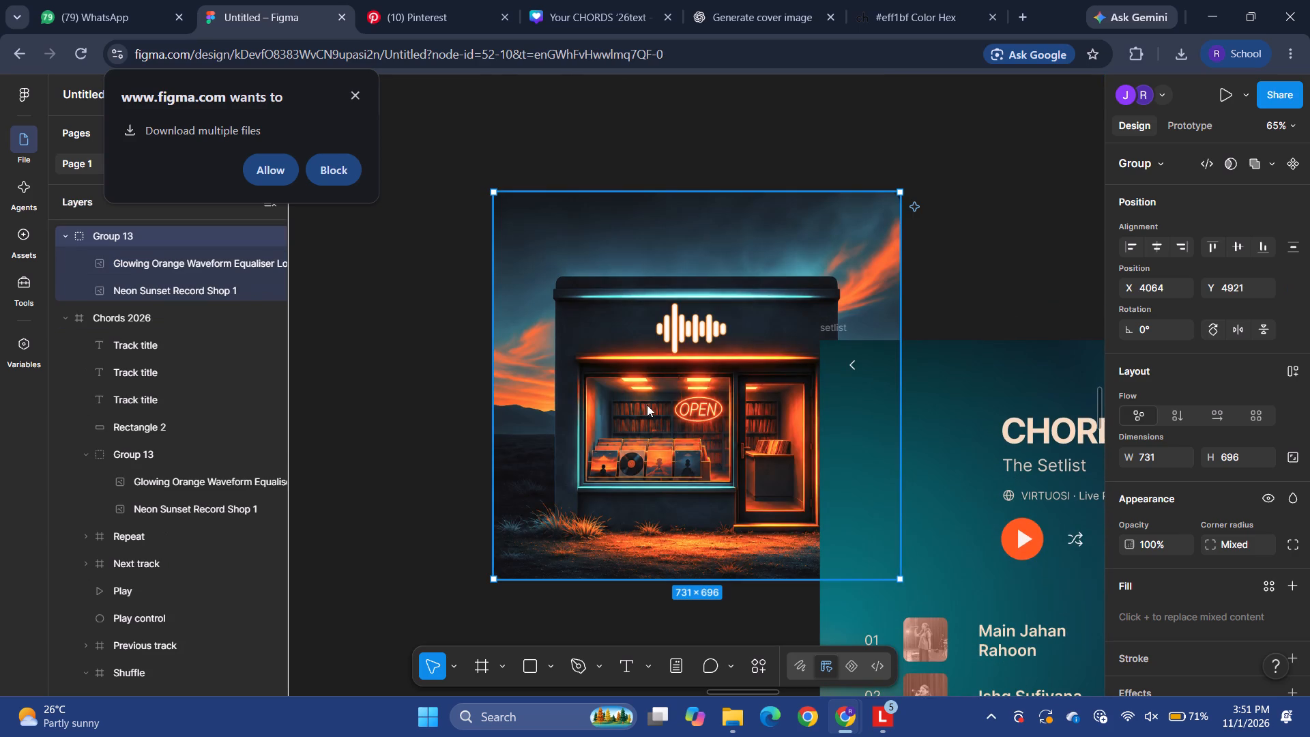
# Shrink the pasted artwork group to about 187 × 178 and place it beside the setlist's CHORDS 2026 title.
pyautogui.click(622, 387)
pyautogui.moveTo(495, 188); pyautogui.dragTo(796, 530)
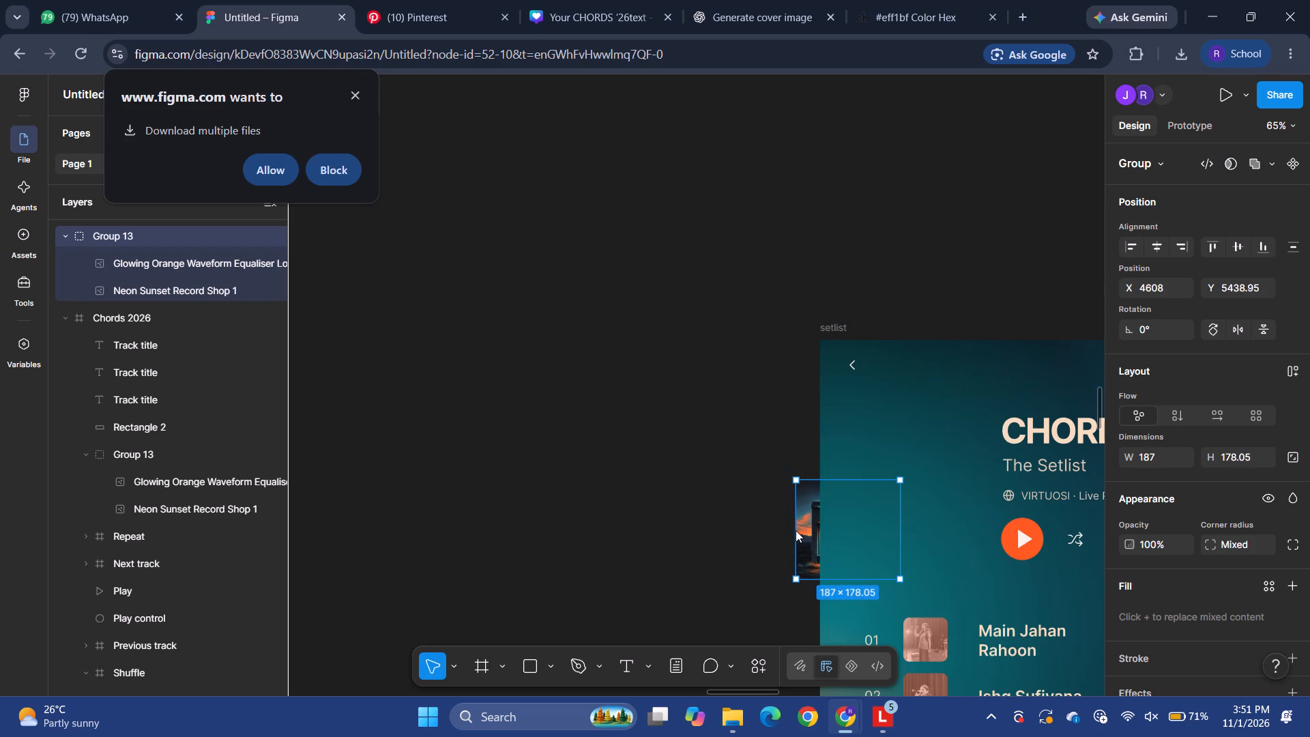
pyautogui.moveTo(805, 530); pyautogui.dragTo(916, 480)
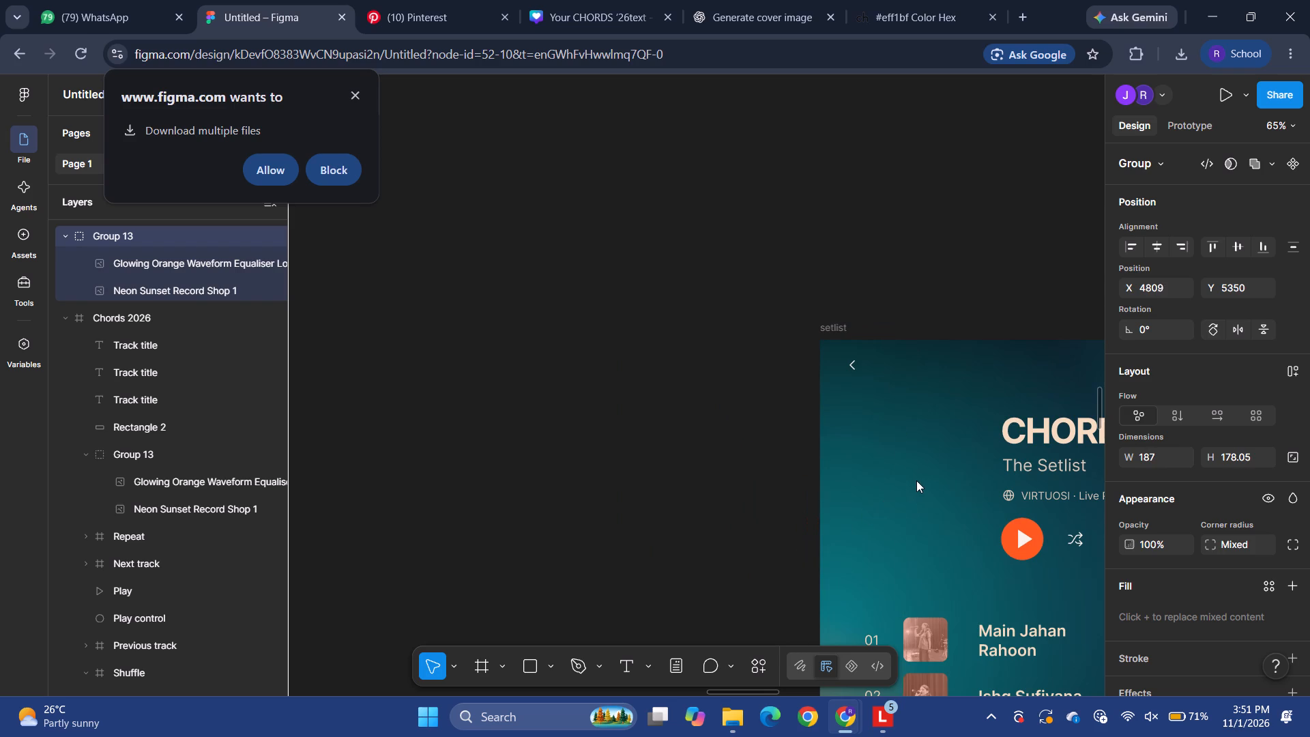
pyautogui.moveTo(916, 480); pyautogui.dragTo(916, 480)
pyautogui.moveTo(951, 473); pyautogui.dragTo(918, 379)
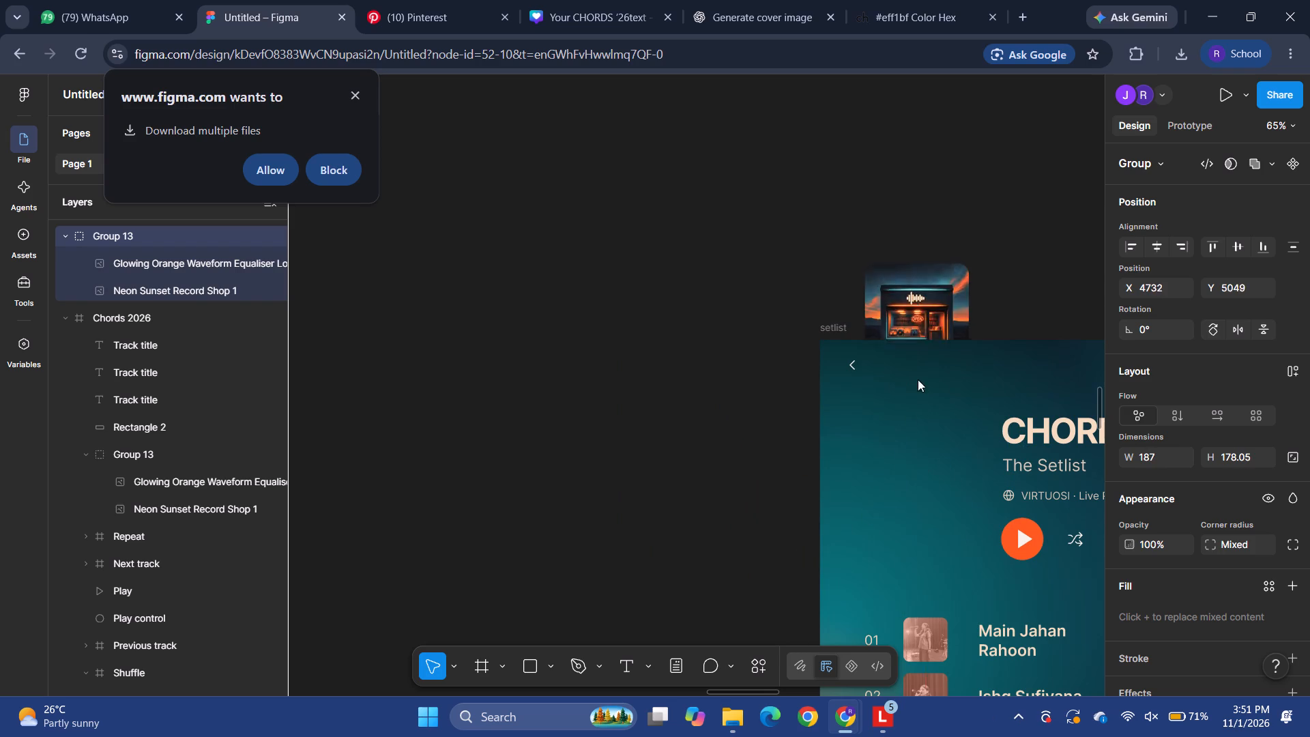
pyautogui.moveTo(918, 379); pyautogui.dragTo(922, 474)
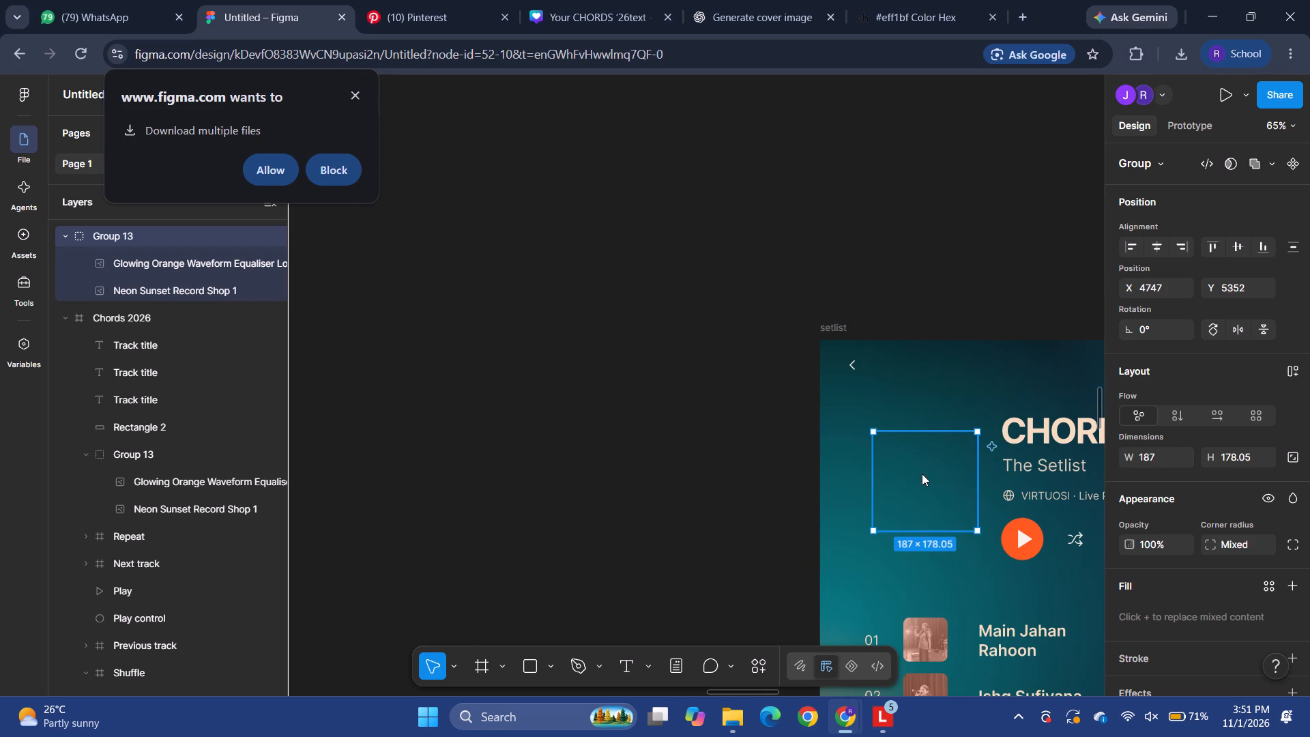
pyautogui.click(922, 474)
# Move the pasted Group 13 layer into the setlist frame, at the top of its layer stack above the WhatsApp image.
pyautogui.click(193, 232)
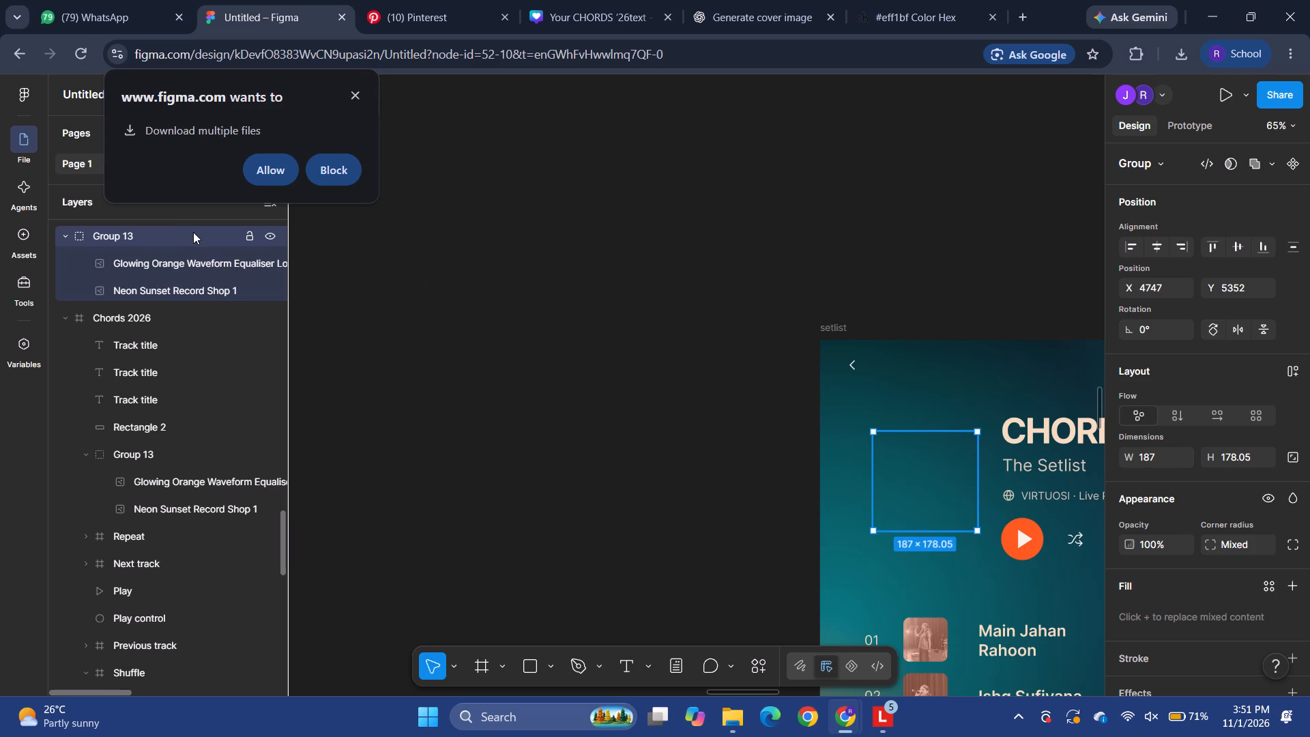
pyautogui.moveTo(193, 232); pyautogui.dragTo(136, 508)
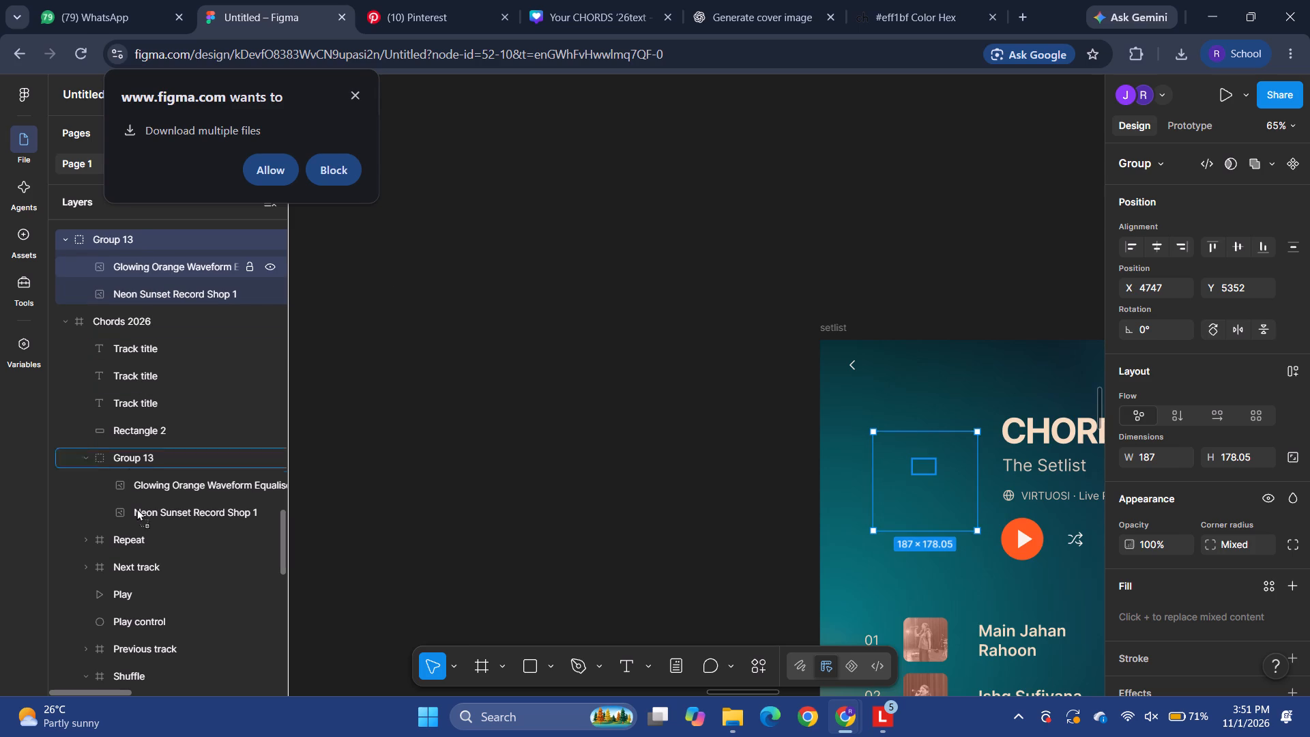
pyautogui.moveTo(136, 508); pyautogui.dragTo(149, 225)
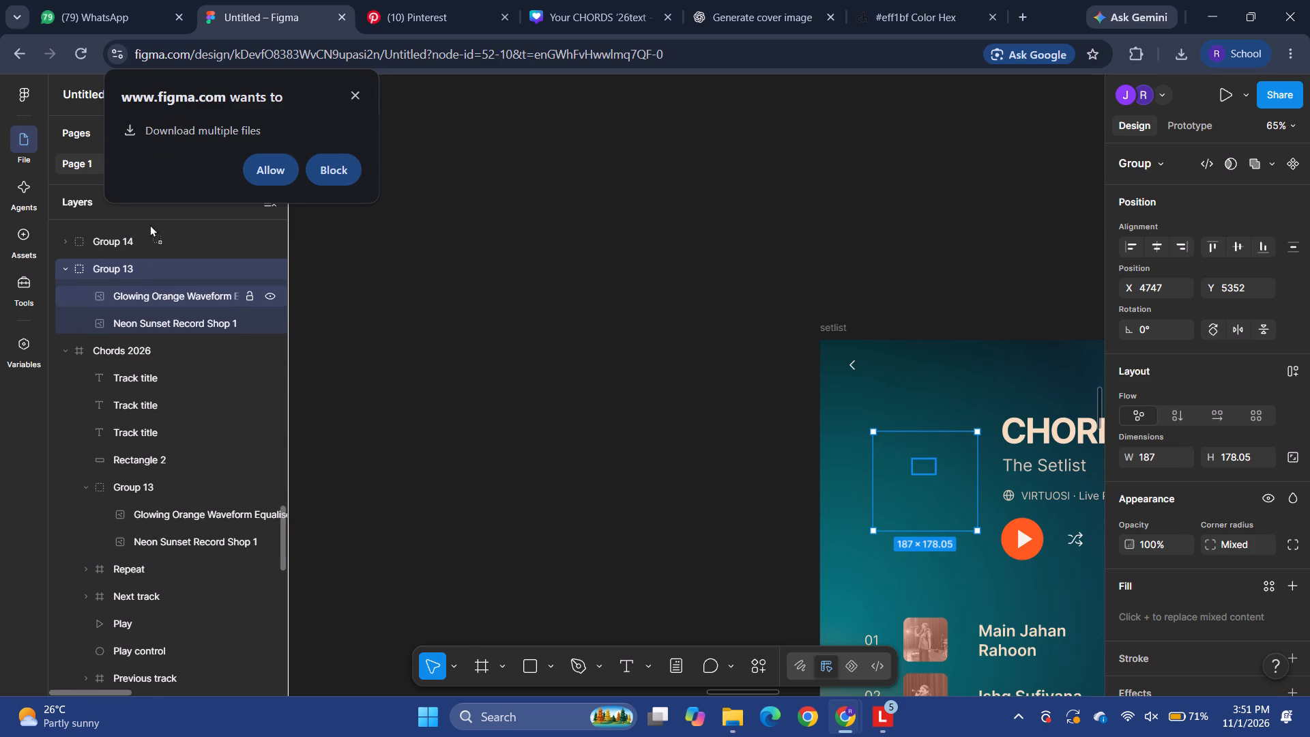
pyautogui.moveTo(149, 225); pyautogui.dragTo(140, 247)
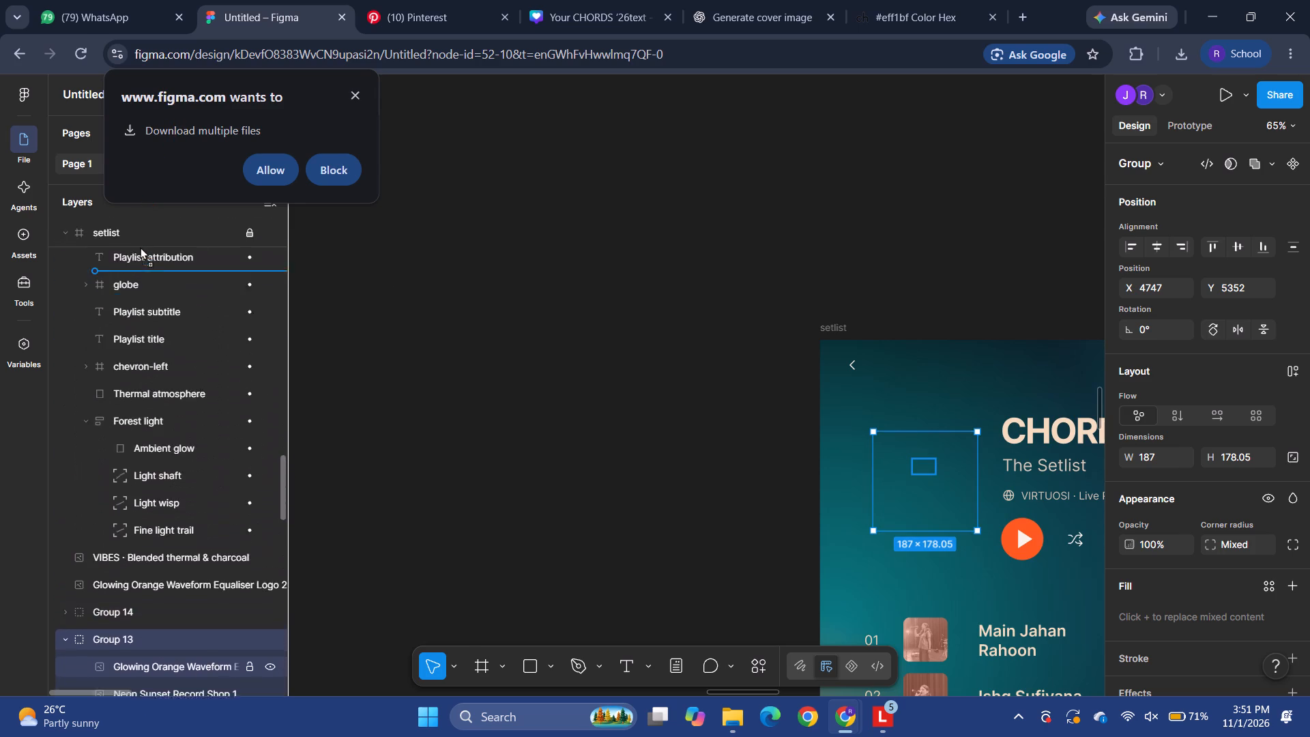
pyautogui.moveTo(140, 247); pyautogui.dragTo(139, 252)
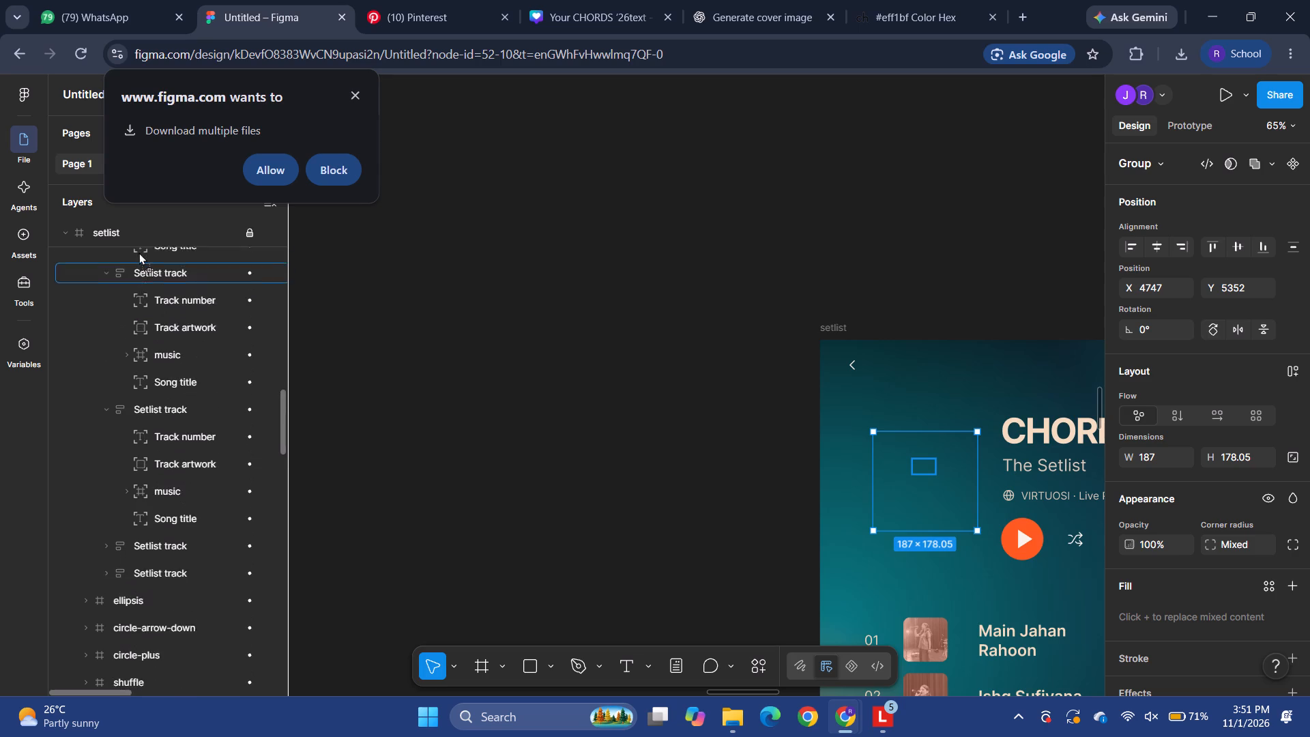
pyautogui.moveTo(139, 252); pyautogui.dragTo(139, 270)
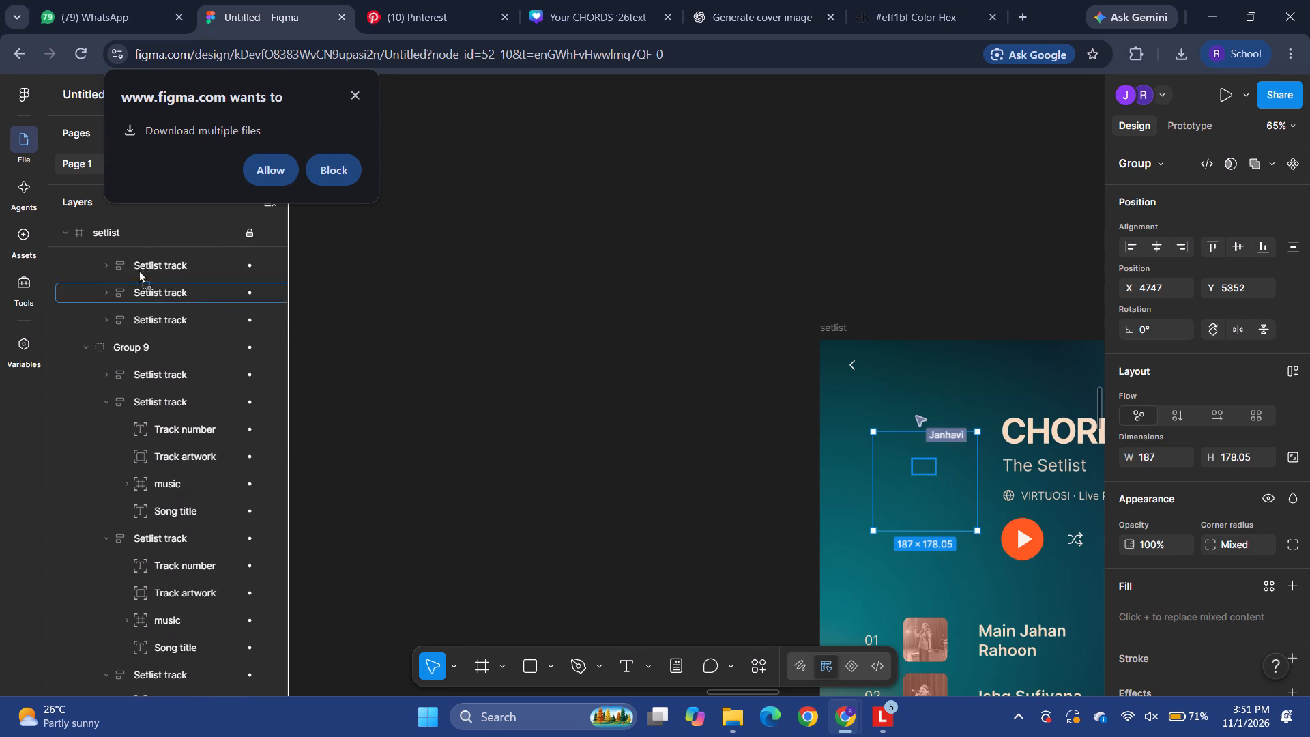
pyautogui.moveTo(139, 270); pyautogui.dragTo(140, 358)
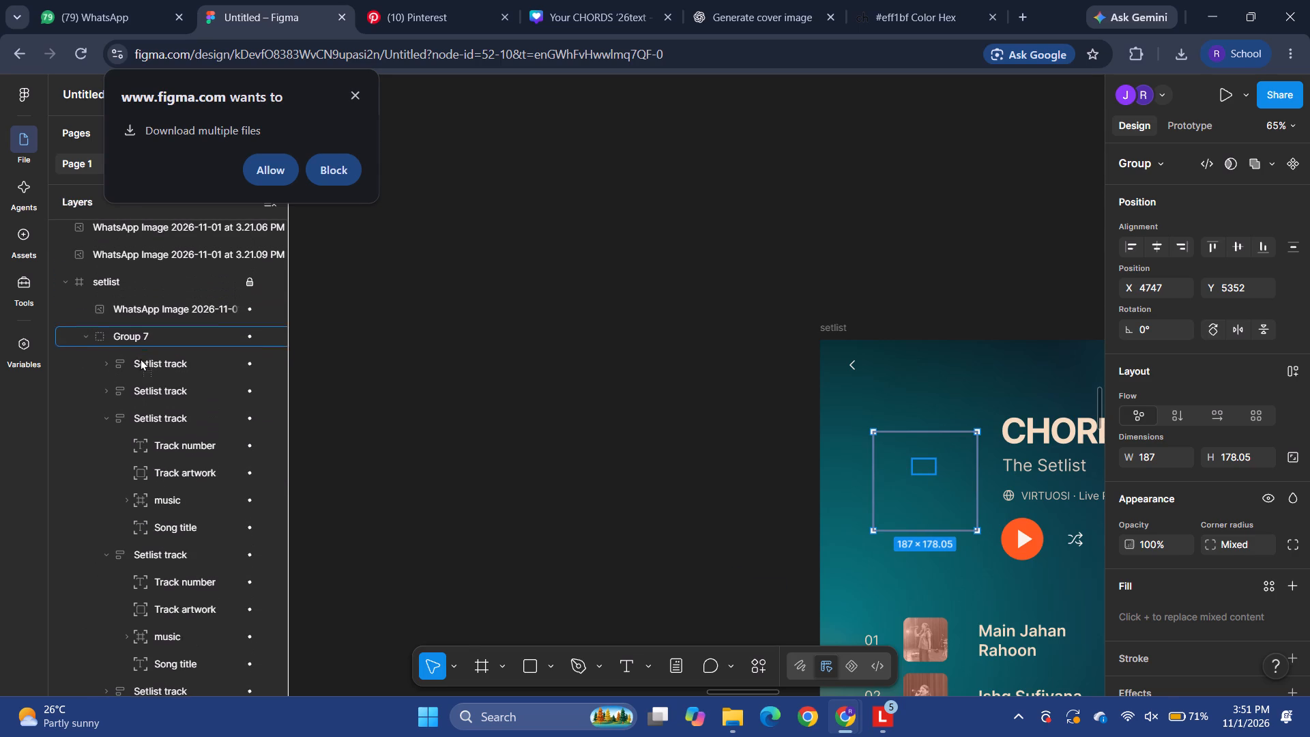
pyautogui.moveTo(140, 358); pyautogui.dragTo(136, 357)
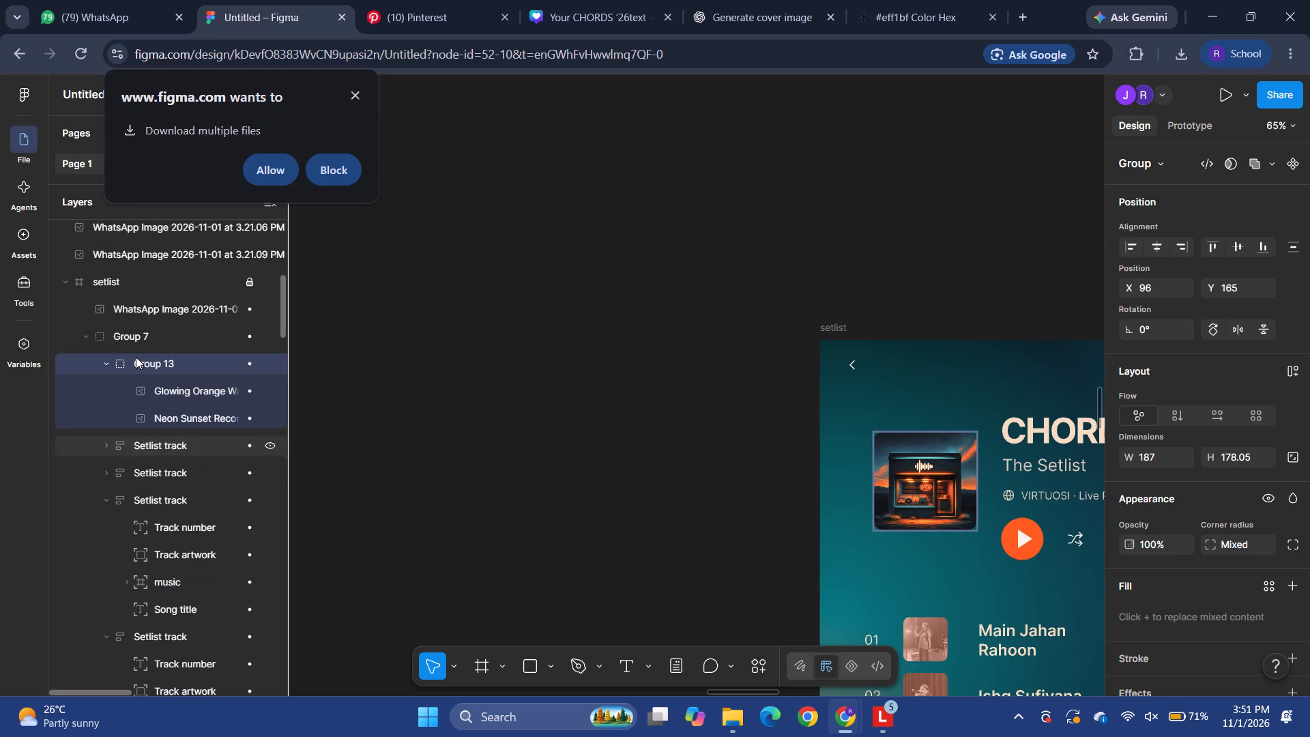
pyautogui.moveTo(136, 357); pyautogui.dragTo(141, 405)
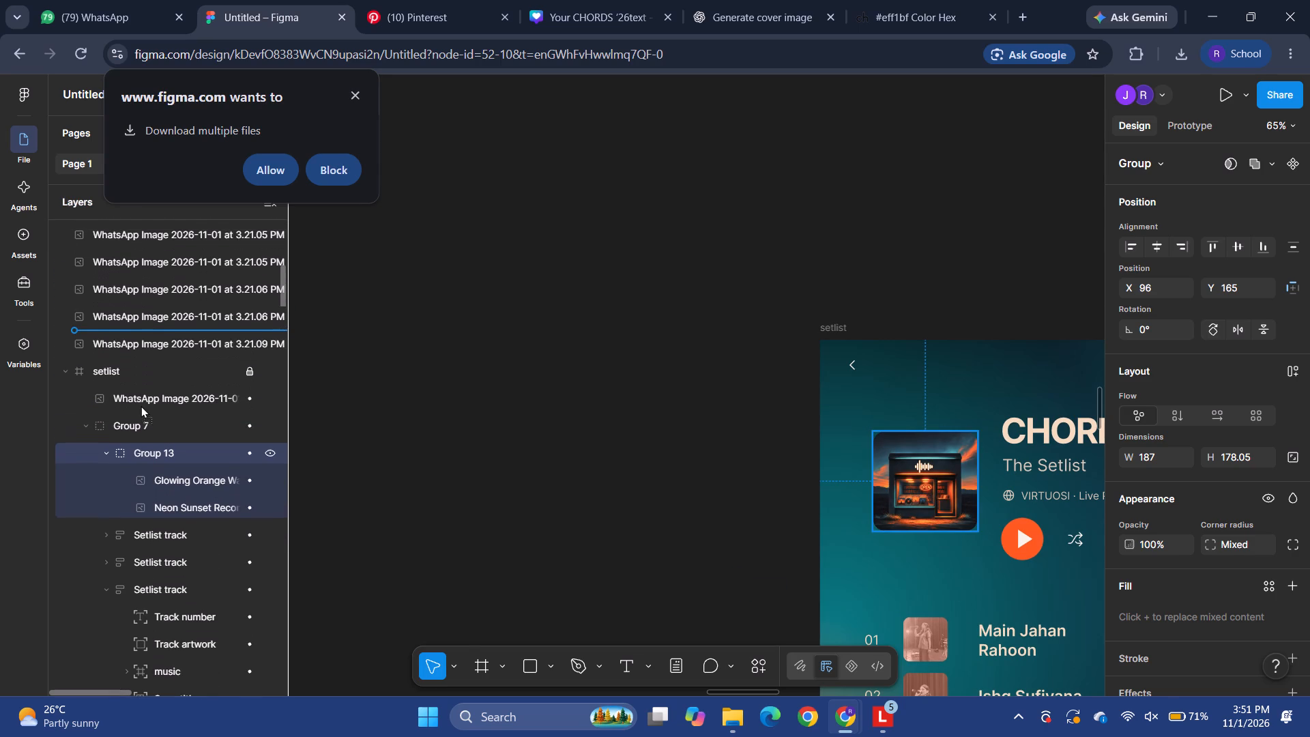
pyautogui.moveTo(141, 405); pyautogui.dragTo(136, 387)
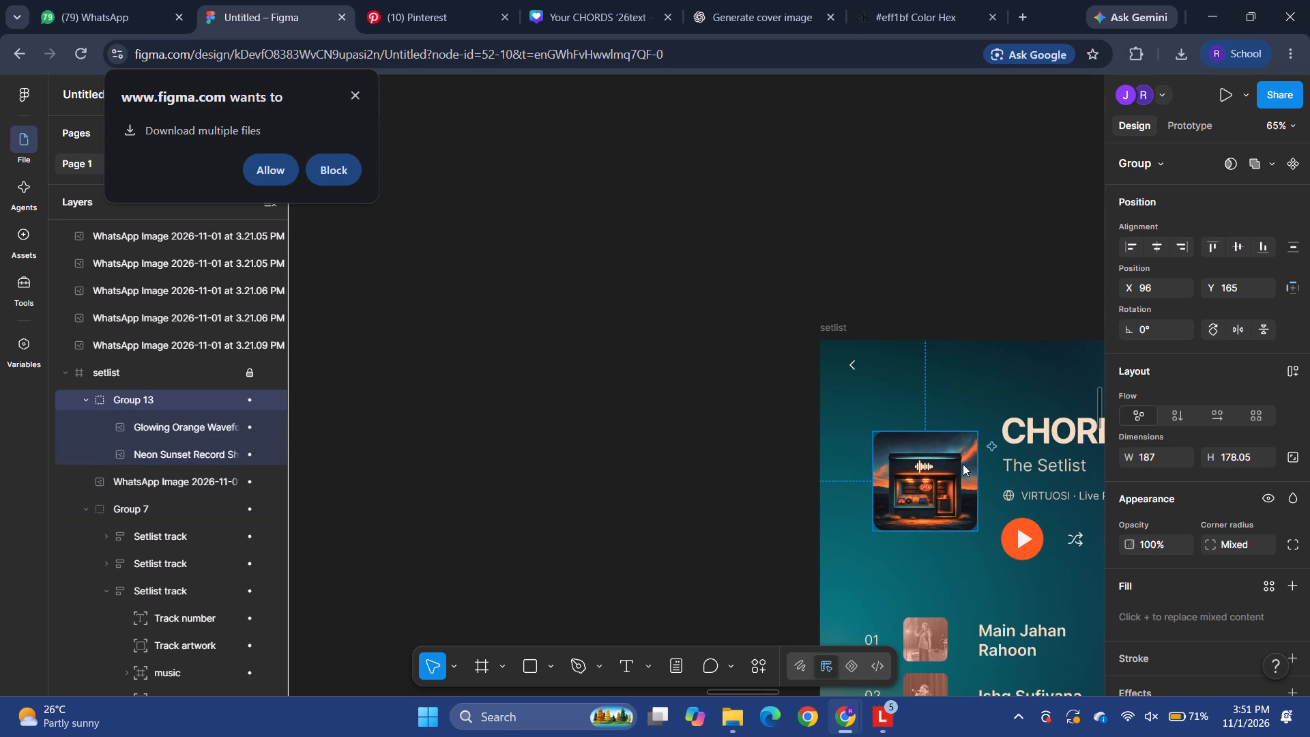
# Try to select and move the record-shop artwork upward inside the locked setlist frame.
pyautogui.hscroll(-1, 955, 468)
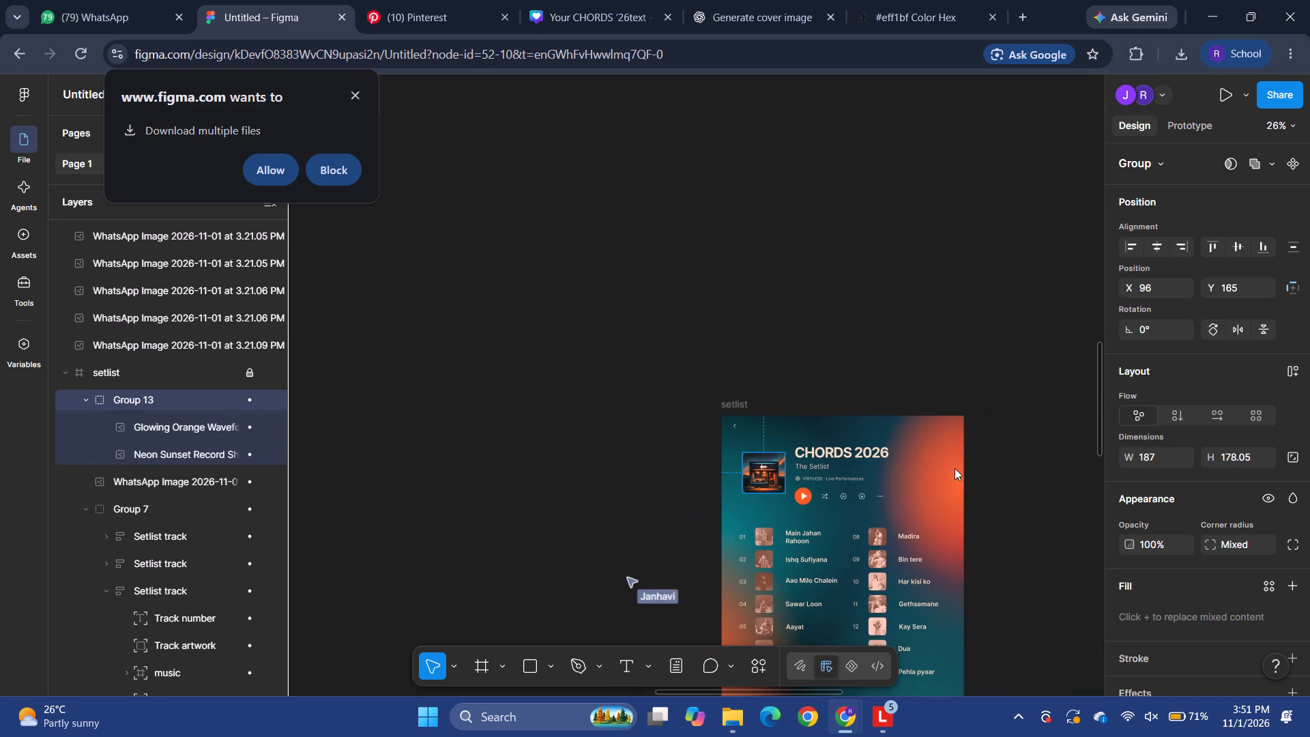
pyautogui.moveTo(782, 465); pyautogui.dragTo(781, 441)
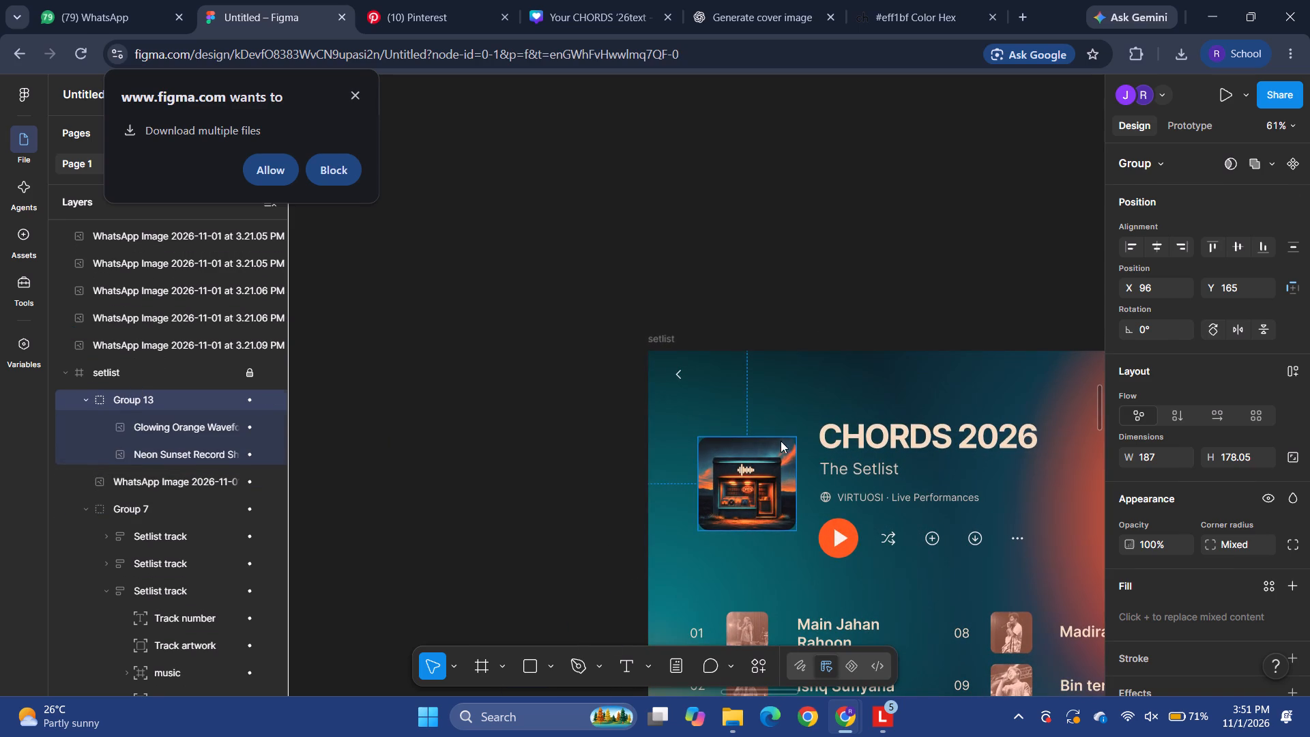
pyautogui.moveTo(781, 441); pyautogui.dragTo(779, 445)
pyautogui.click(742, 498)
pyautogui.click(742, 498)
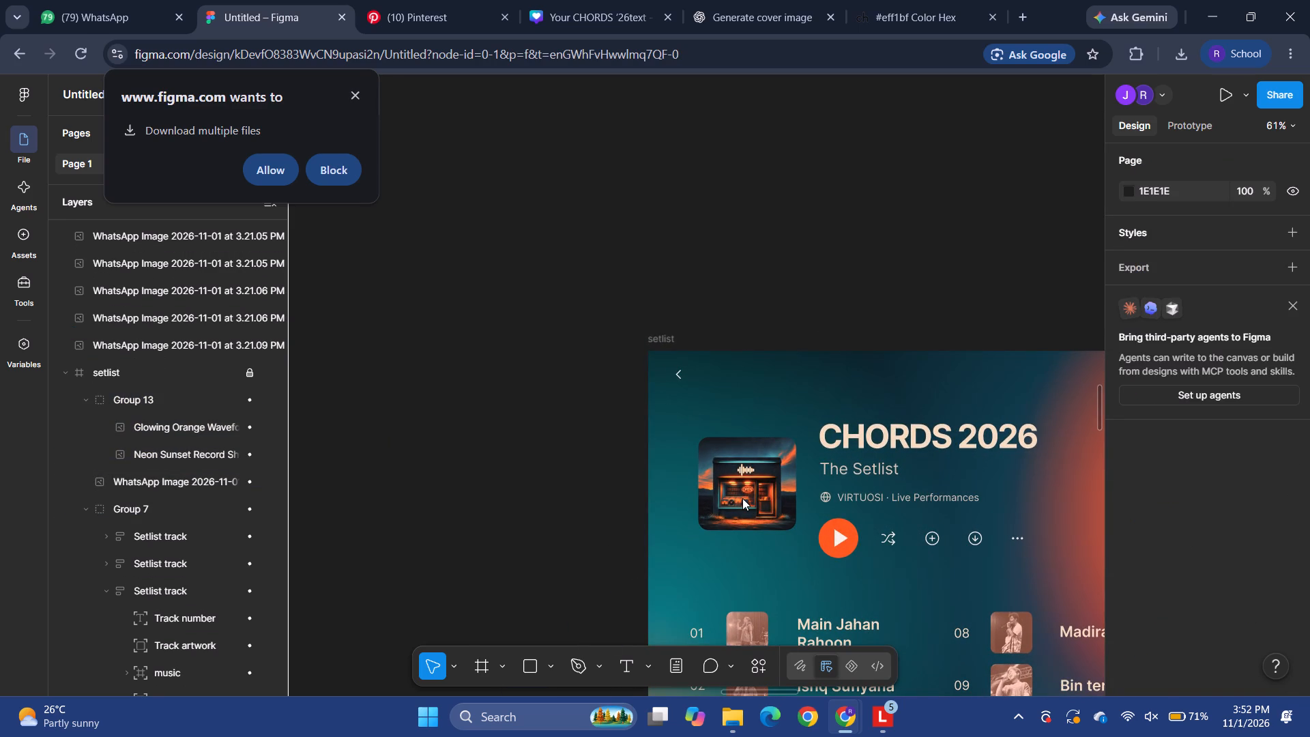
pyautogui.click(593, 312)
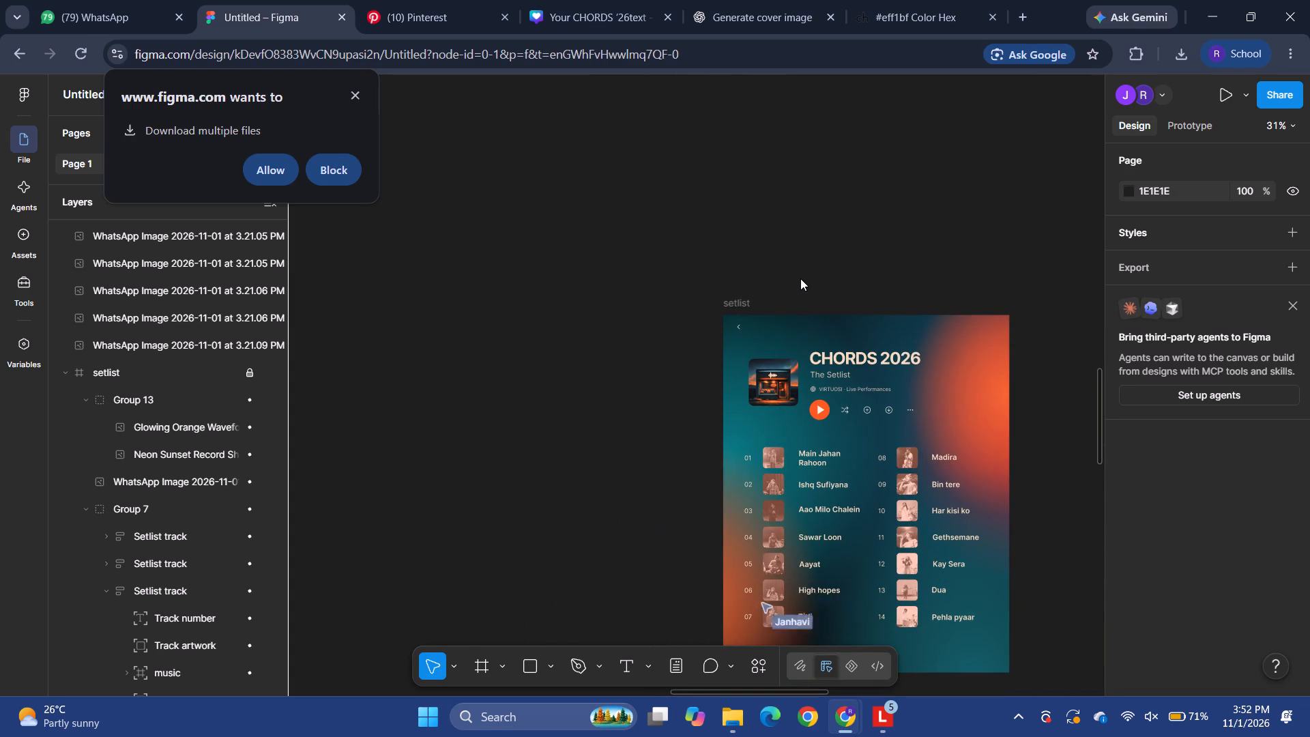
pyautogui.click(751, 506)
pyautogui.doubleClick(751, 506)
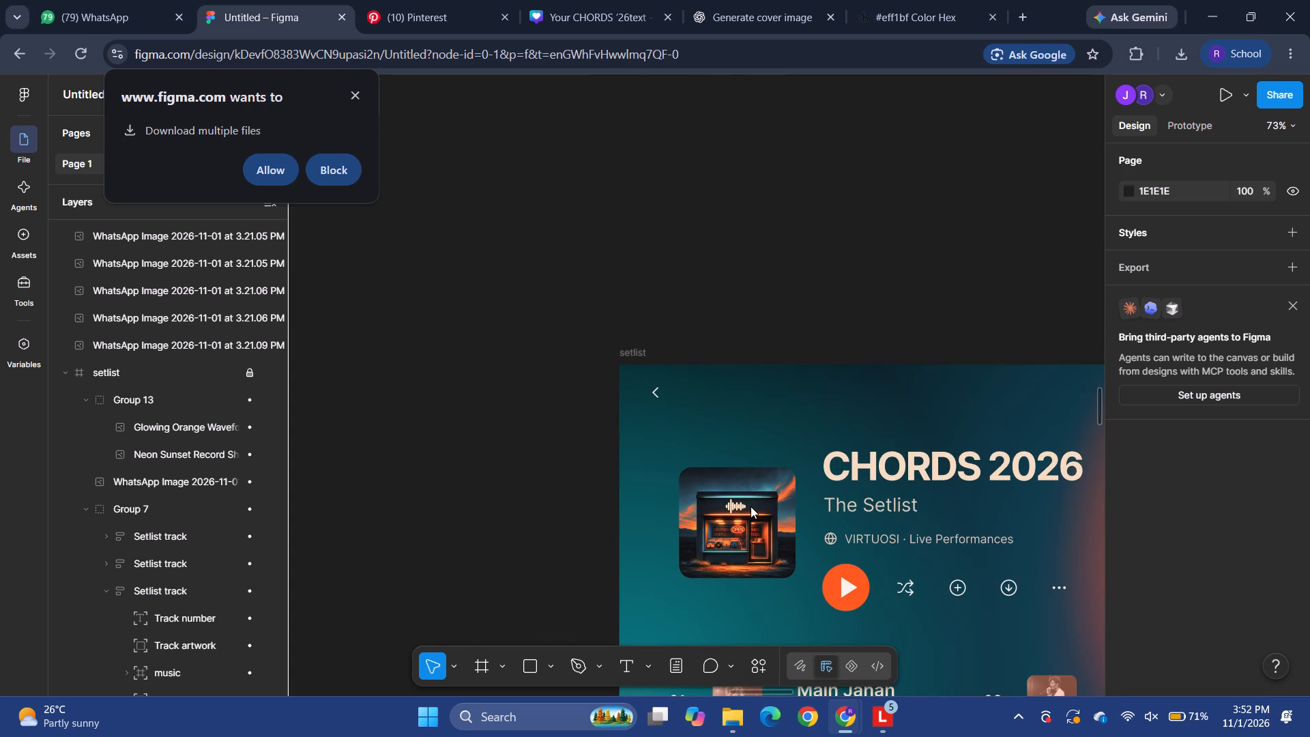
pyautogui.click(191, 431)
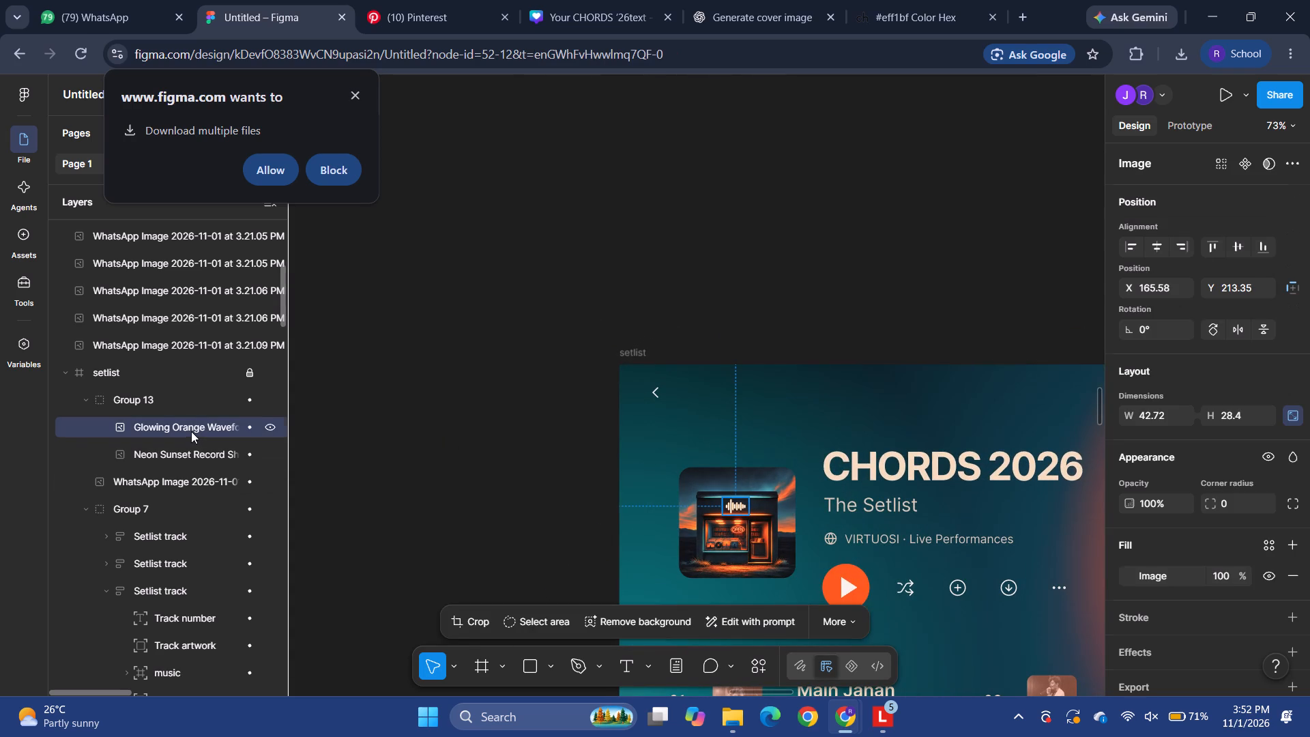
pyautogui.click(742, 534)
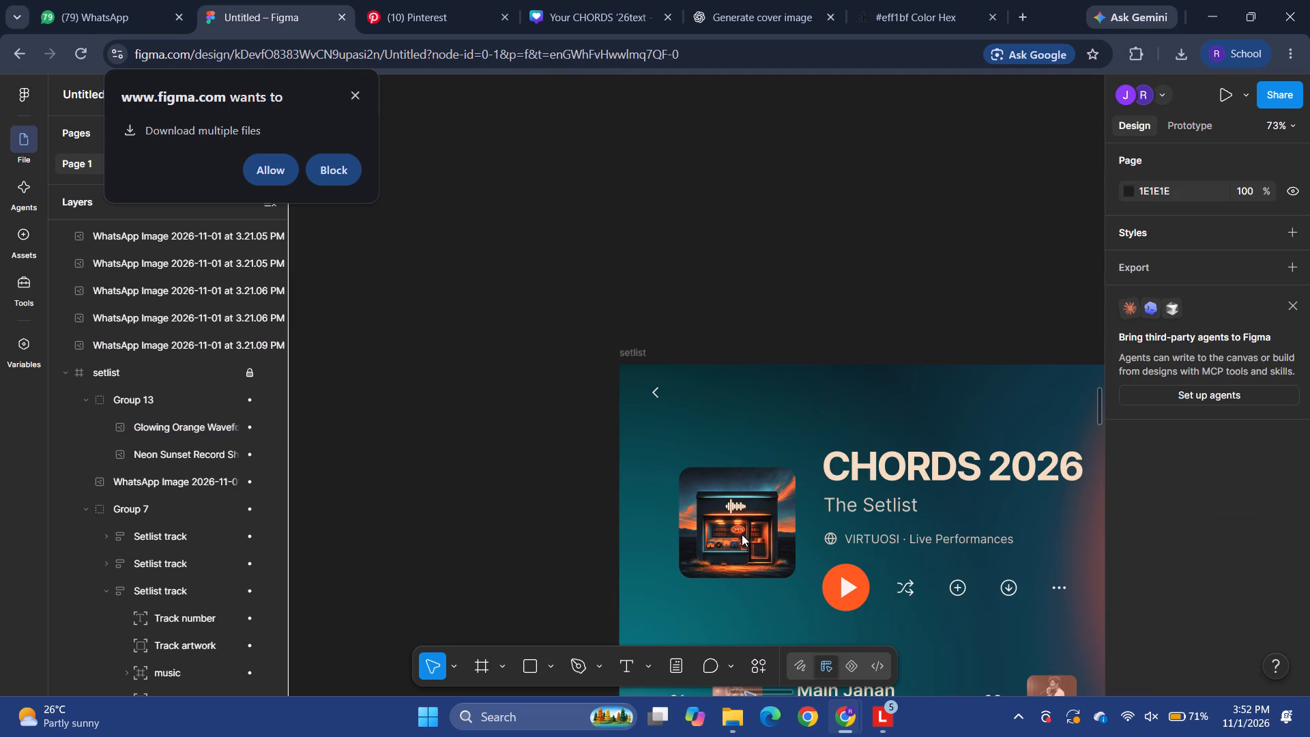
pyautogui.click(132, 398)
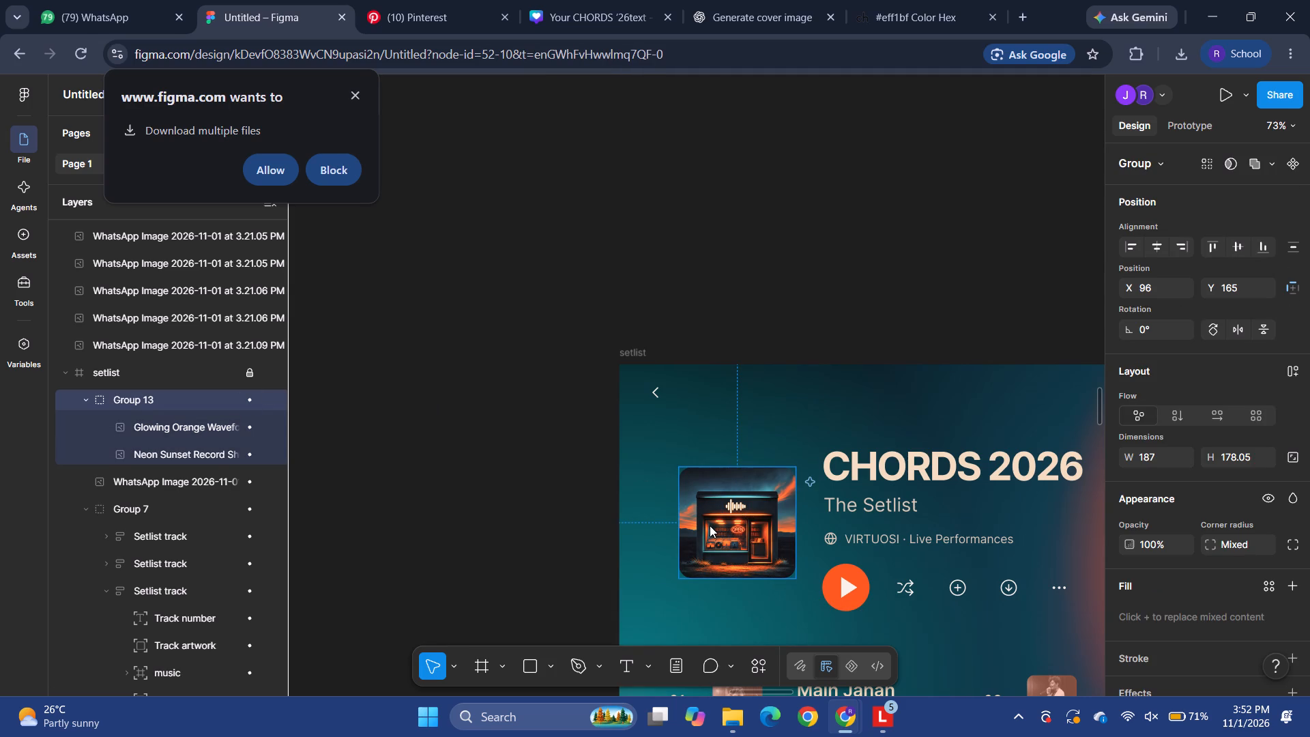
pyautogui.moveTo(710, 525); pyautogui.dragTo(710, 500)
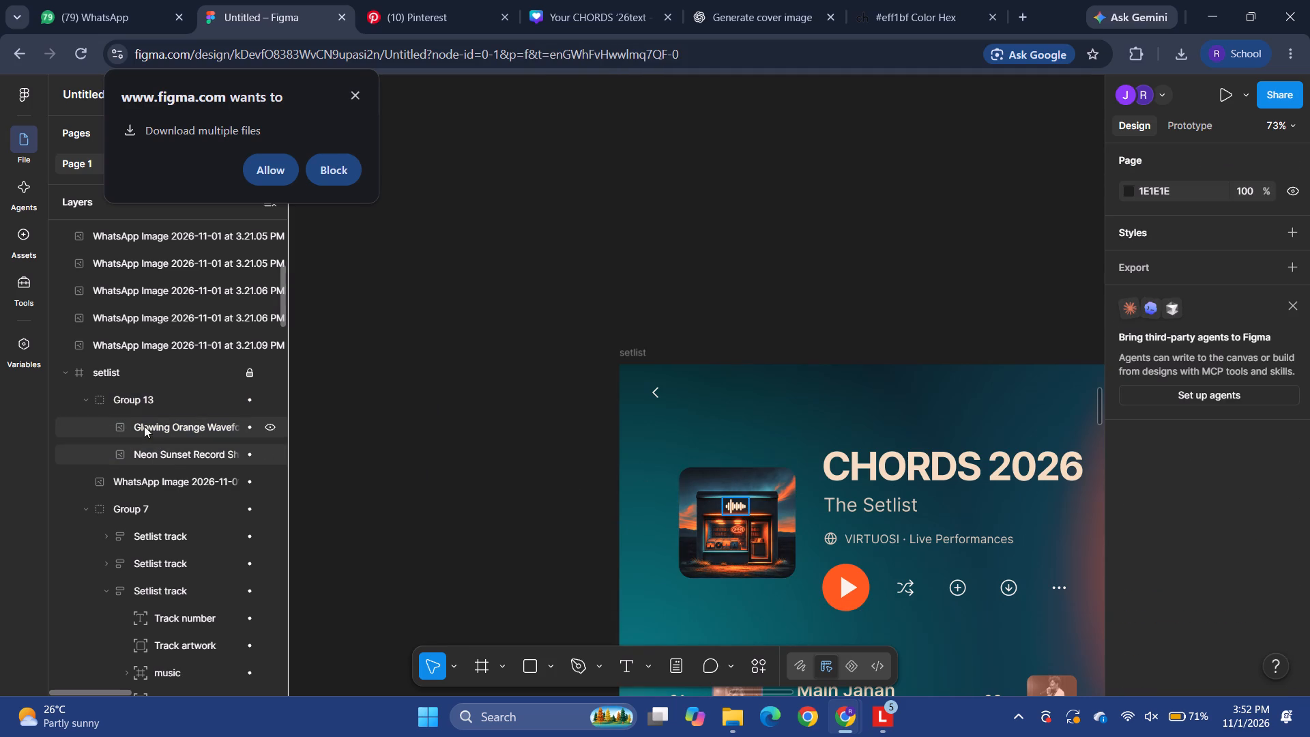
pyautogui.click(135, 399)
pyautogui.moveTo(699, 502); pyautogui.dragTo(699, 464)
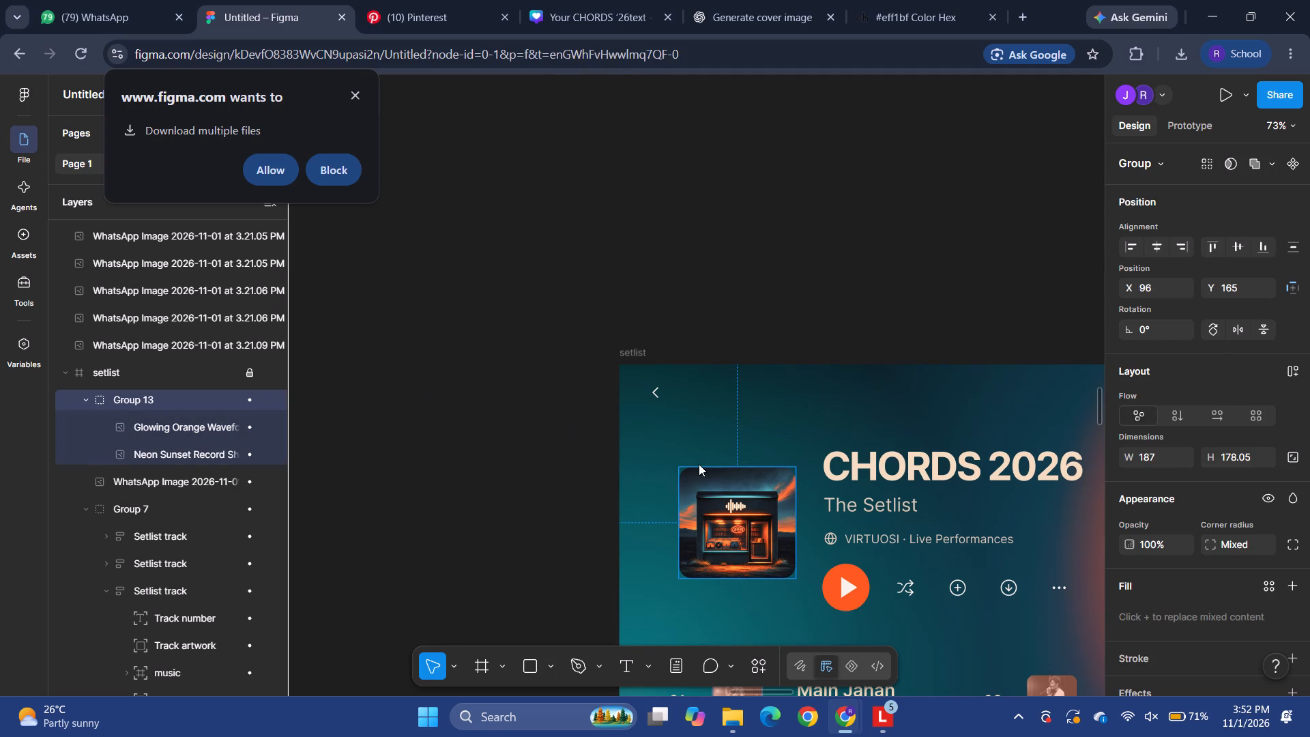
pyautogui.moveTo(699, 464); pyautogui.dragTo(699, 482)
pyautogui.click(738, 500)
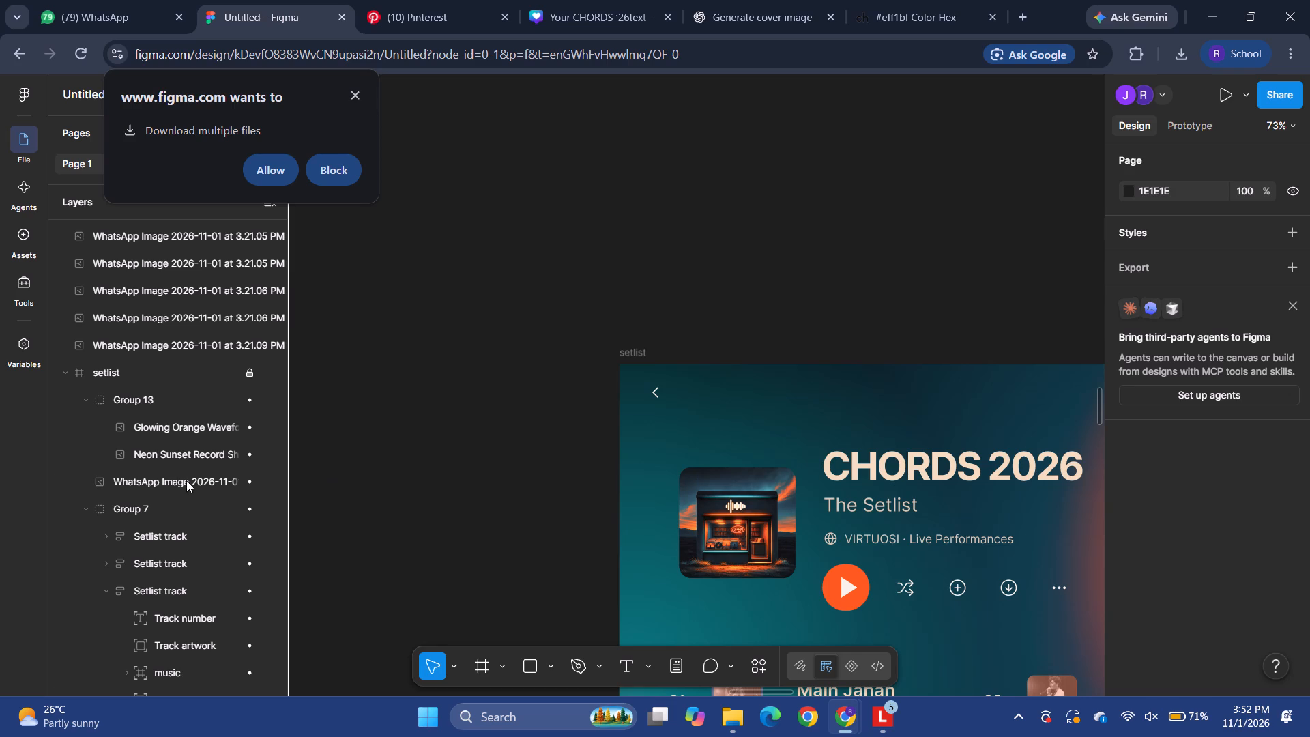
# Unlock the setlist frame and move its record-shop artwork, Group 13, to about X 82, Y 125 beside the CHORDS 2026 title.
pyautogui.click(137, 409)
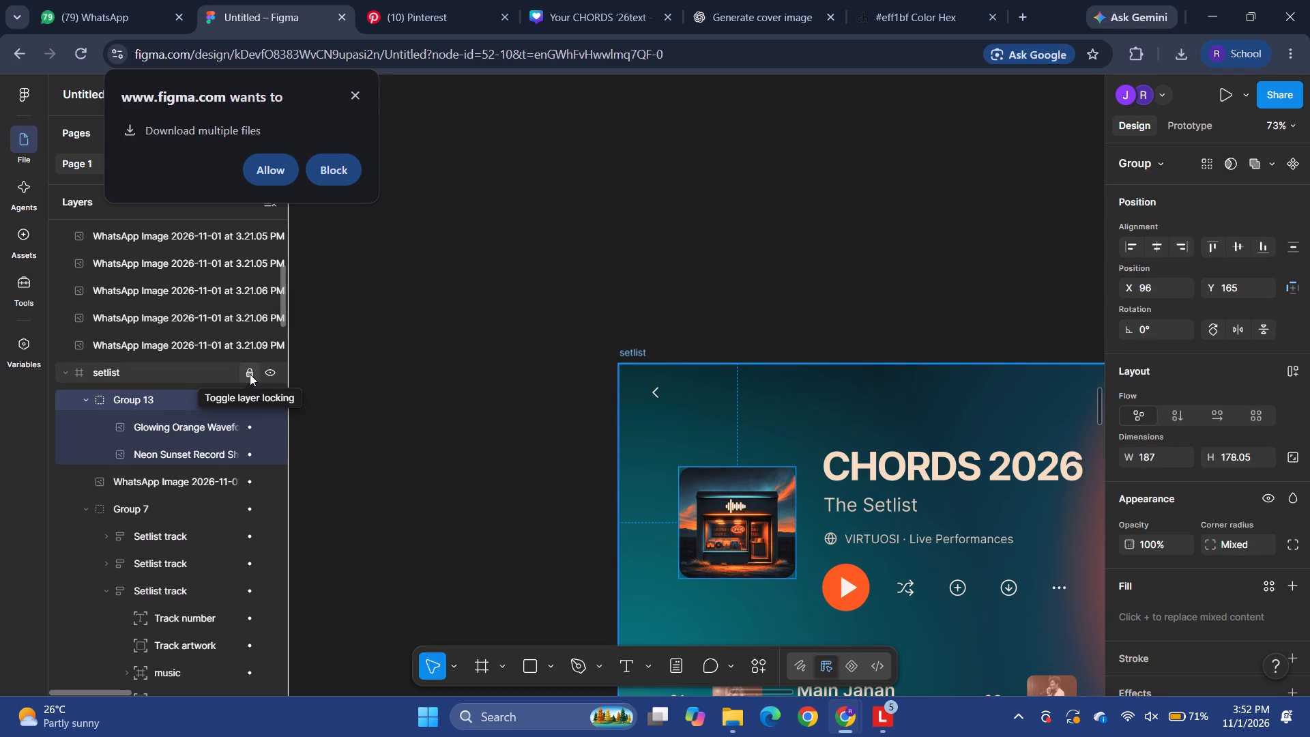
pyautogui.click(250, 374)
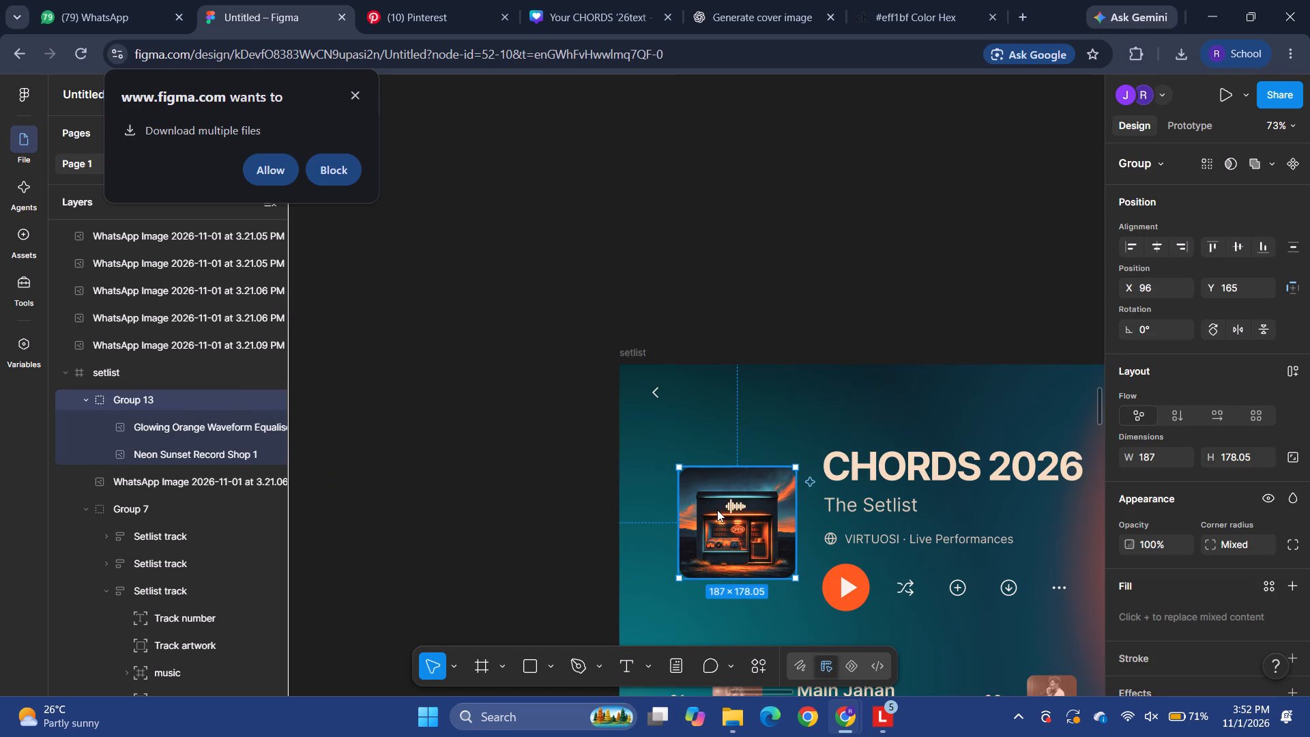
pyautogui.moveTo(717, 510); pyautogui.dragTo(717, 485)
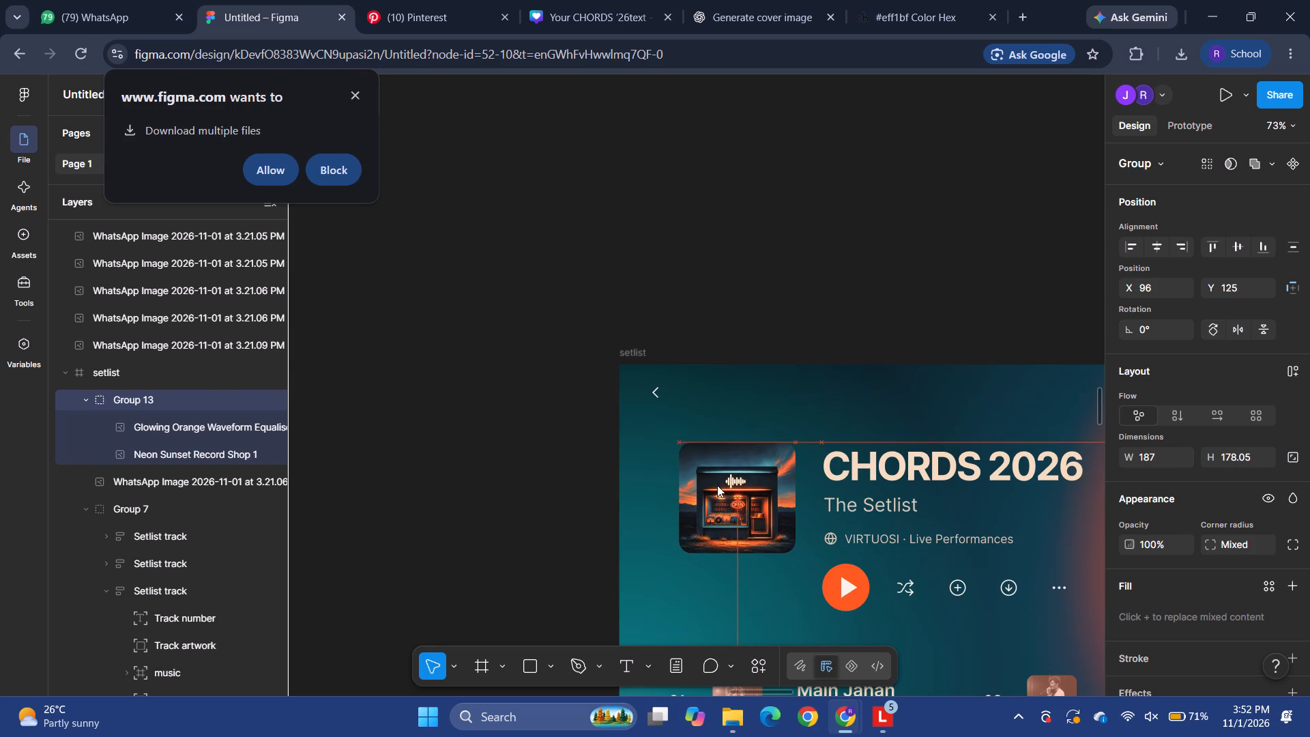
pyautogui.moveTo(717, 485); pyautogui.dragTo(709, 486)
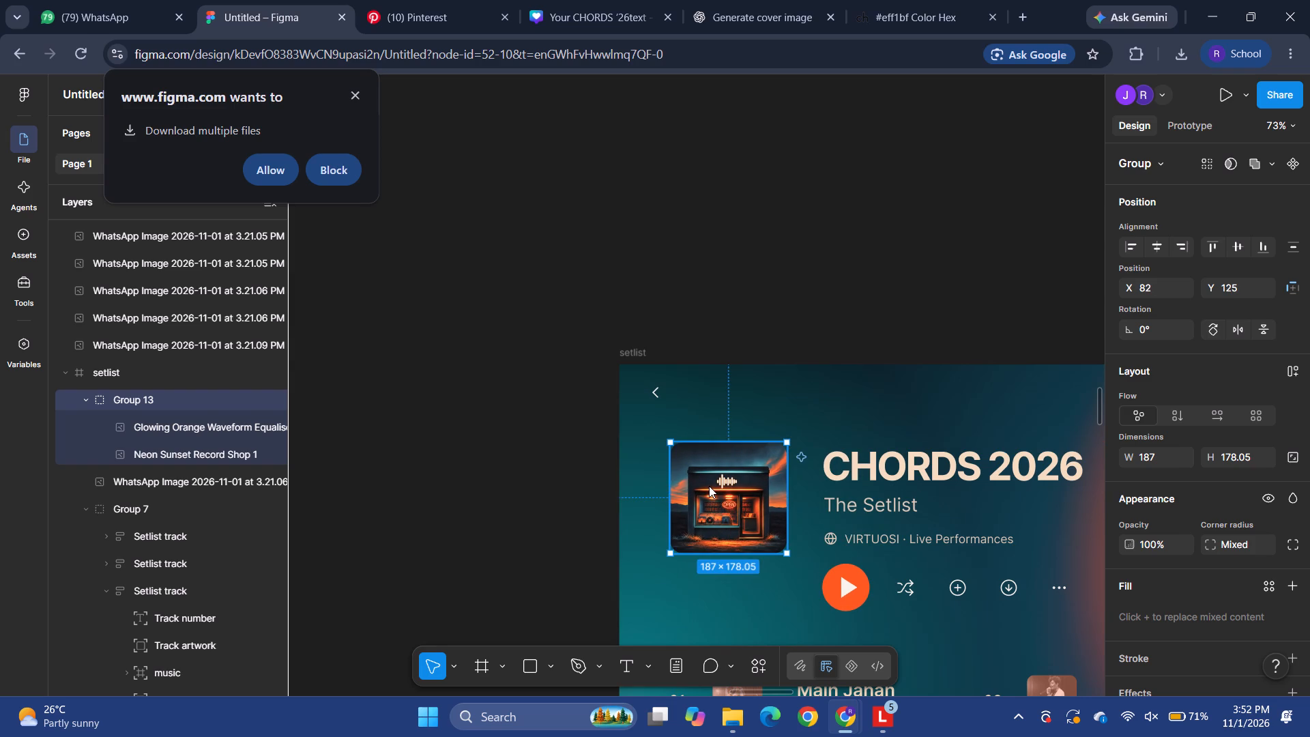
# Lock the Group 13 artwork layer inside the setlist frame.
pyautogui.click(252, 404)
pyautogui.click(486, 365)
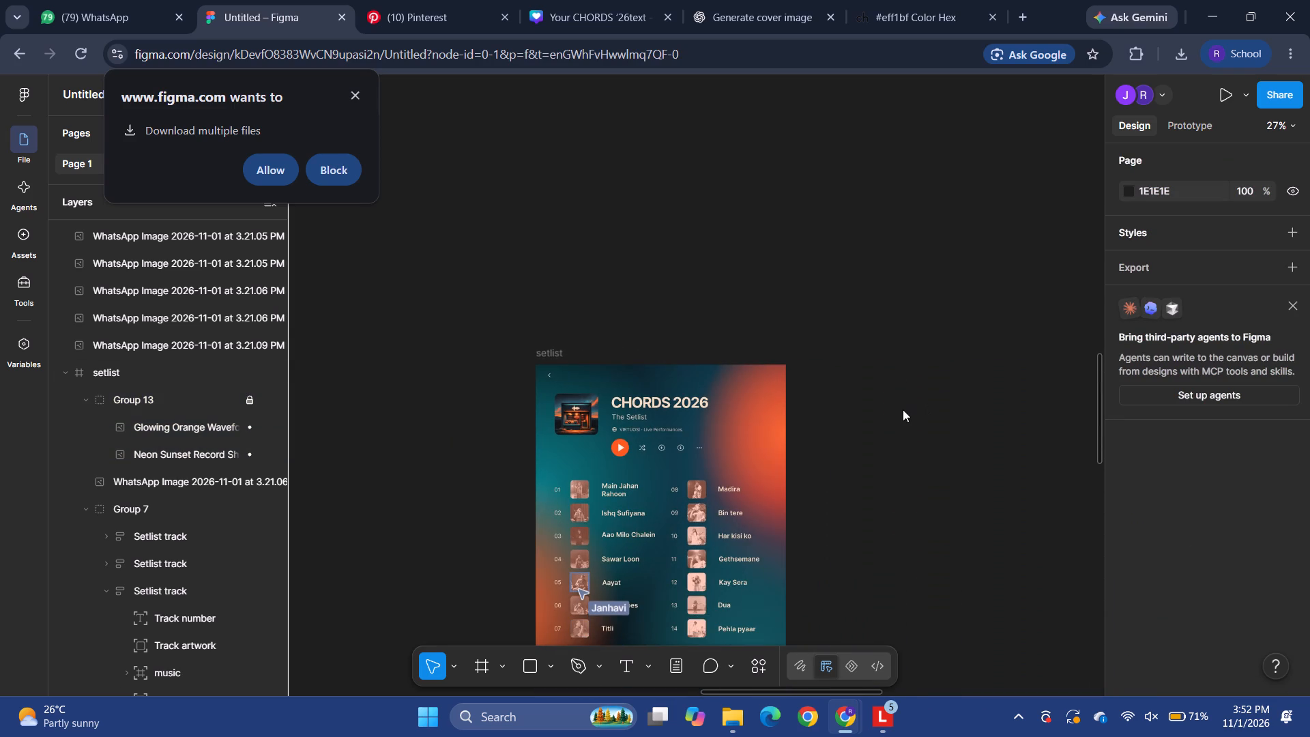
# Export the setlist frame as a PNG at 1x.
pyautogui.scroll(-1, 903, 409)
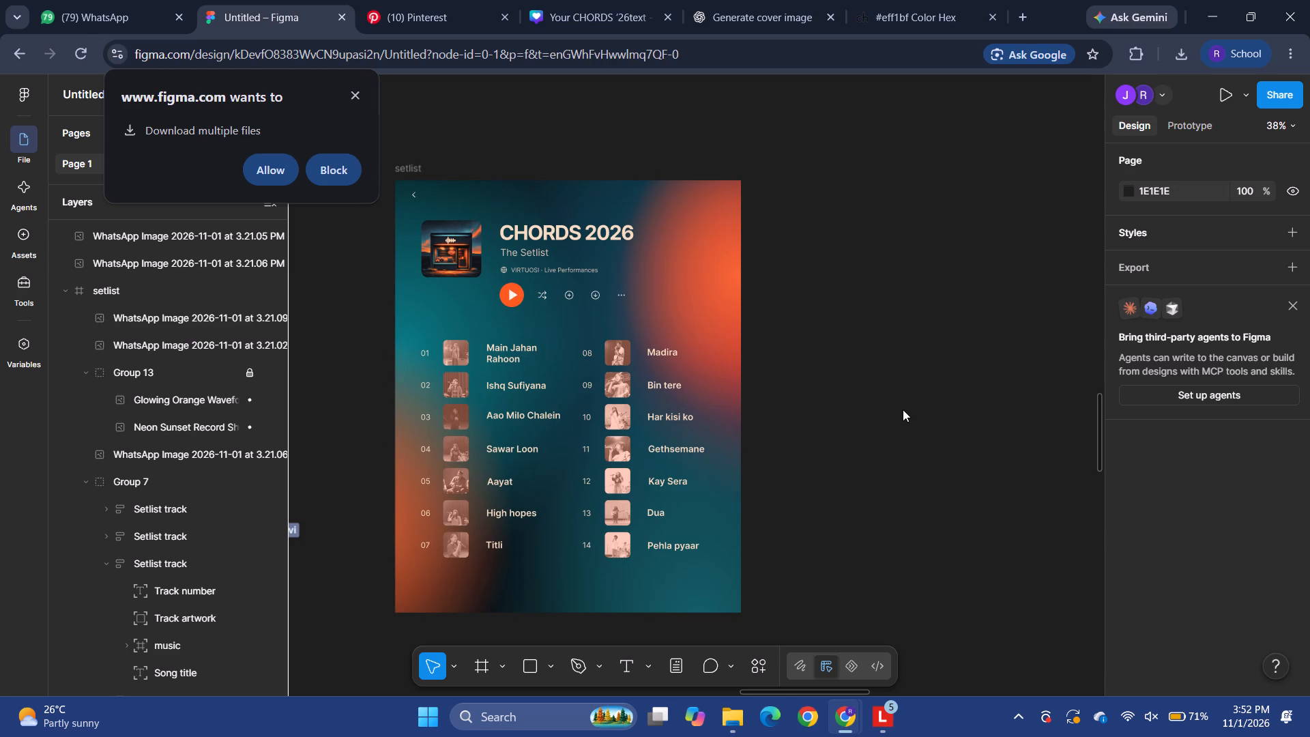
pyautogui.hscroll(1, 534, 512)
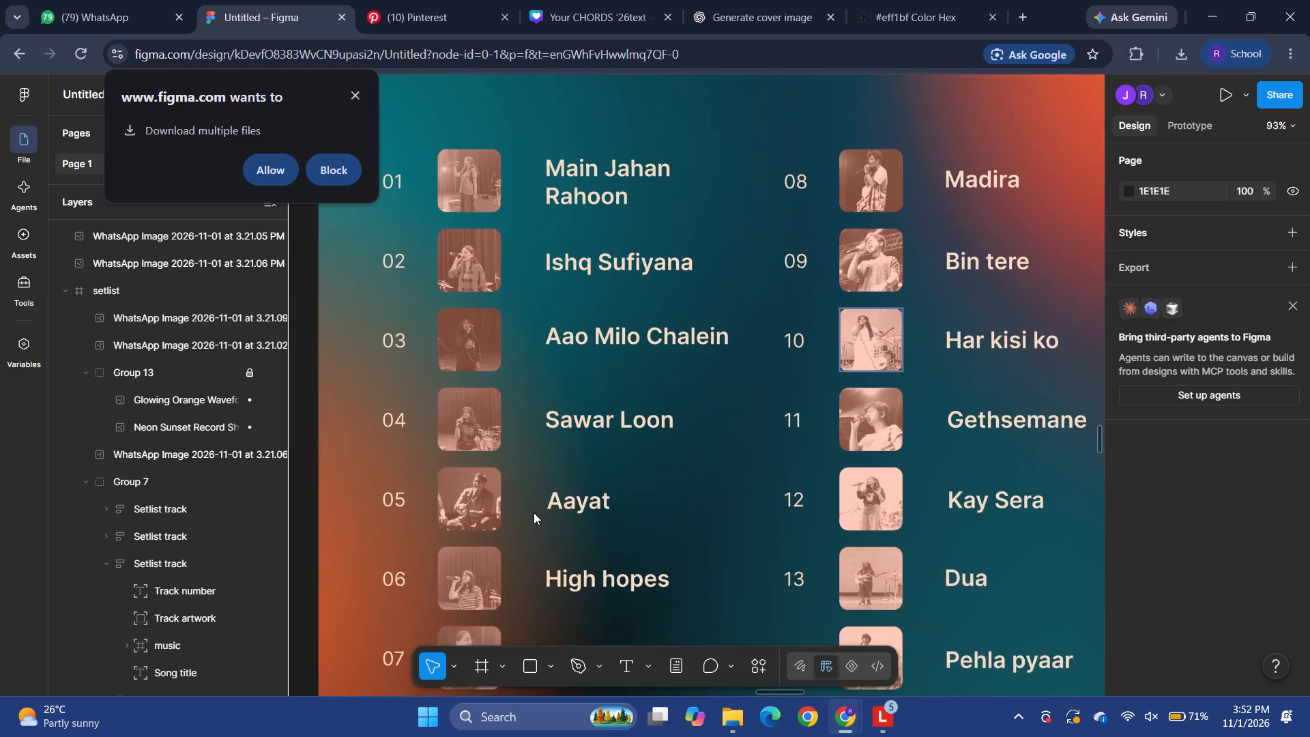
pyautogui.hscroll(1, 534, 512)
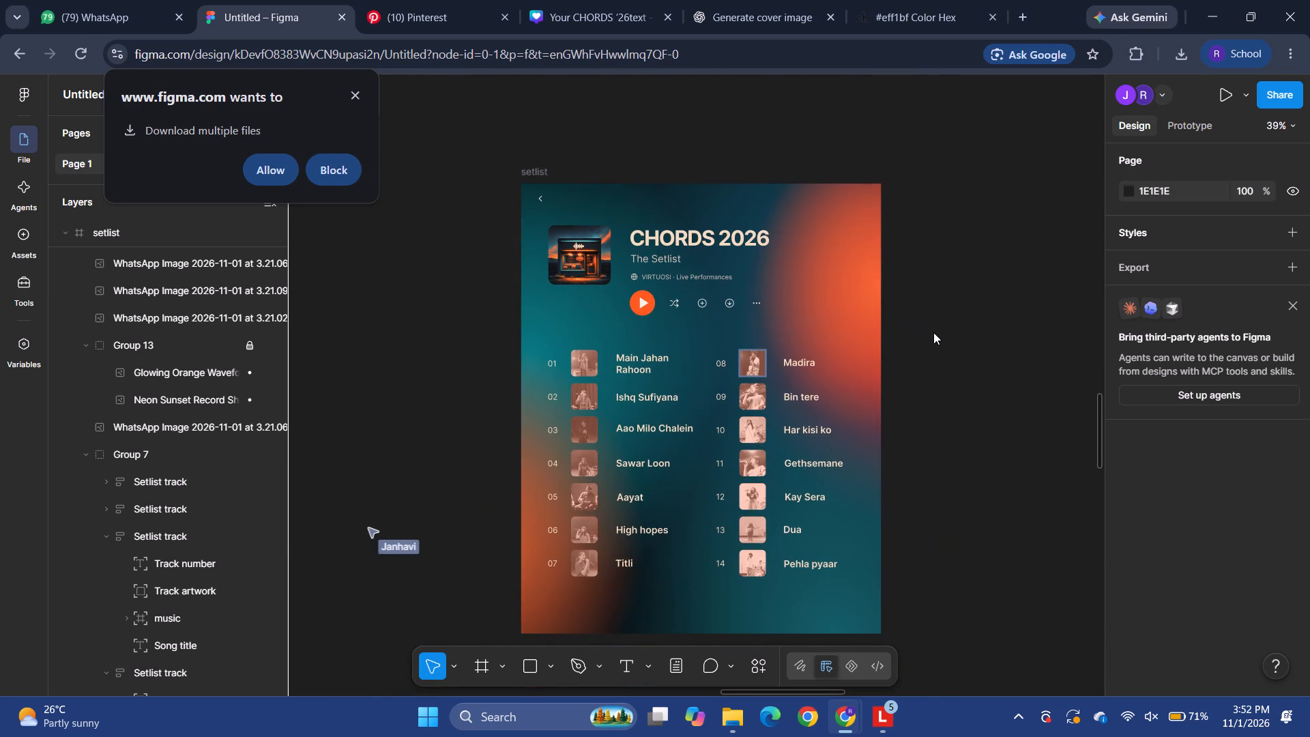
pyautogui.click(933, 332)
pyautogui.click(545, 168)
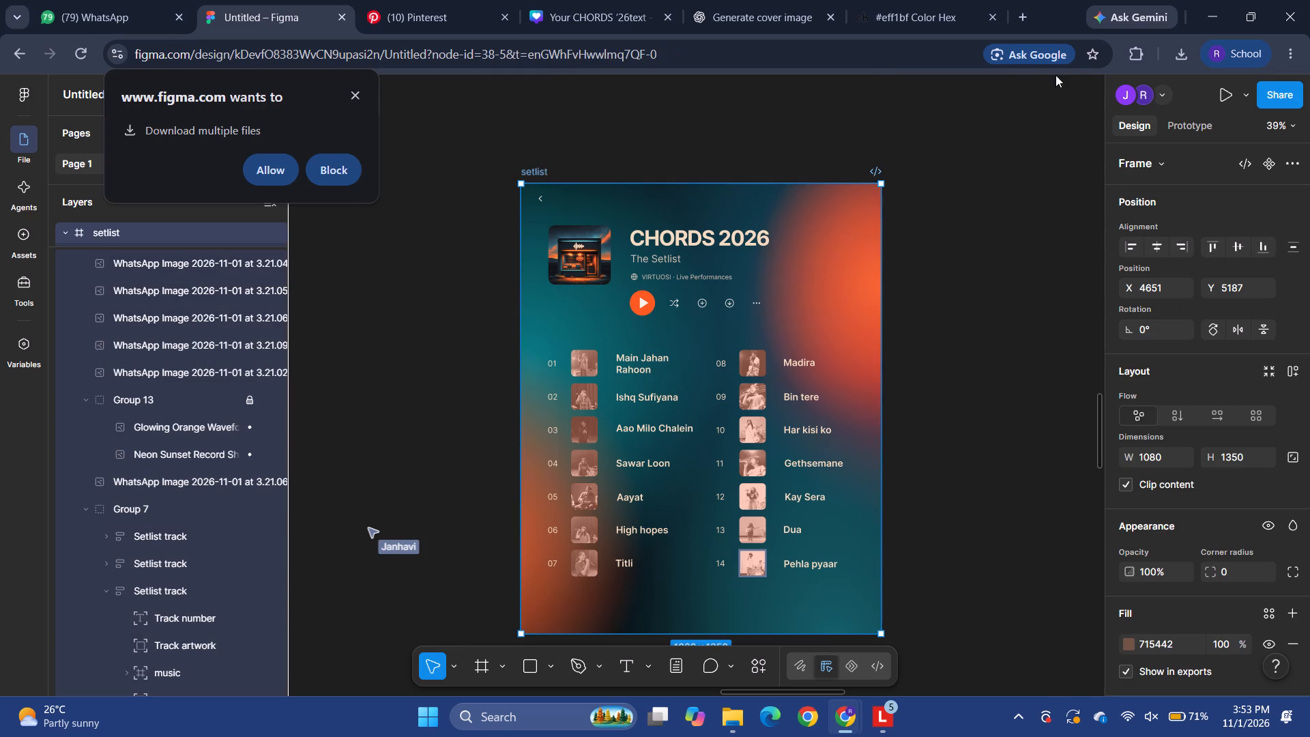
pyautogui.click(1178, 56)
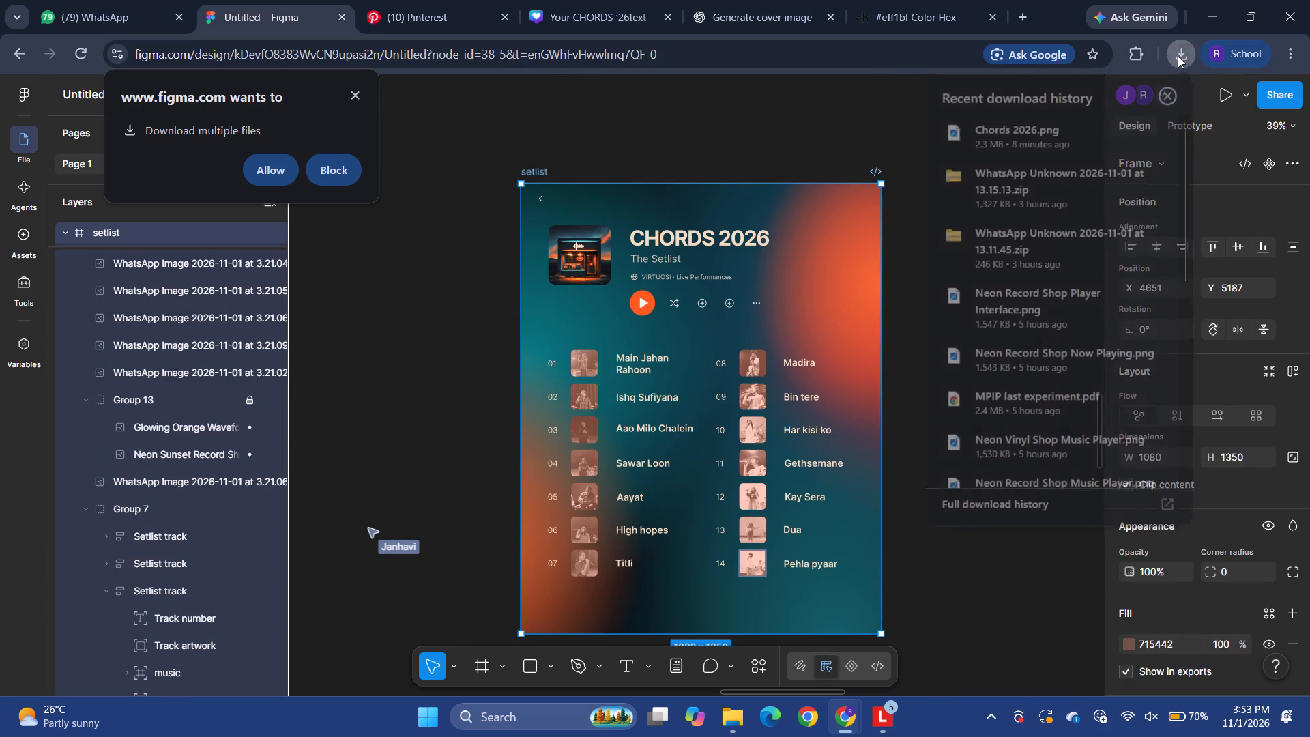
pyautogui.click(866, 121)
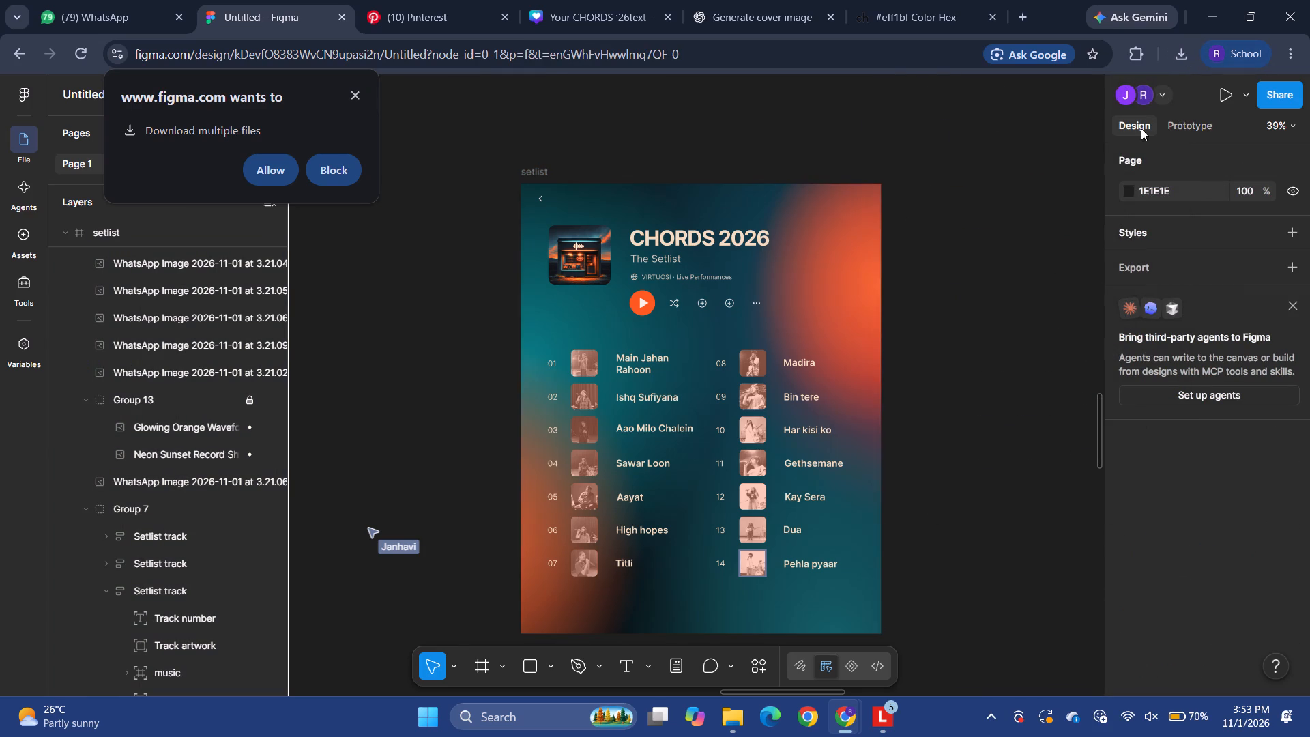
pyautogui.click(798, 235)
pyautogui.scroll(-5, 1165, 524)
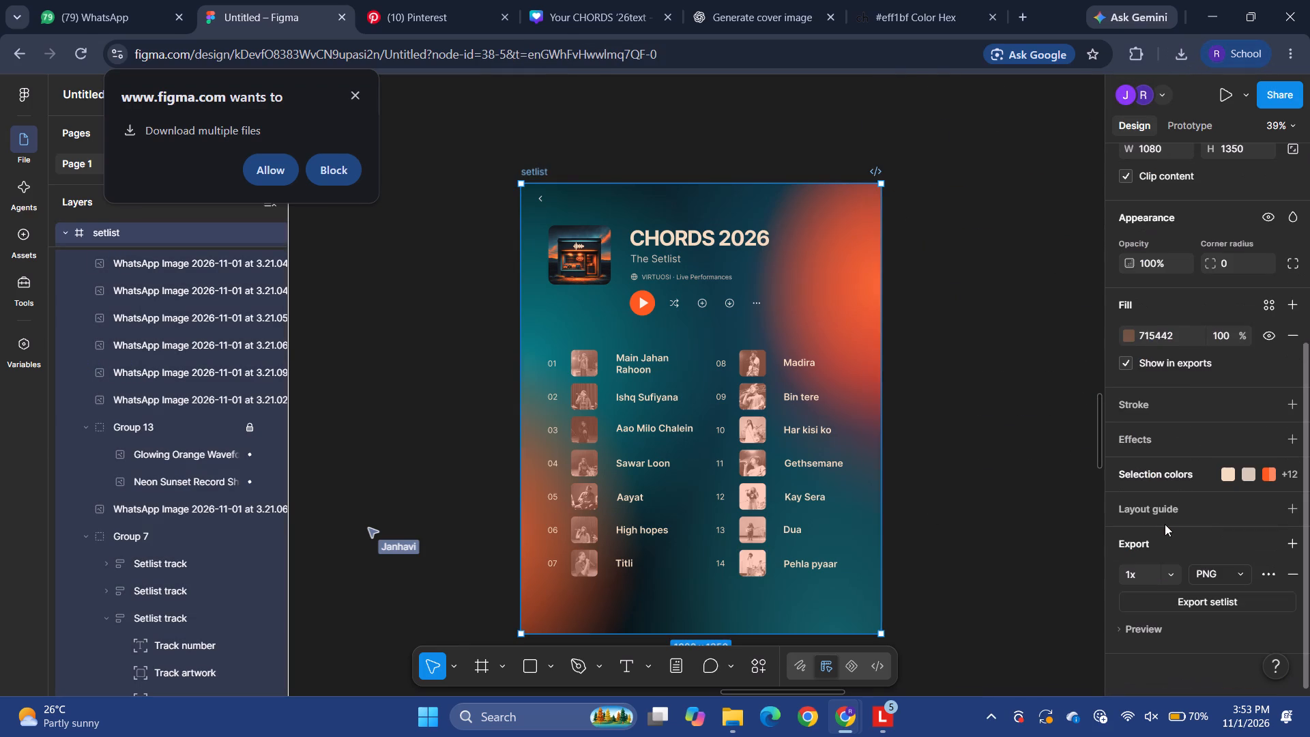
pyautogui.click(1206, 605)
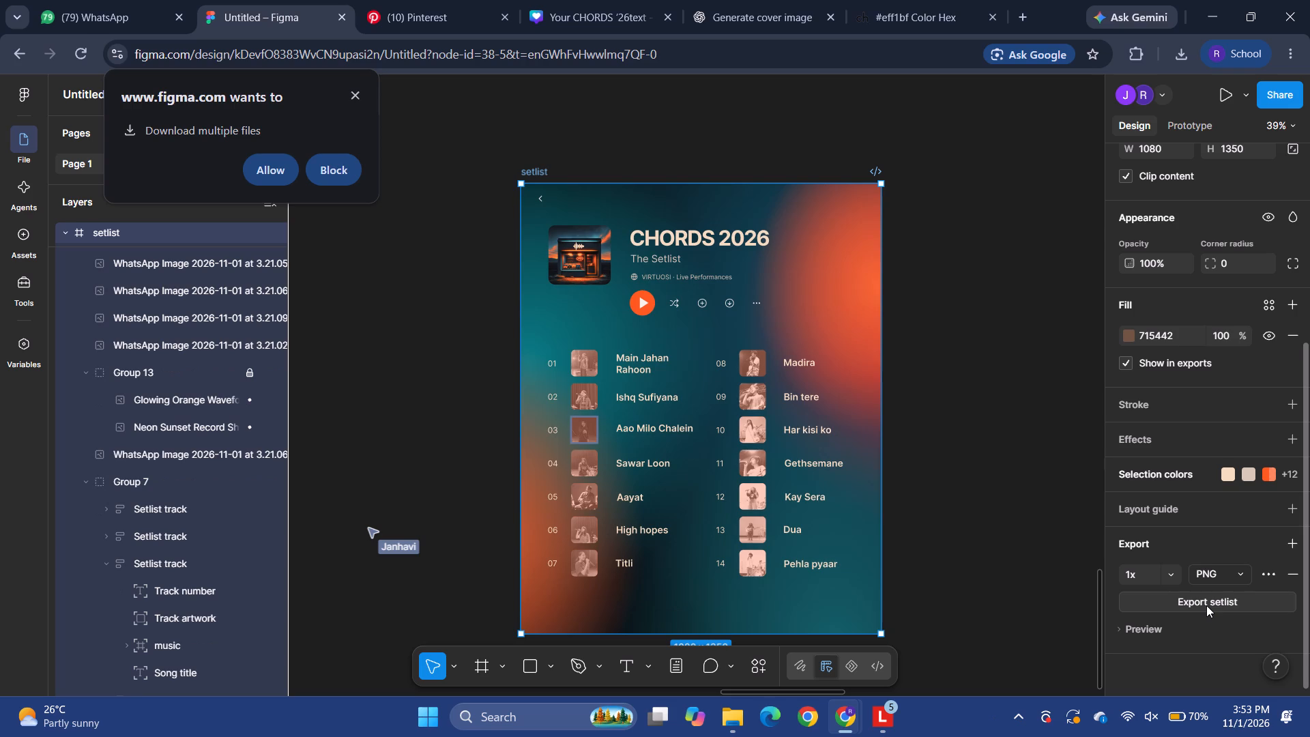
# Review the Chords 2026 player and neighbouring designs on the canvas, and check the browser's recent downloads for the setlist export.
pyautogui.scroll(4, 914, 417)
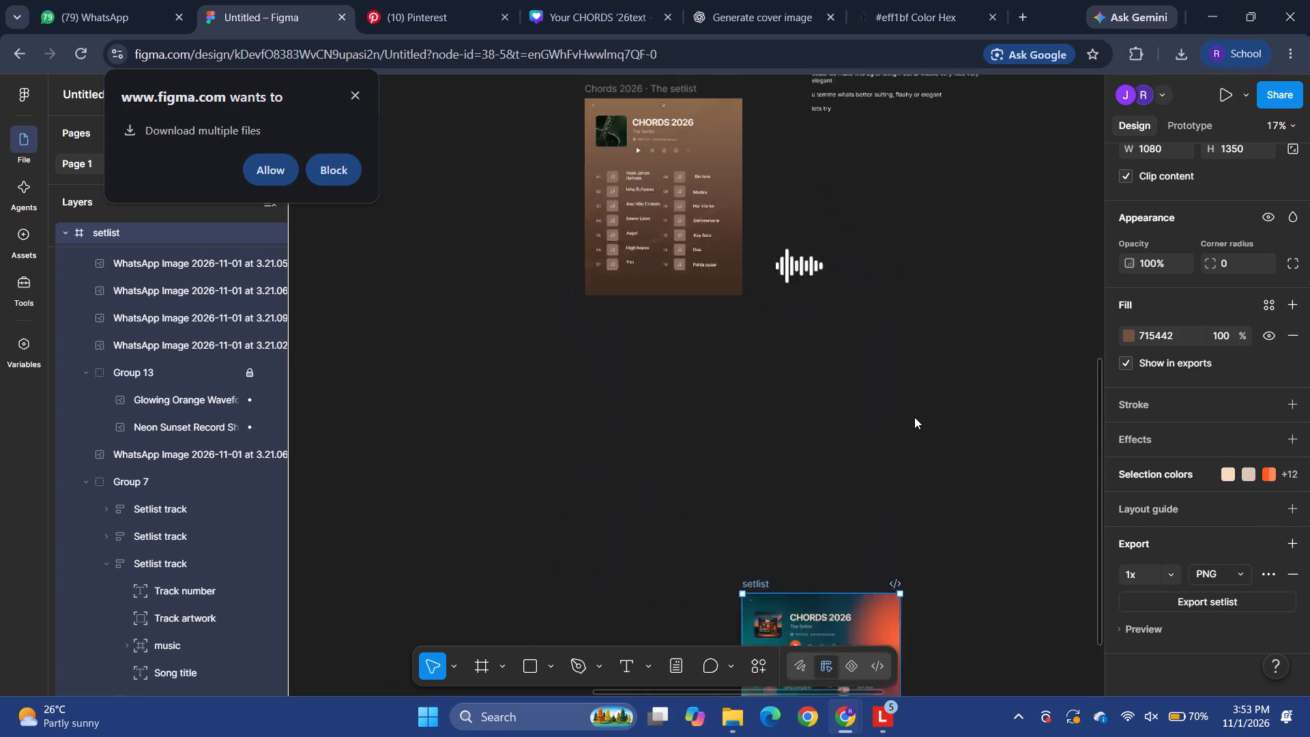
pyautogui.scroll(-1, 914, 417)
pyautogui.hscroll(-4, 914, 417)
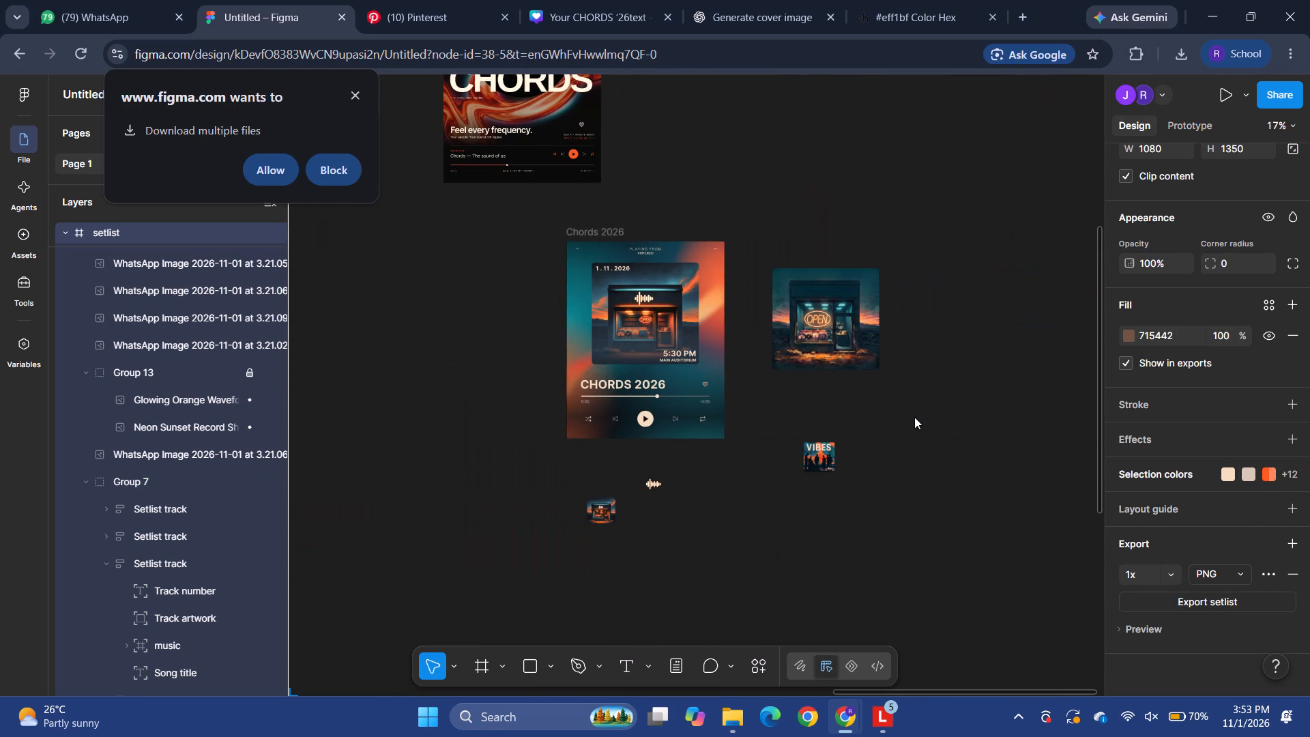
pyautogui.hscroll(1, 914, 417)
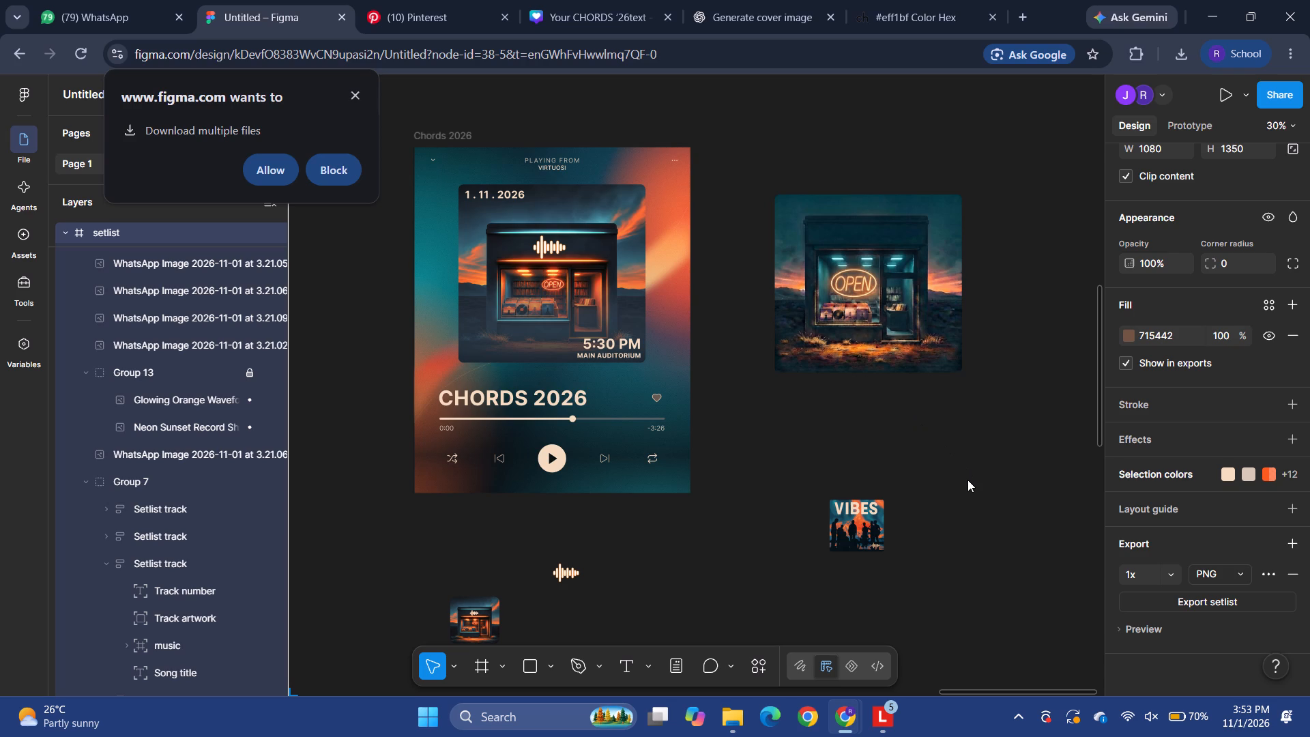
pyautogui.scroll(-2, 967, 480)
pyautogui.scroll(2, 967, 480)
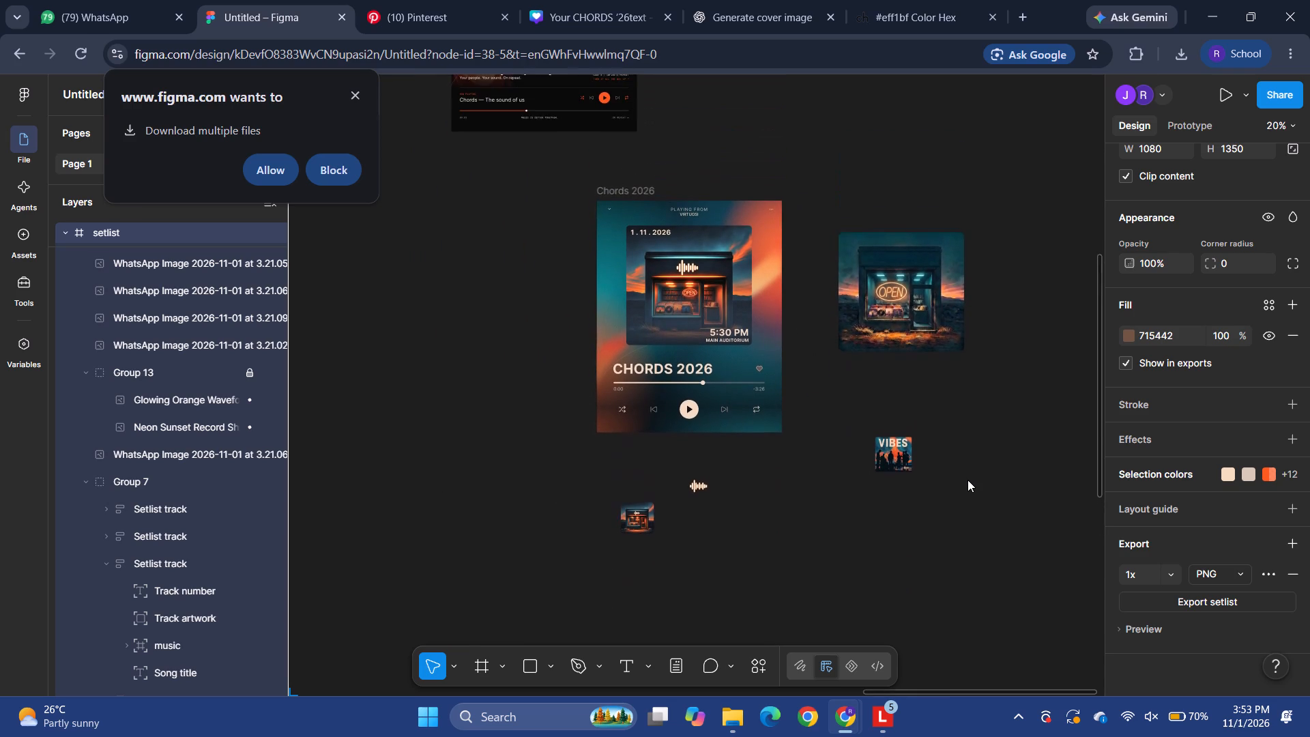
pyautogui.scroll(2, 967, 480)
pyautogui.scroll(-2, 967, 480)
pyautogui.scroll(6, 967, 480)
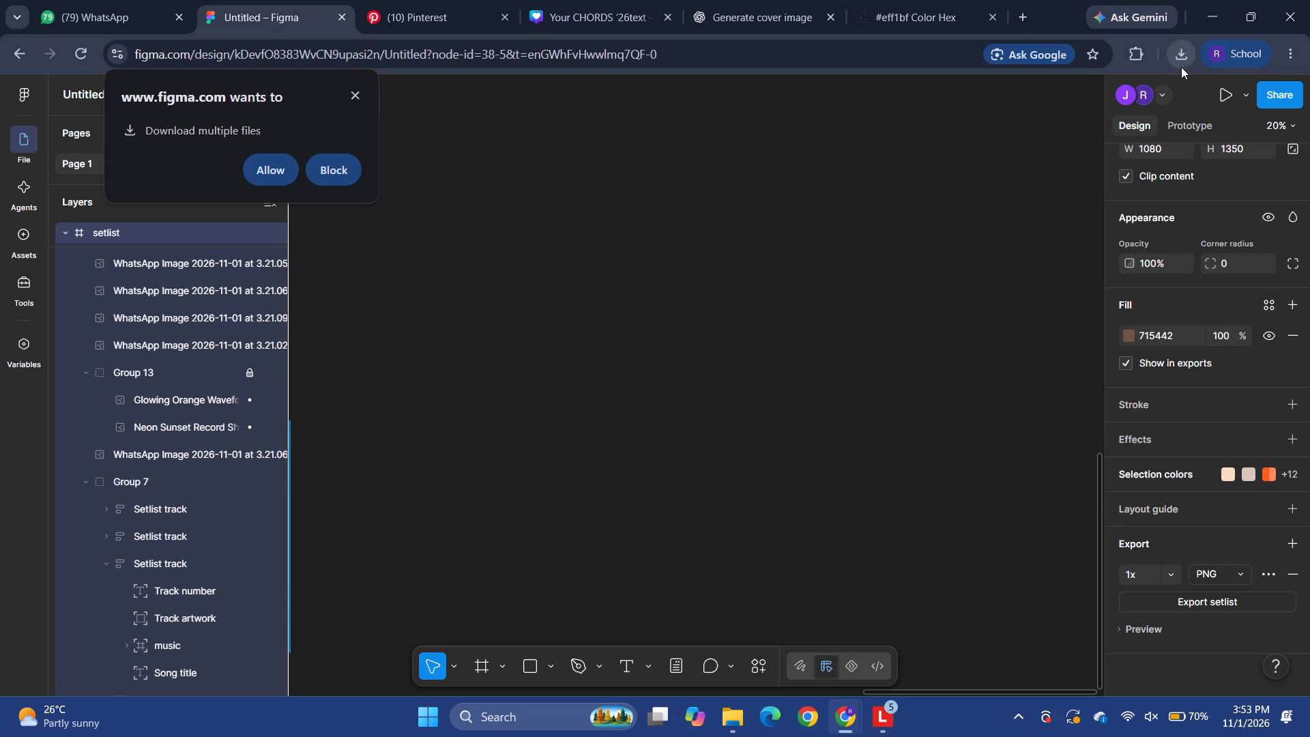
pyautogui.click(1181, 67)
pyautogui.click(786, 268)
# Select the setlist frame again and repeat its 1x PNG export.
pyautogui.hscroll(1, 786, 268)
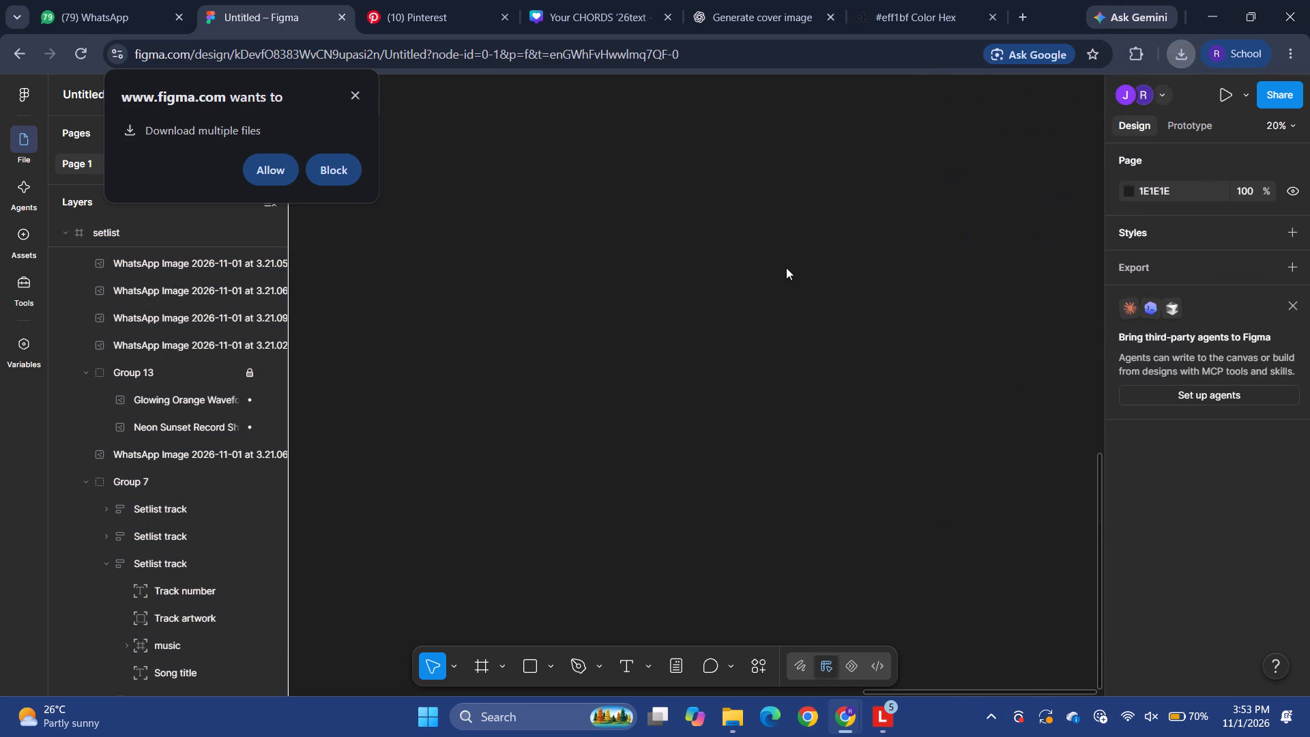
pyautogui.hscroll(5, 786, 268)
pyautogui.hscroll(-2, 786, 268)
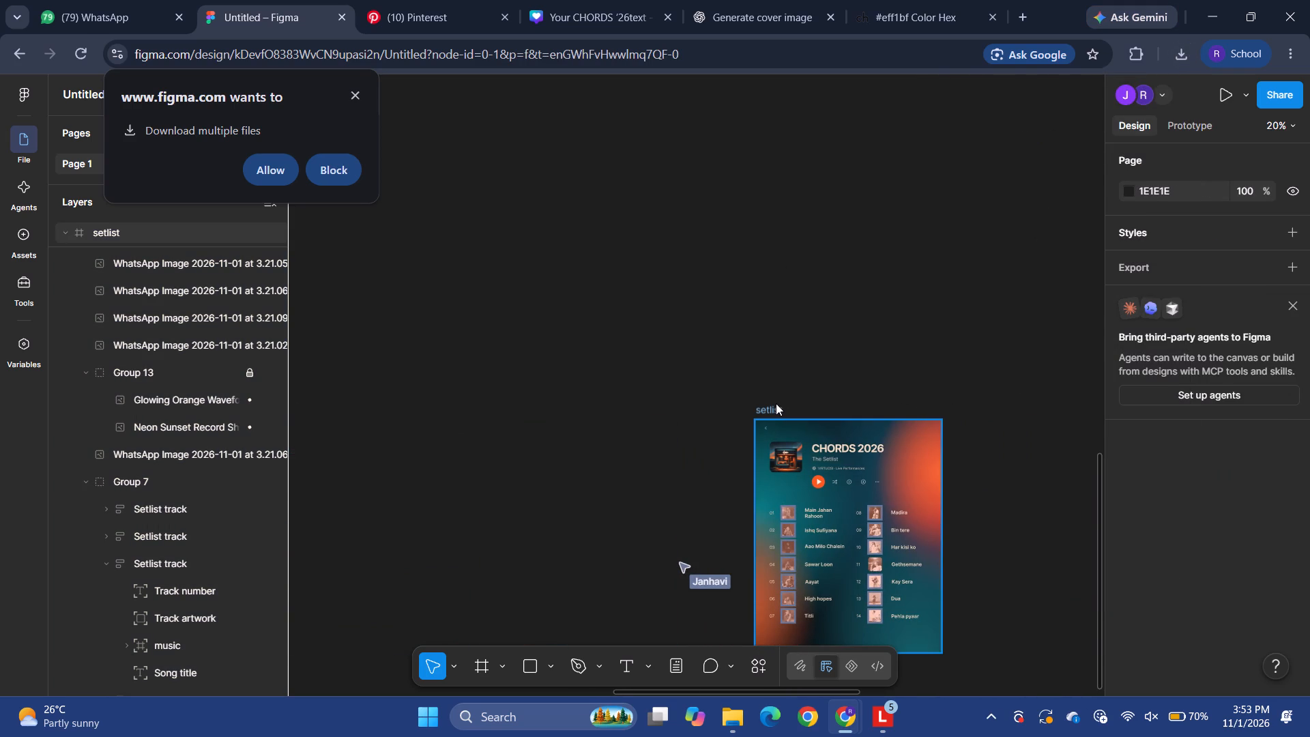
pyautogui.click(776, 403)
pyautogui.scroll(-4, 1169, 676)
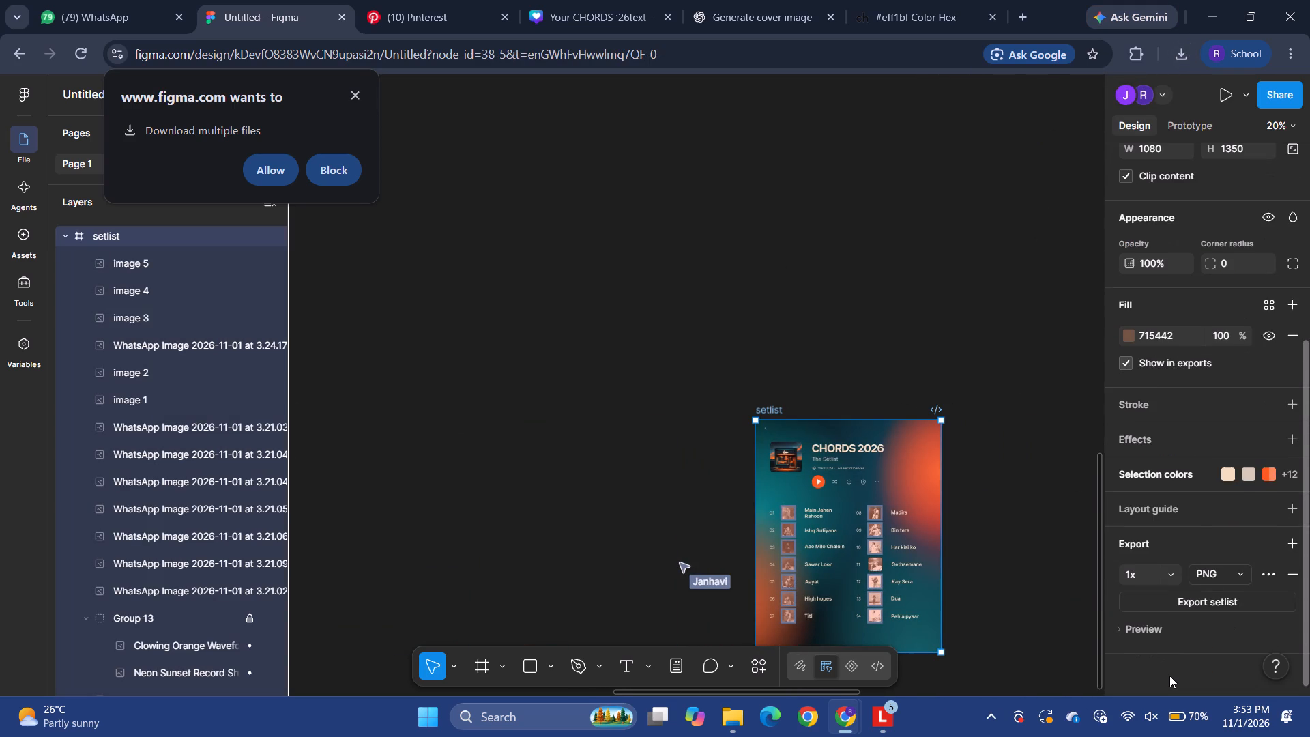
pyautogui.click(1179, 605)
pyautogui.tripleClick(1179, 605)
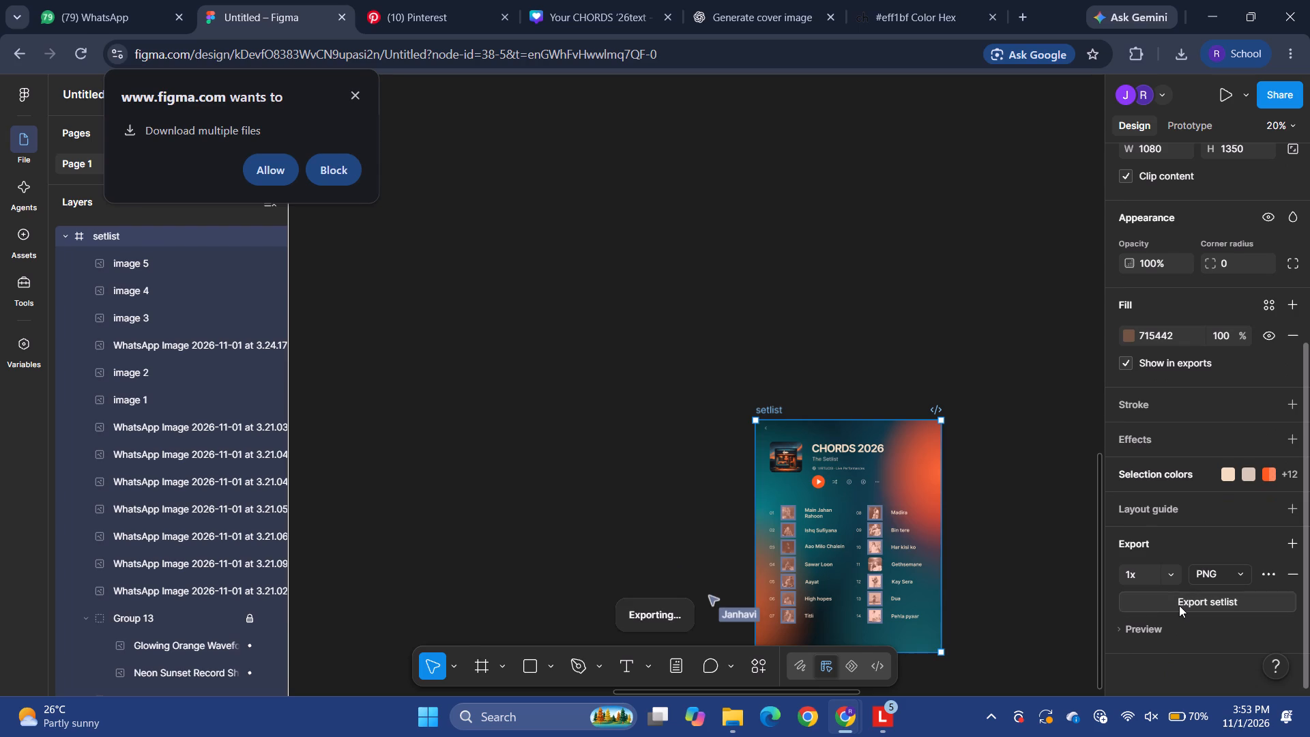
# Repeat the PNG export of the setlist frame at 1x.
pyautogui.tripleClick(1179, 605)
pyautogui.click(1179, 605)
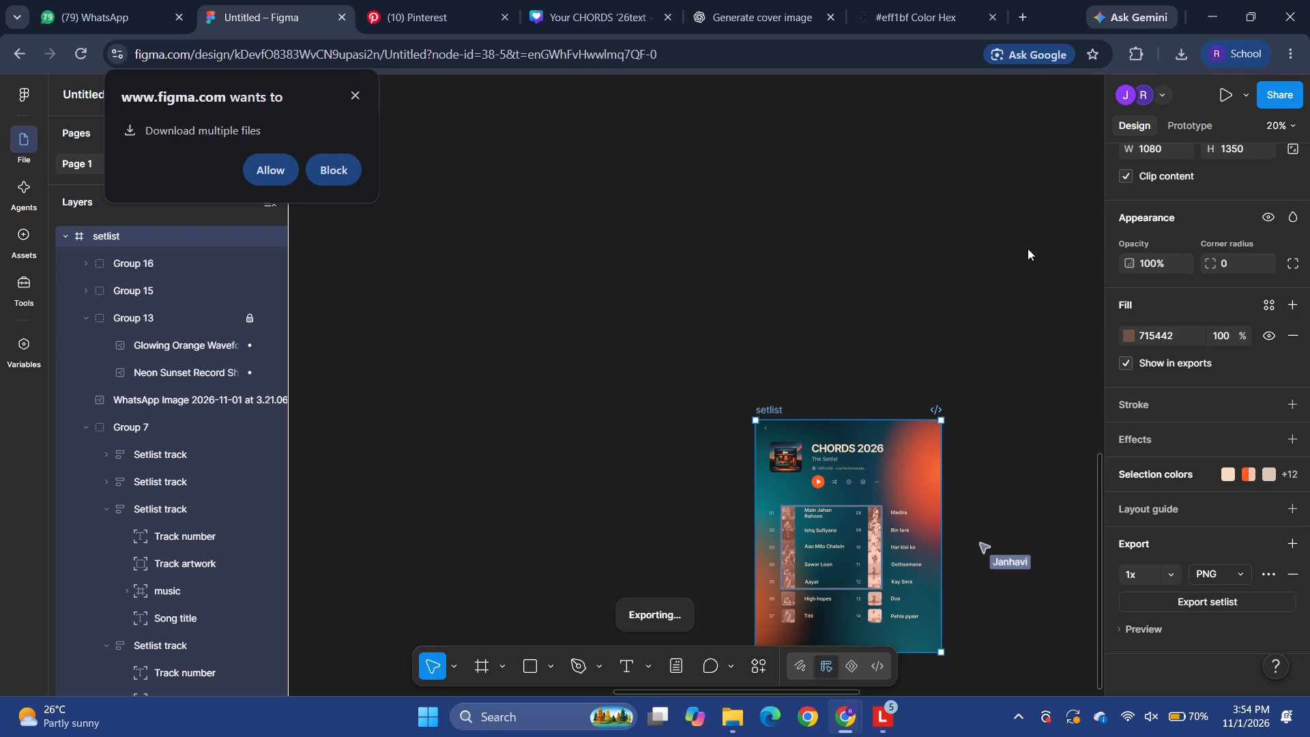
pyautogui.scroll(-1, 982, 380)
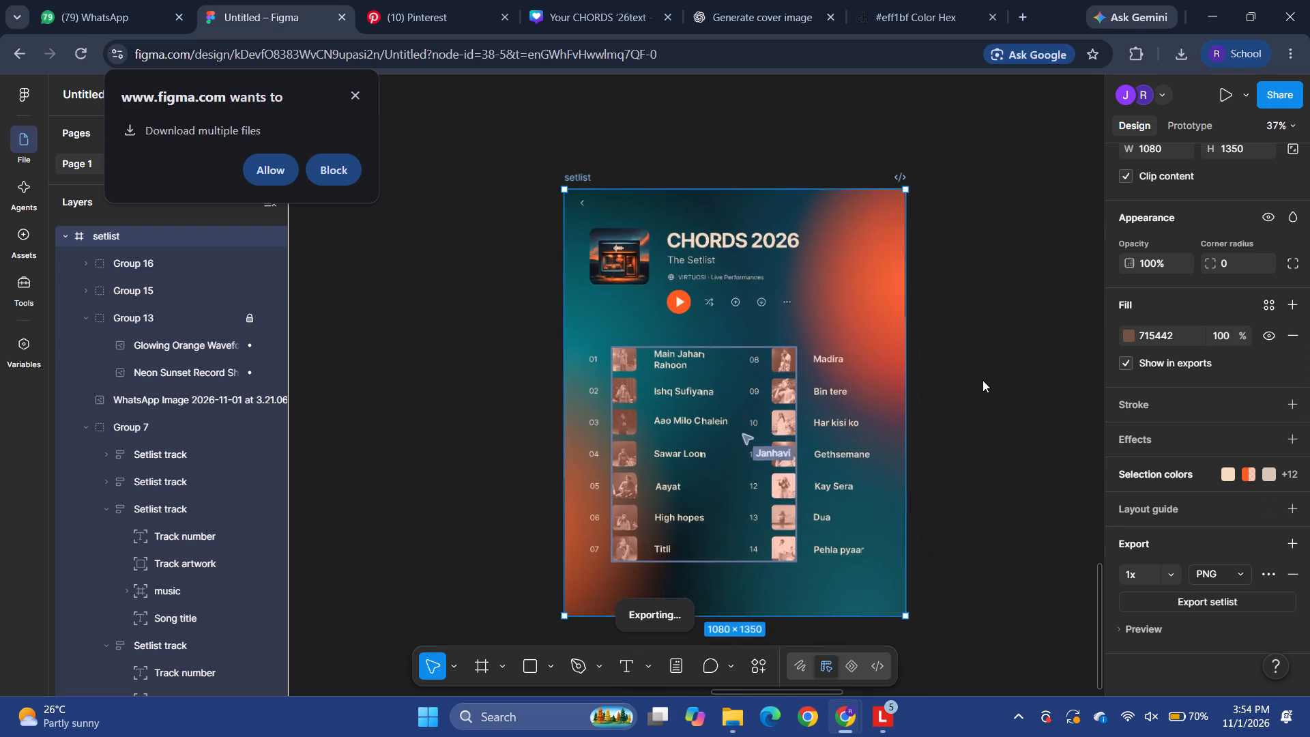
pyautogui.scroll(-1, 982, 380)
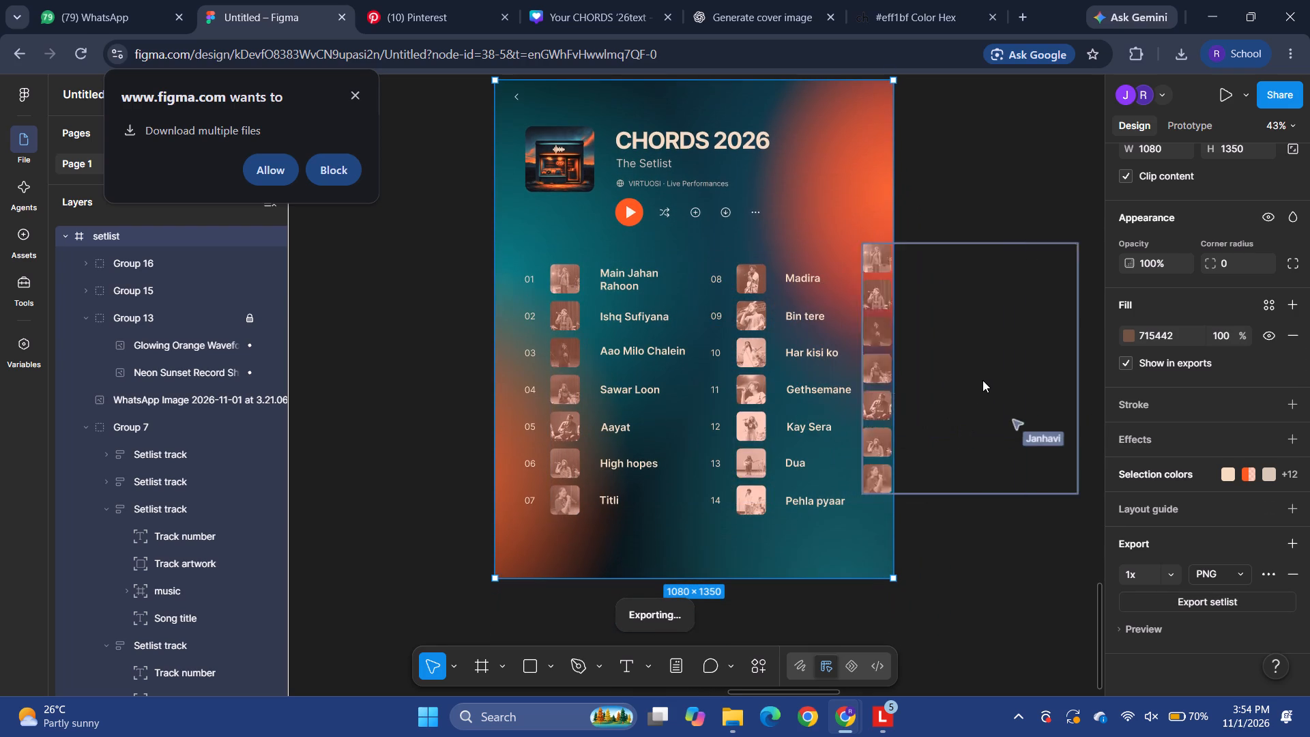
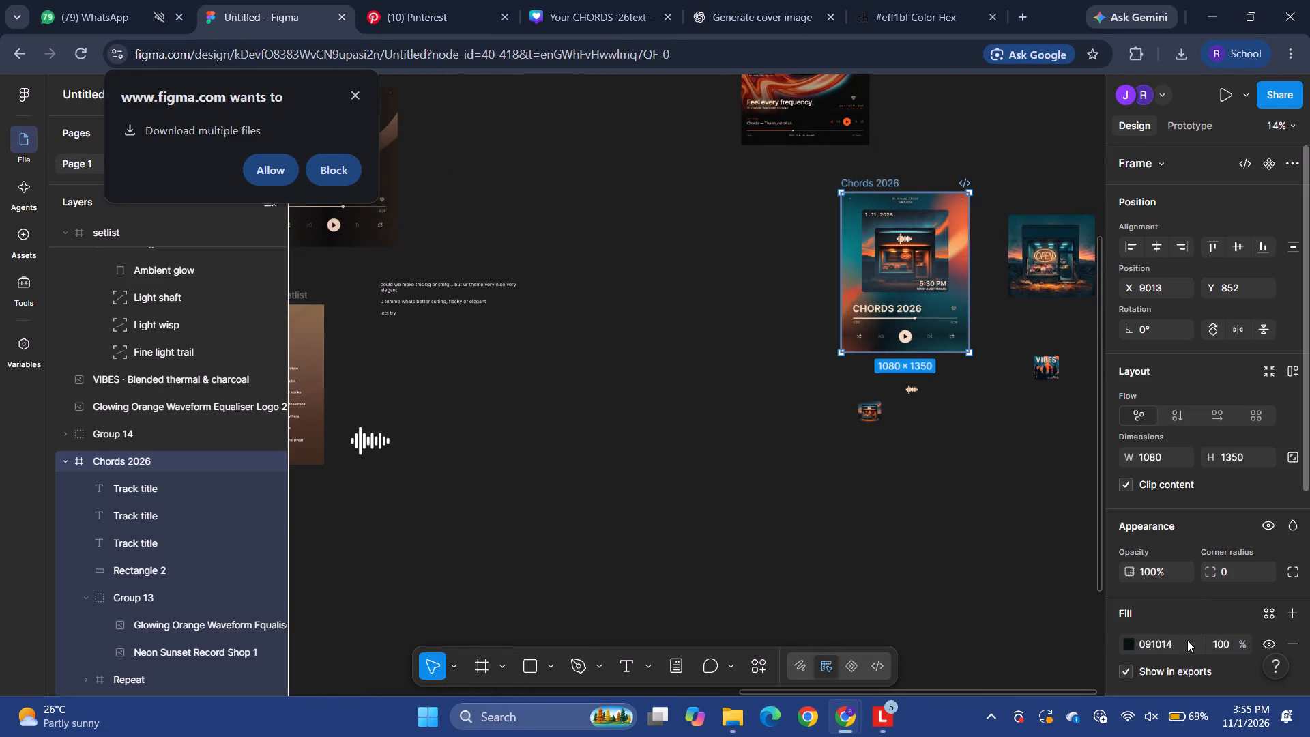
# Export the Chords 2026 frame as a 1x PNG and check the browser's recent downloads for the file.
pyautogui.scroll(-7, 1184, 649)
pyautogui.click(1184, 596)
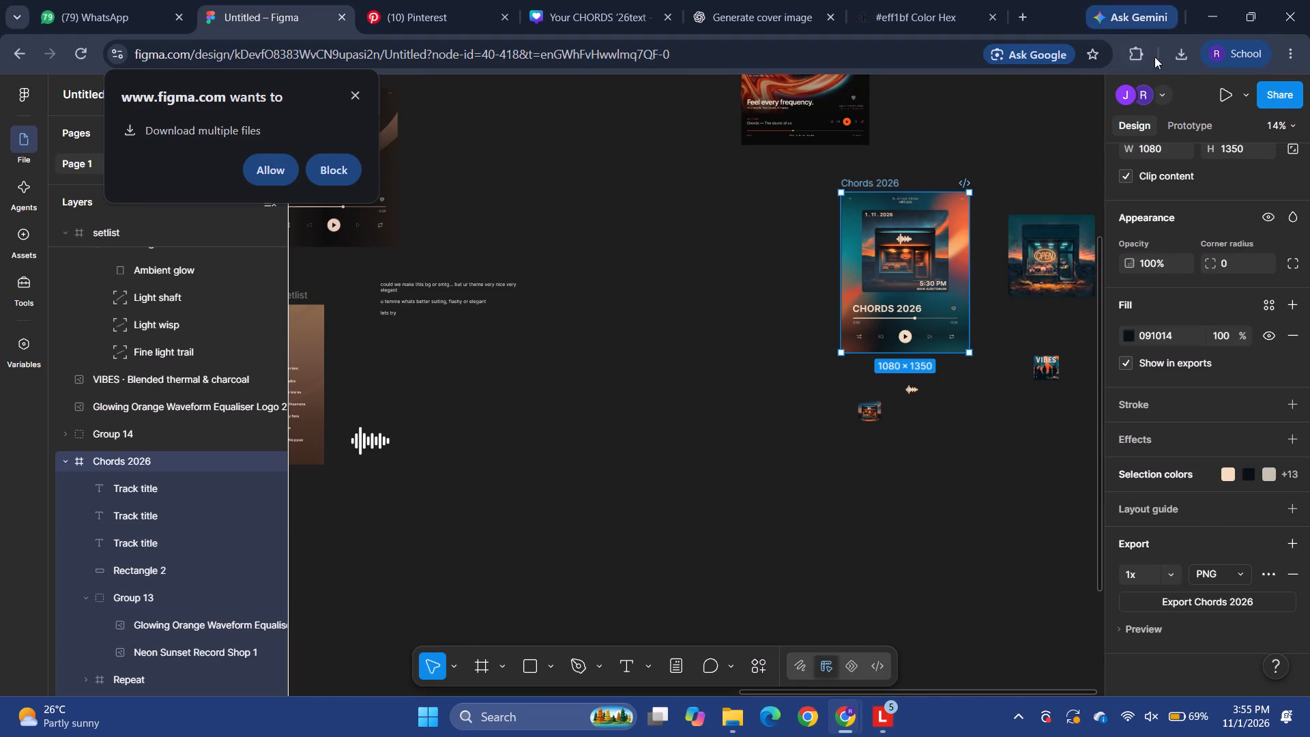
pyautogui.click(1181, 54)
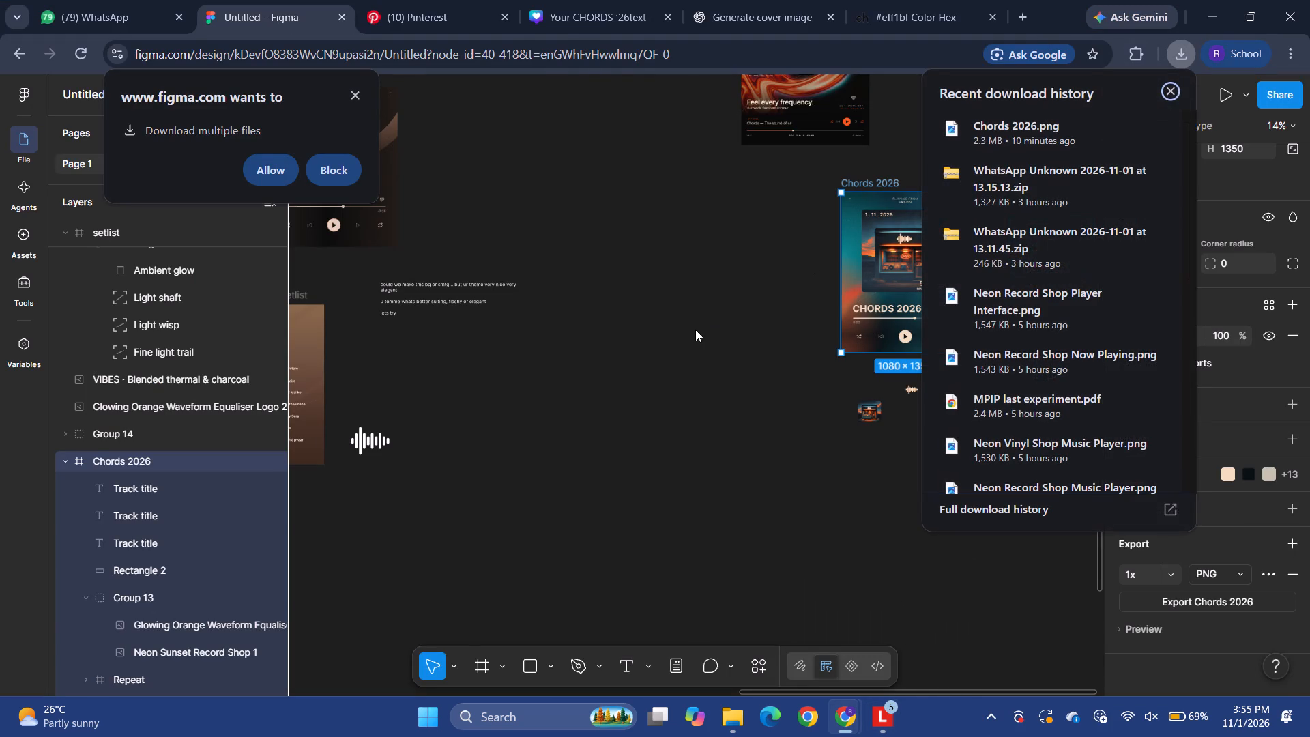
# Dismiss the recent downloads list, select the Chords 2026 frame and export it as a PNG at 1x.
pyautogui.click(698, 330)
pyautogui.click(888, 177)
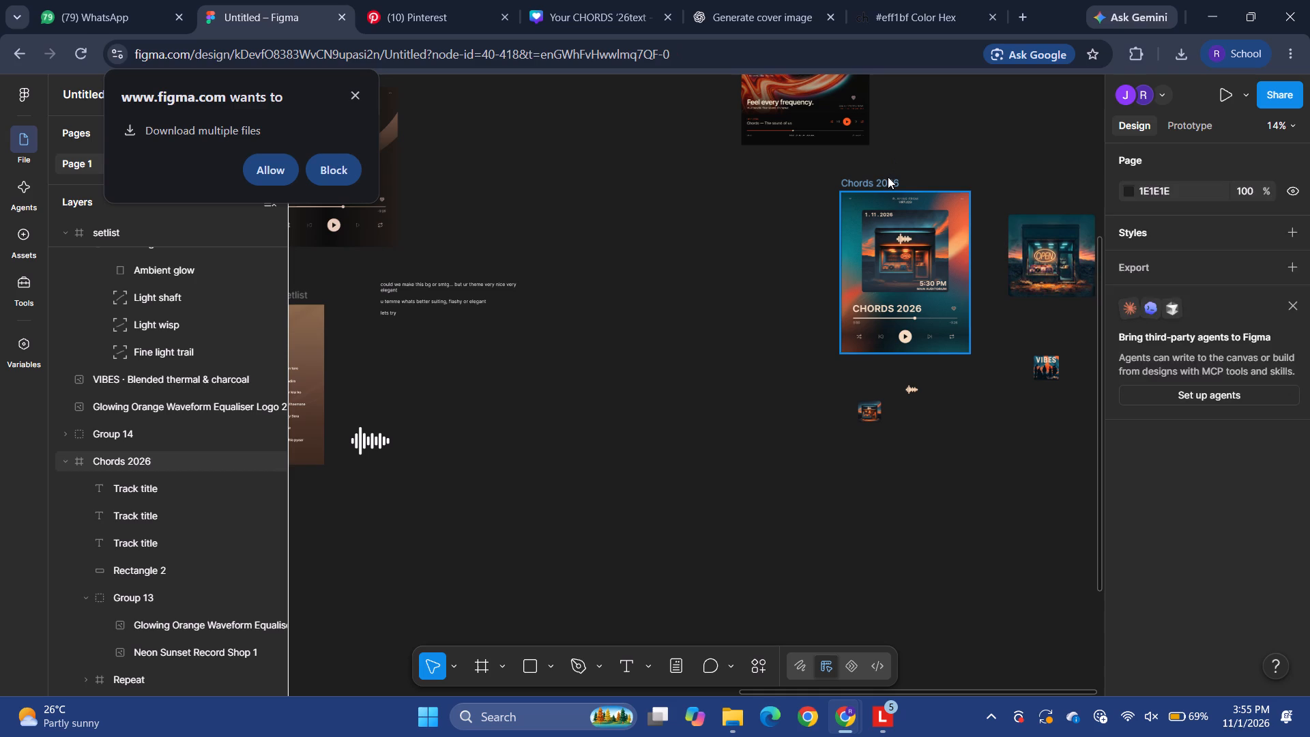
pyautogui.scroll(-6, 1227, 571)
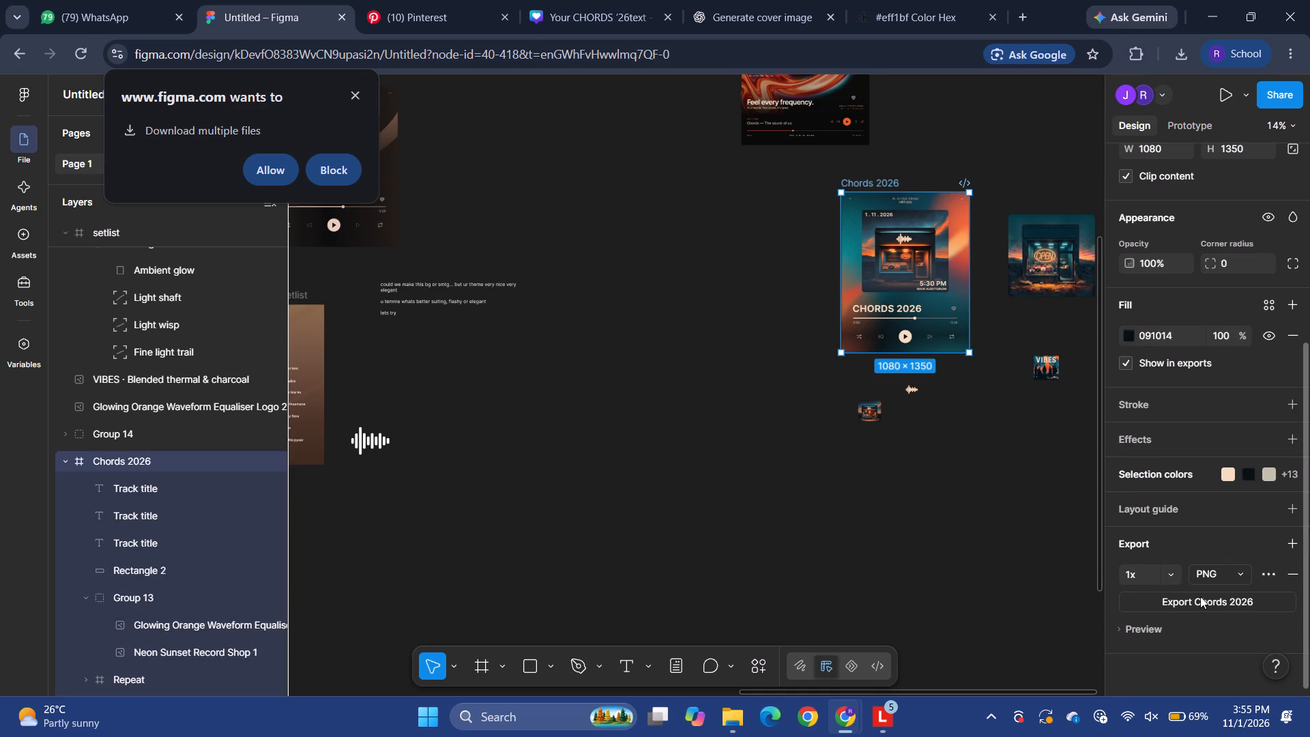
pyautogui.tripleClick(1200, 596)
pyautogui.tripleClick(1200, 596)
pyautogui.tripleClick(1200, 596)
pyautogui.tripleClick(1200, 596)
pyautogui.tripleClick(1200, 596)
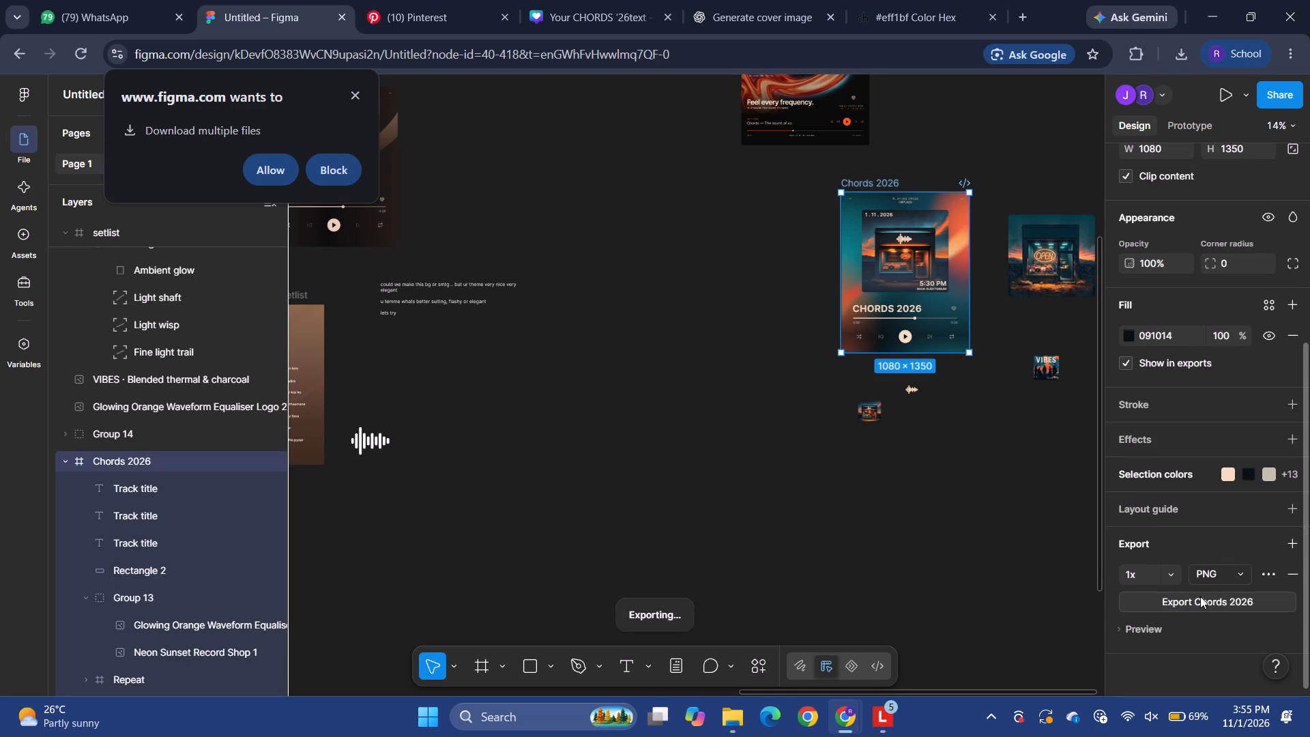
pyautogui.tripleClick(1200, 596)
pyautogui.tripleClick(1200, 596)
pyautogui.tripleClick(1200, 596)
# Allow figma.com to download multiple files, and check the browser's recent downloads for the Chords 2026 PNG export.
pyautogui.click(311, 175)
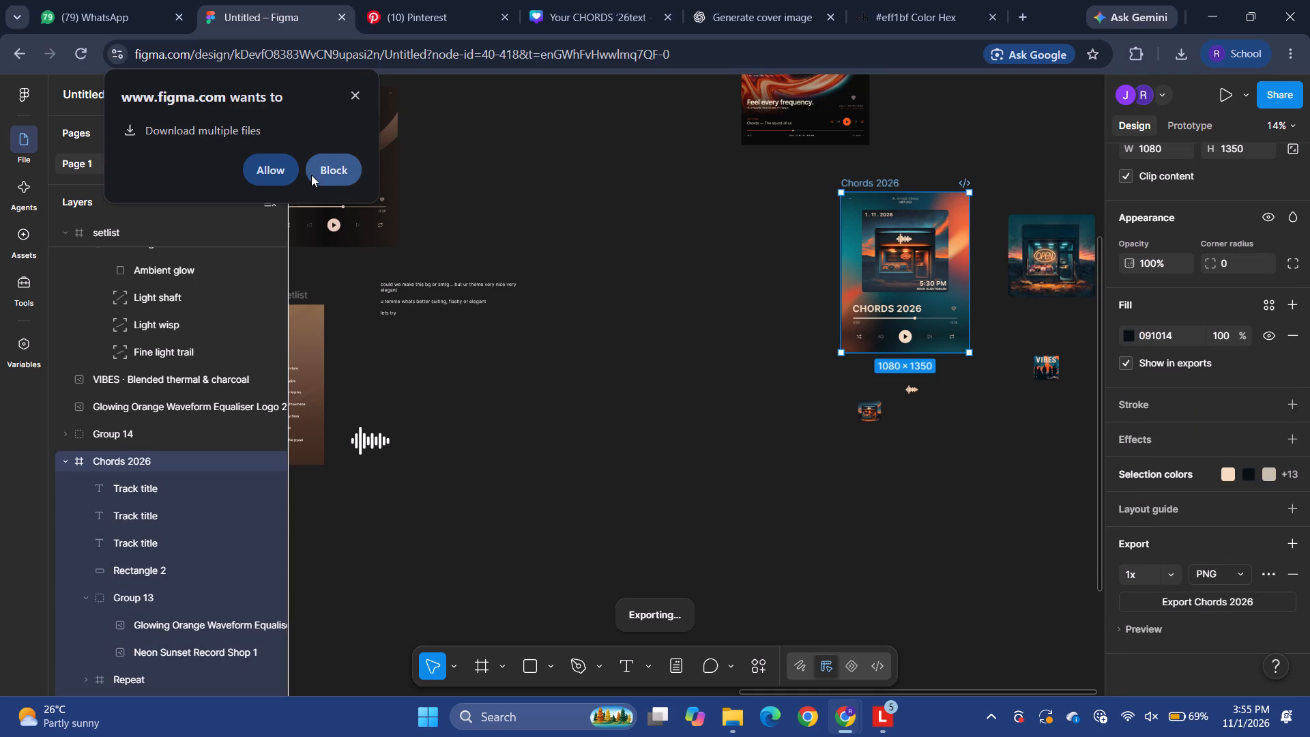
pyautogui.click(260, 179)
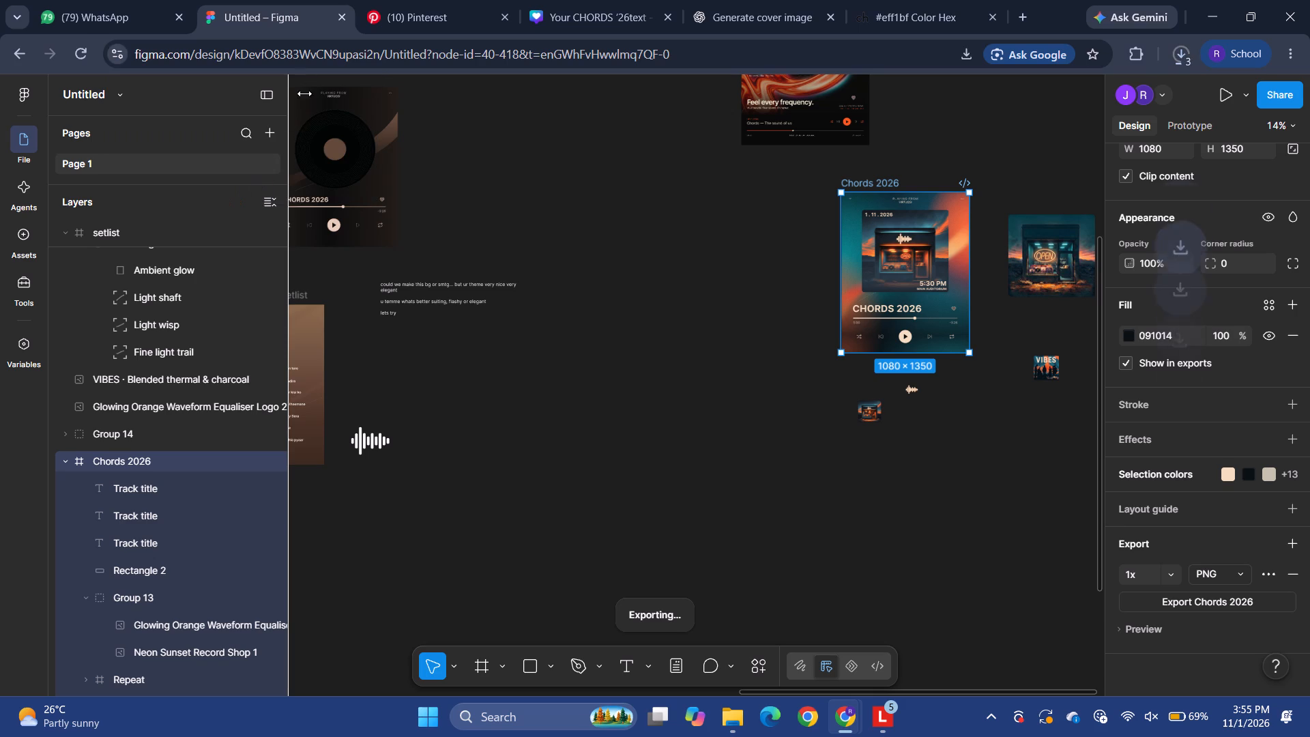
pyautogui.click(1185, 47)
pyautogui.scroll(-8, 1062, 358)
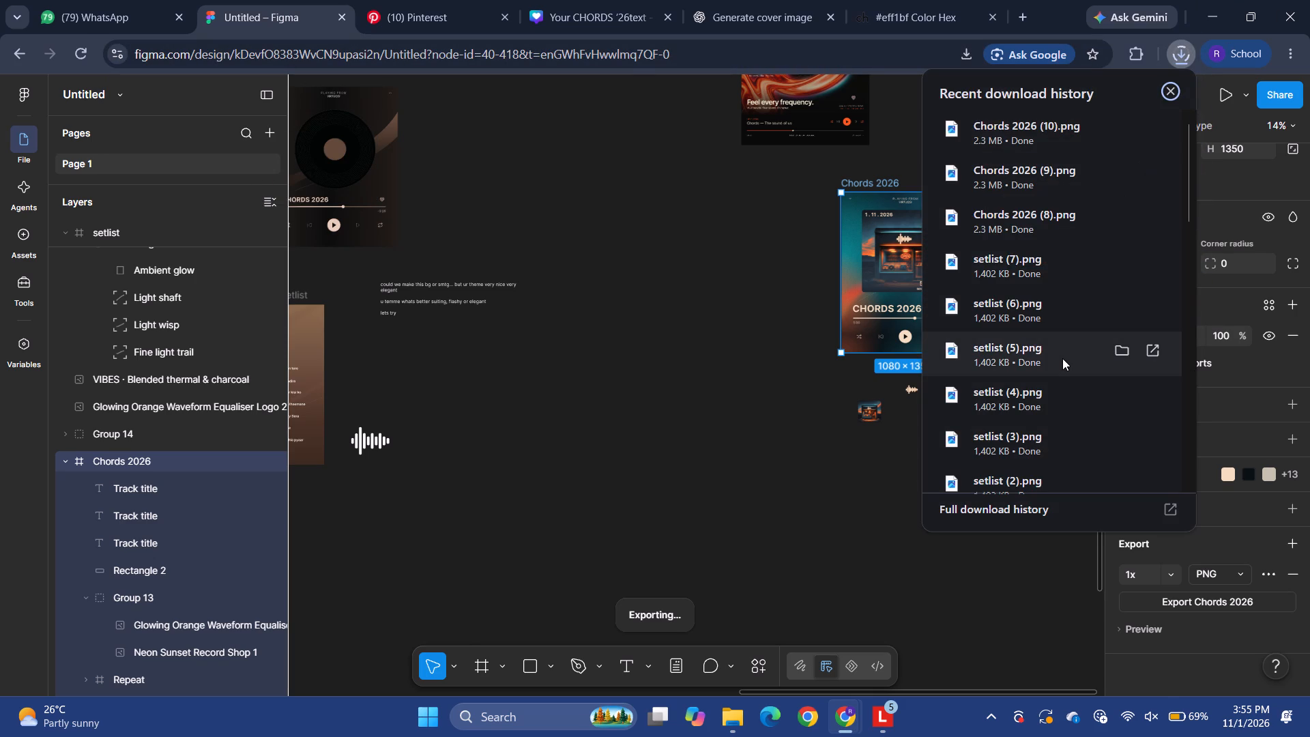